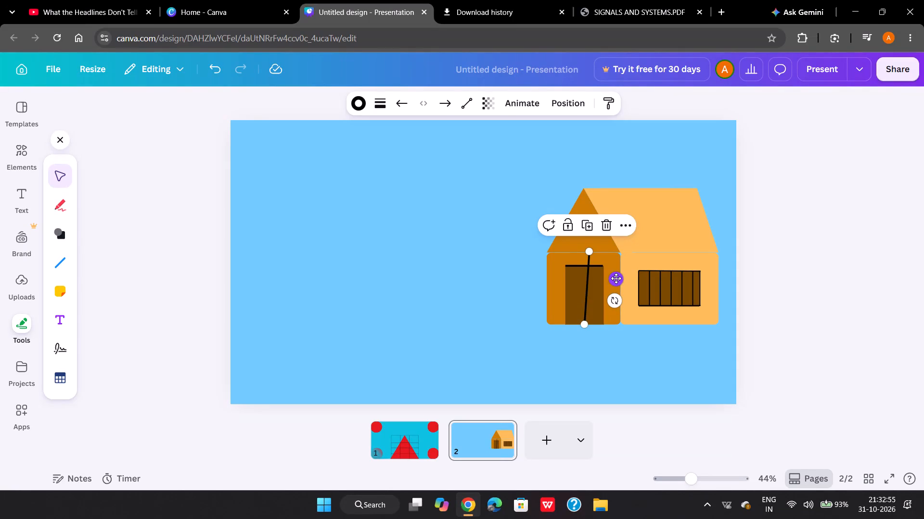
Delete the slanted black line crossing the house's door on page 2.
click(616, 279)
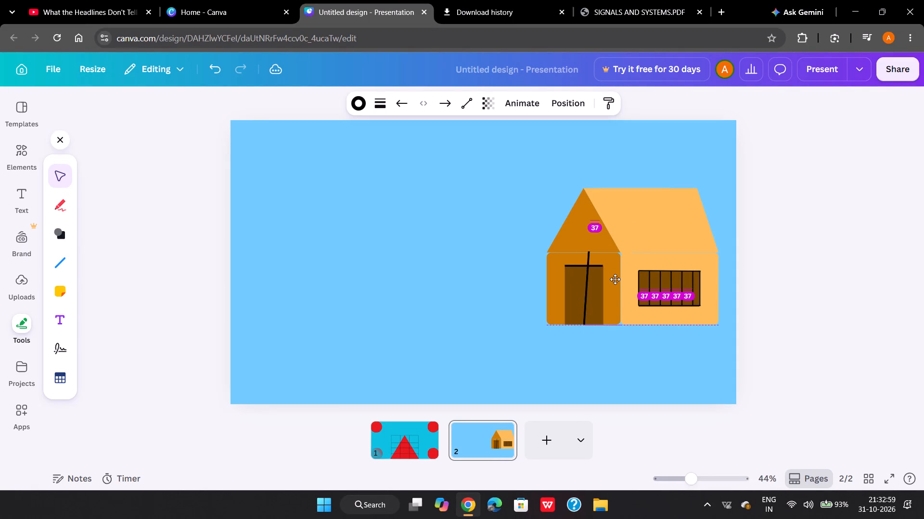
click(586, 280)
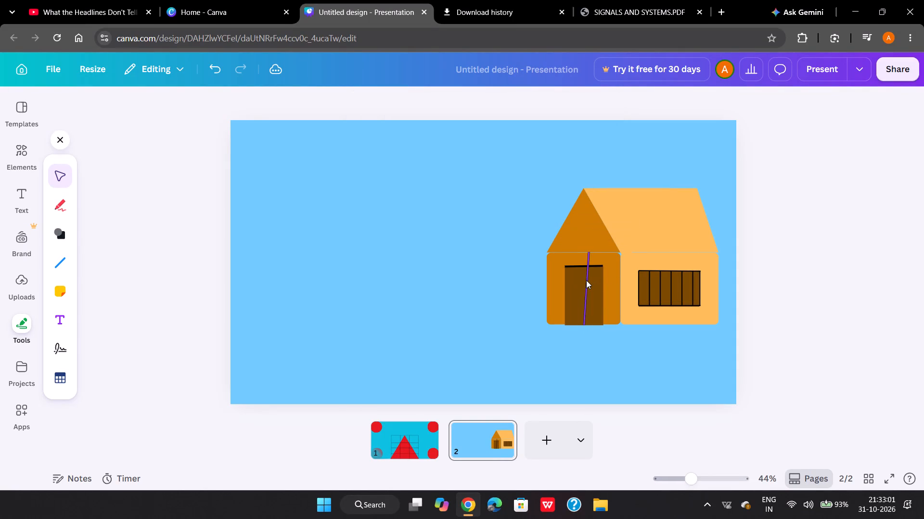
click(586, 278)
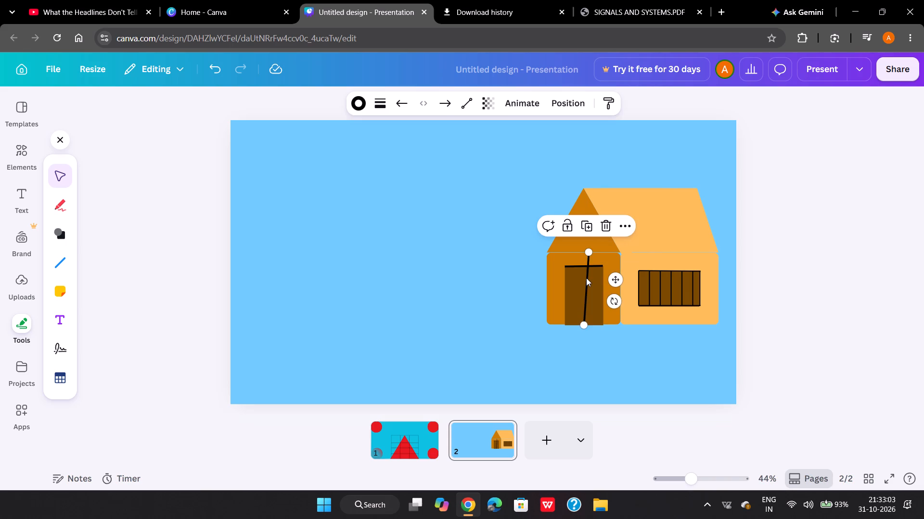
click(603, 225)
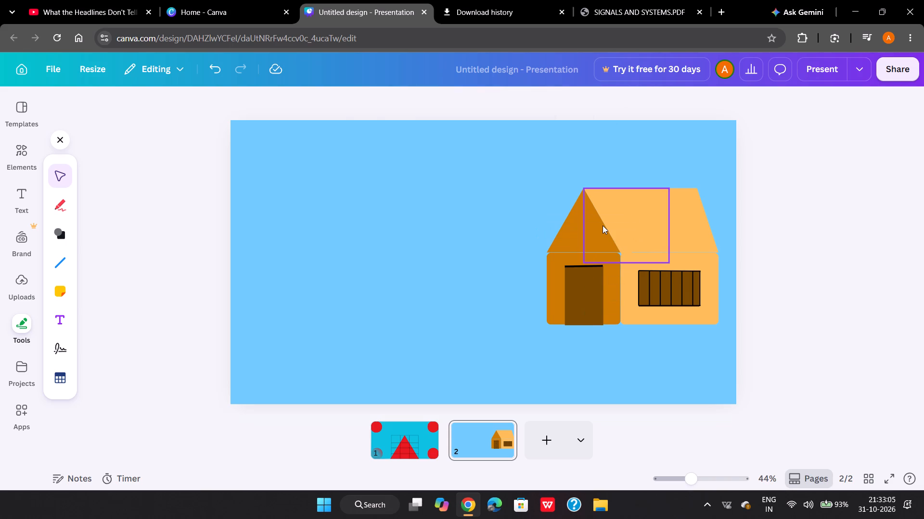
click(472, 270)
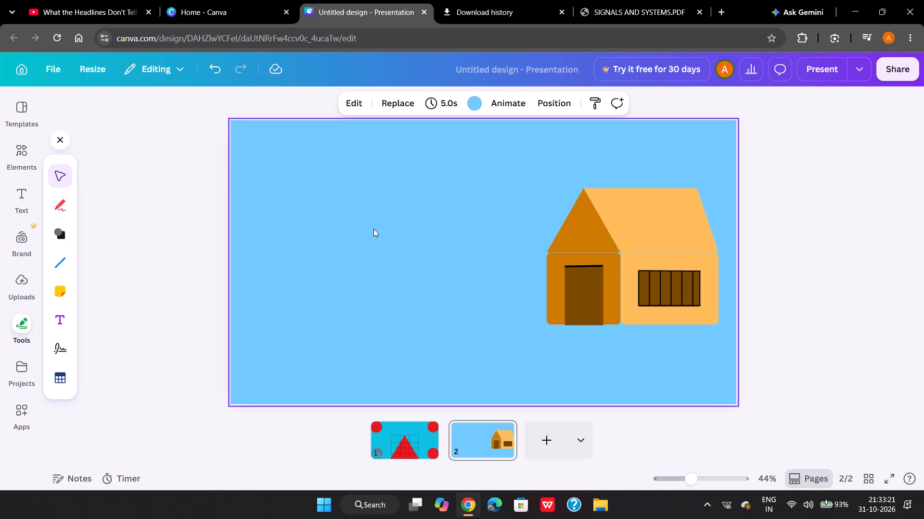
Add a blank third page with the same blue background to the presentation.
click(547, 437)
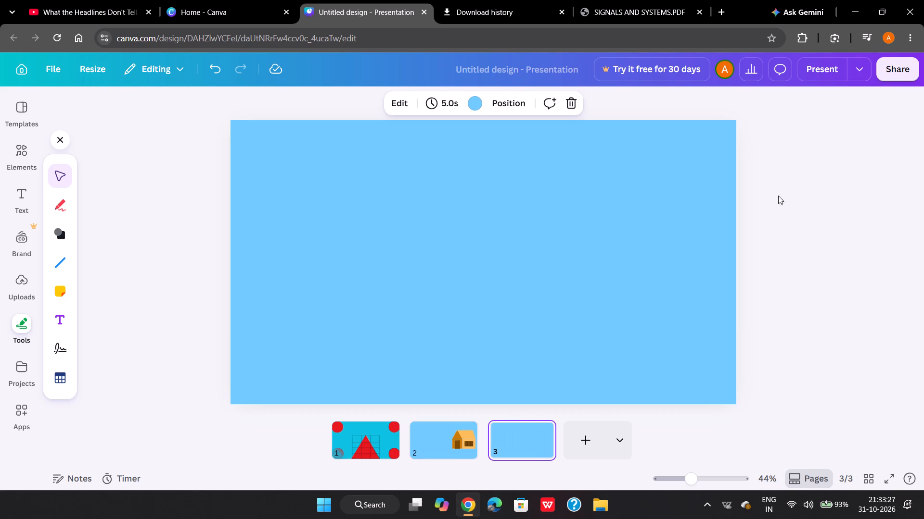
Switch to the desktop and launch the Kuro app.
click(857, 6)
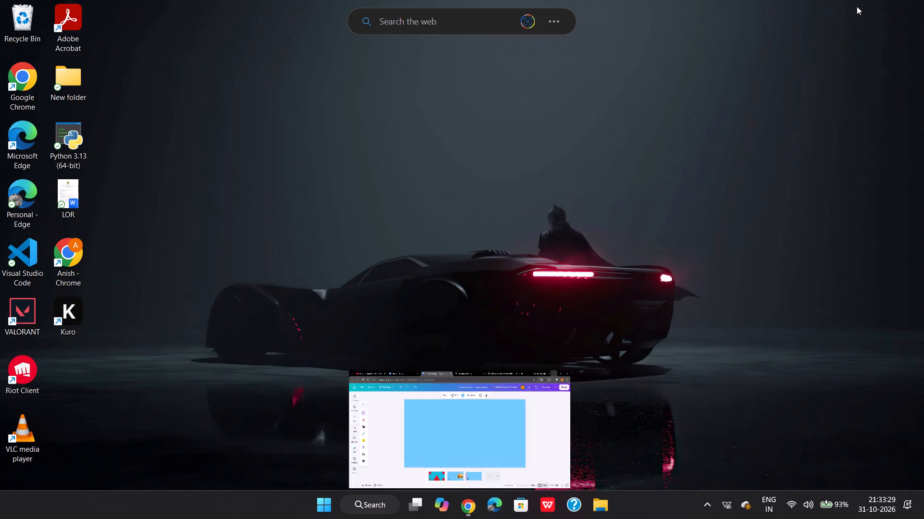
double_click(68, 312)
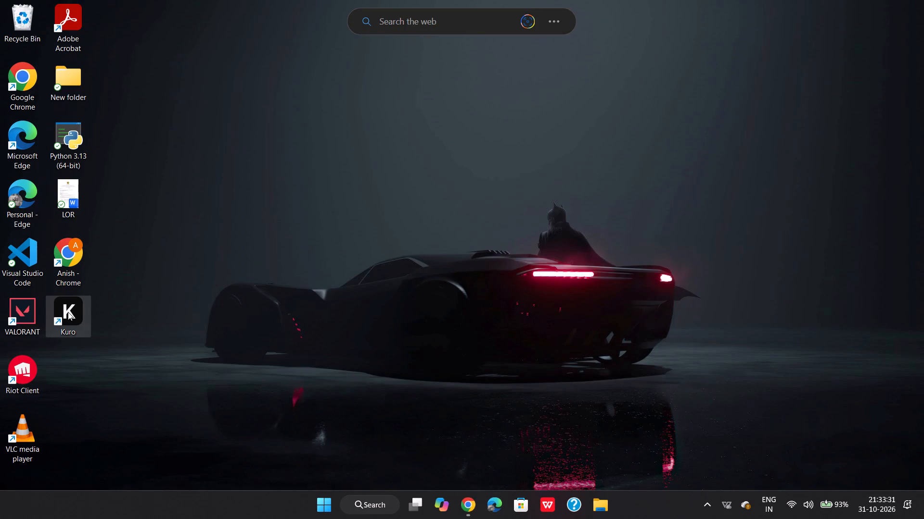
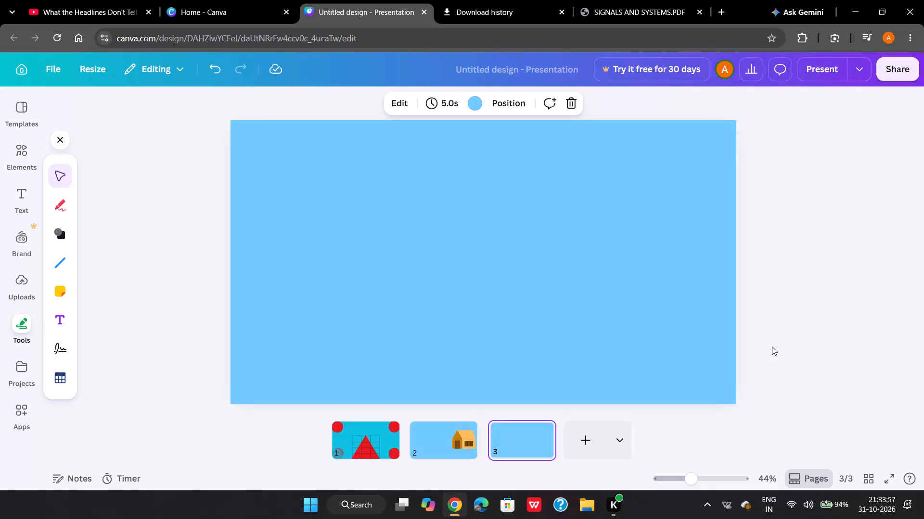
Change the background colour of page 3 to white.
click(629, 329)
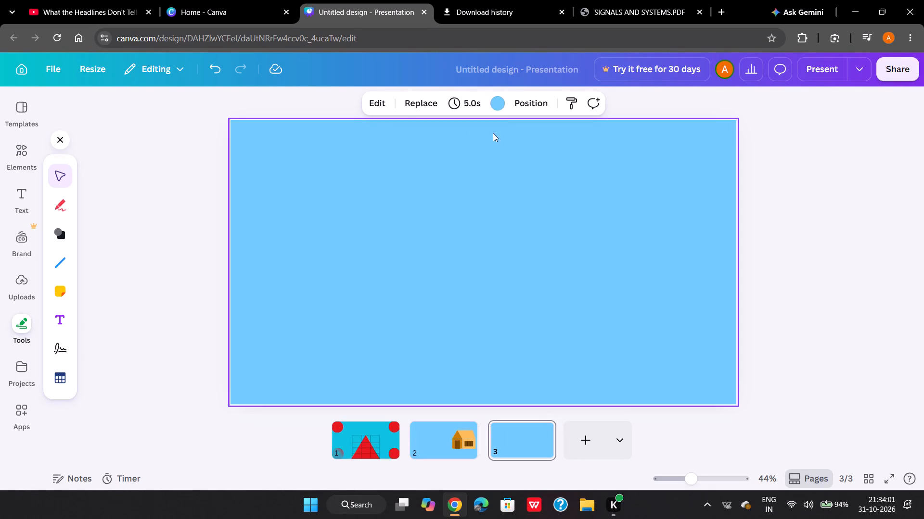
click(501, 104)
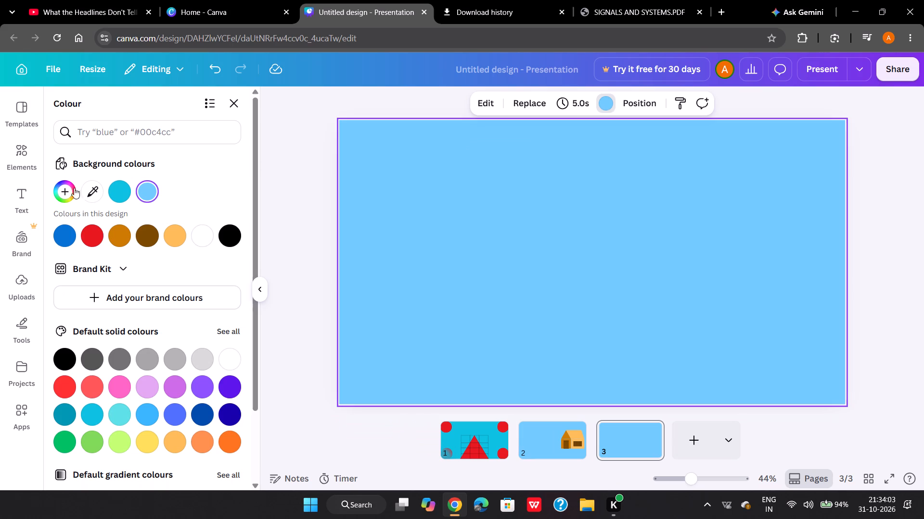
click(204, 234)
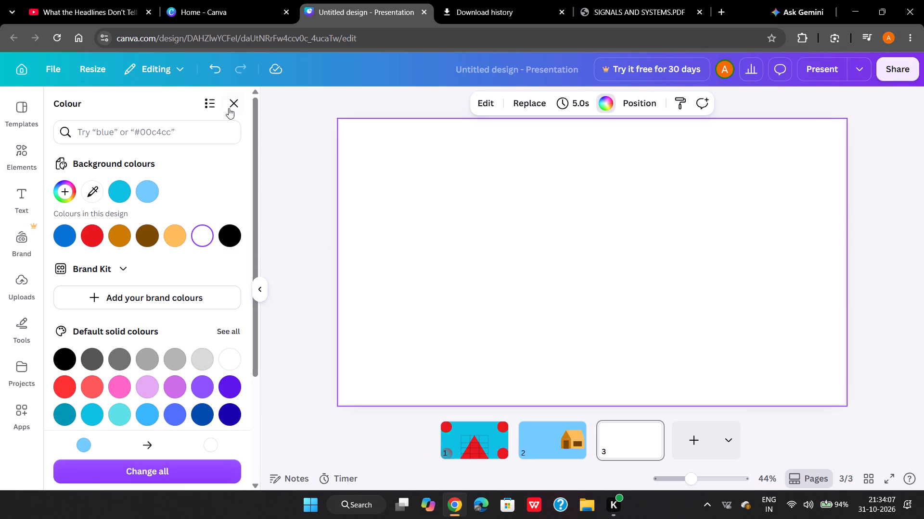
click(228, 103)
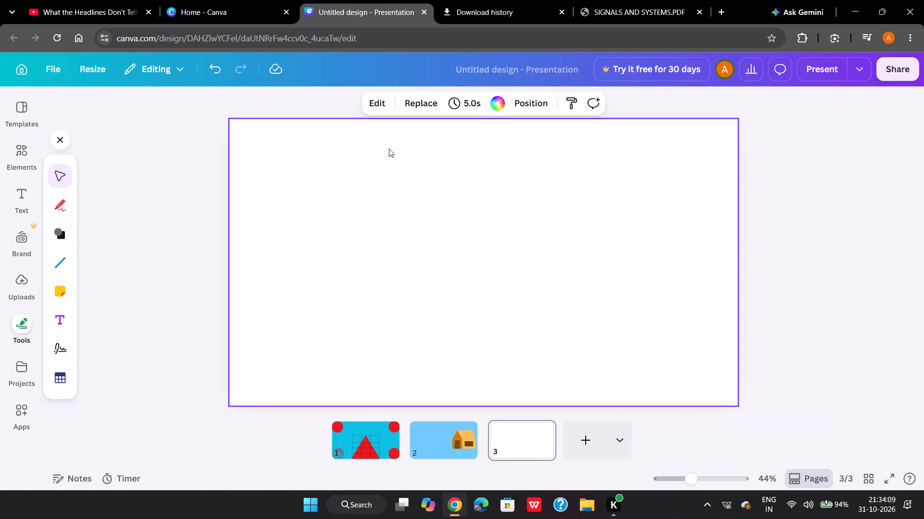
Insert the uploaded red and green shield crest image onto page 3.
click(15, 277)
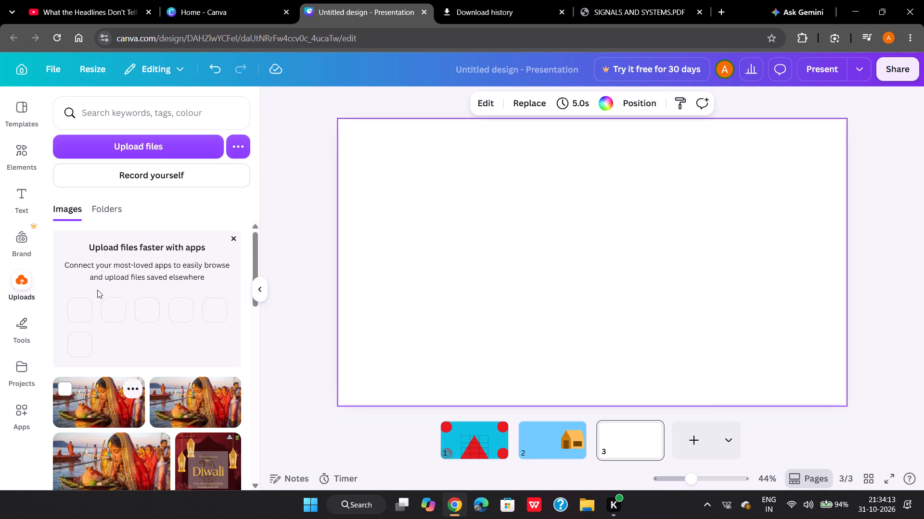
scroll(133, 308, down, 4)
scroll(133, 308, right, 1)
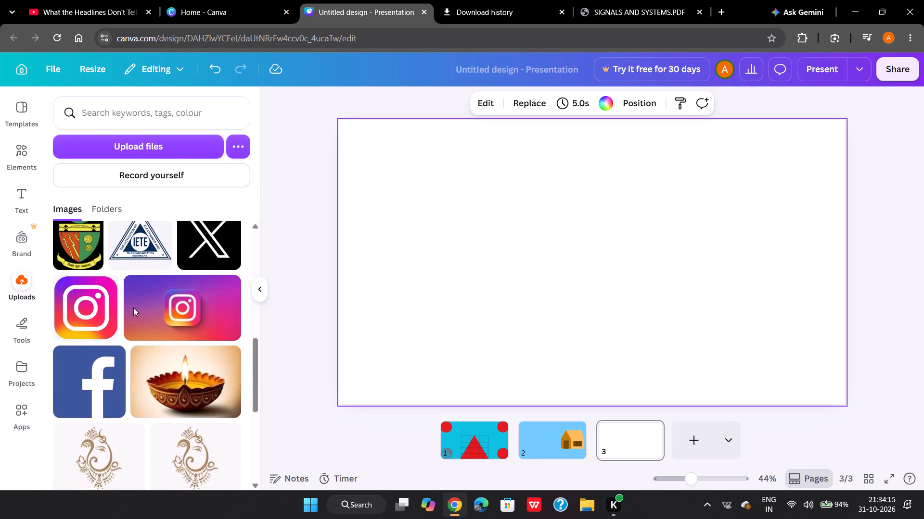
scroll(133, 308, right, 1)
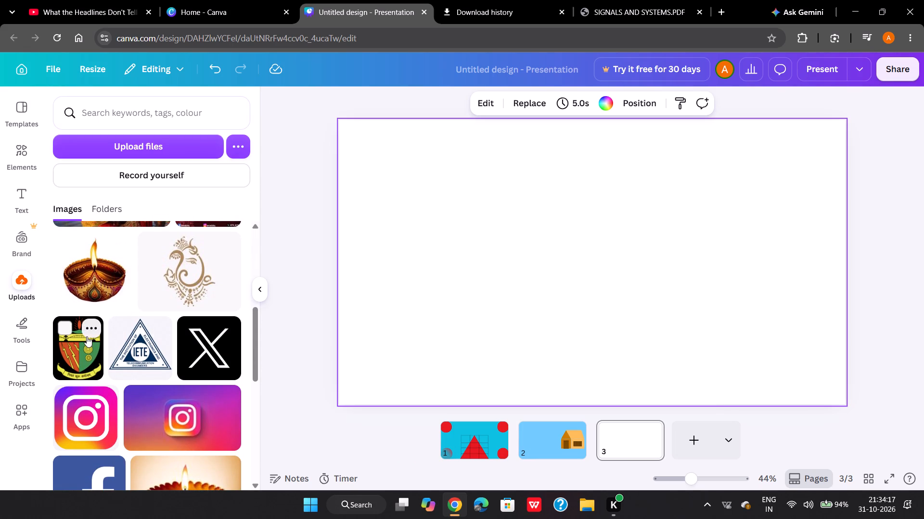
click(83, 350)
drag(83, 350, 133, 342)
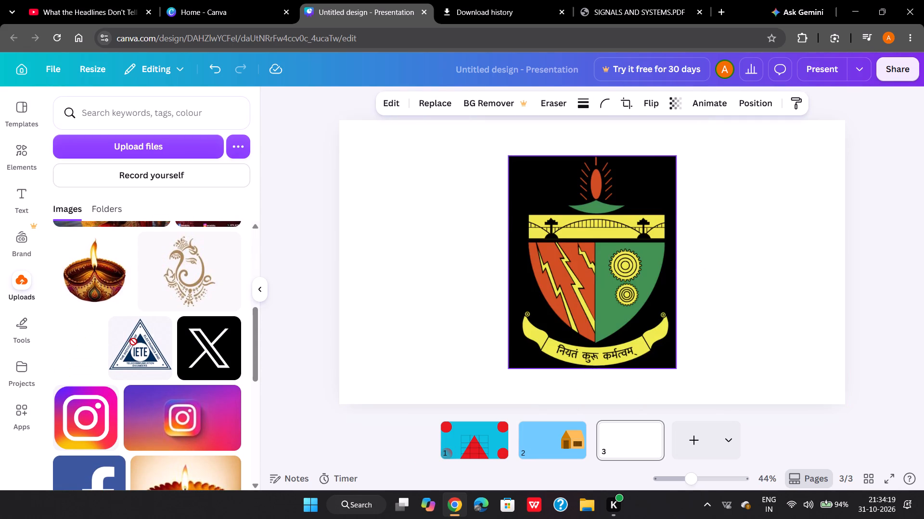
drag(133, 342, 96, 353)
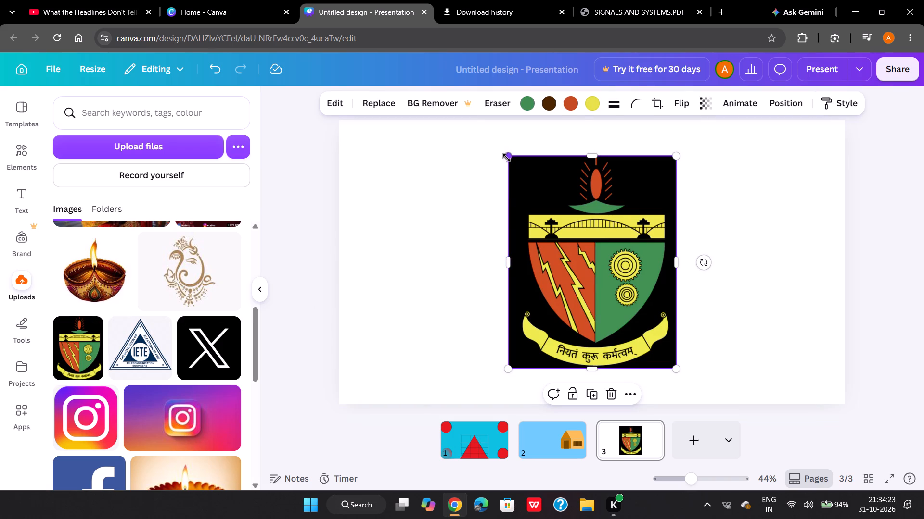
Shrink the shield crest to about 108 by 137 and place it in the page's top-left corner.
drag(507, 157, 603, 290)
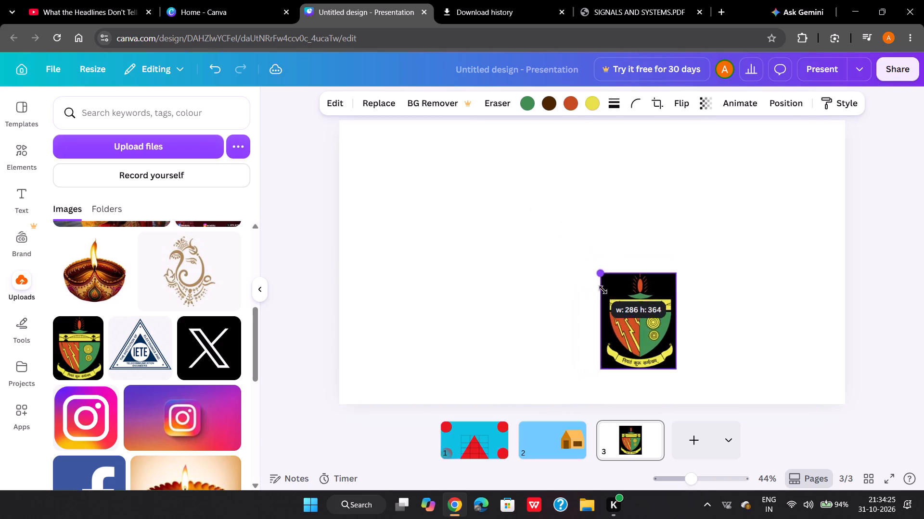
drag(603, 290, 626, 320)
drag(660, 326, 449, 119)
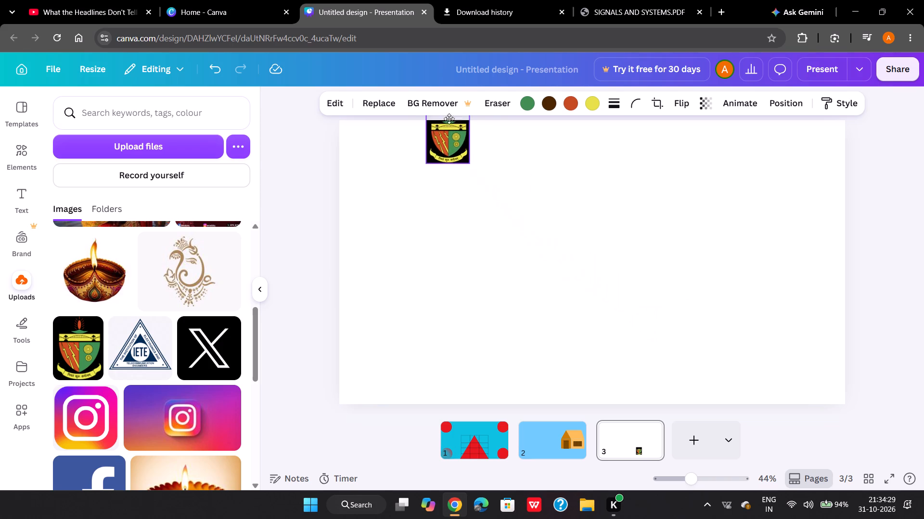
drag(449, 119, 369, 138)
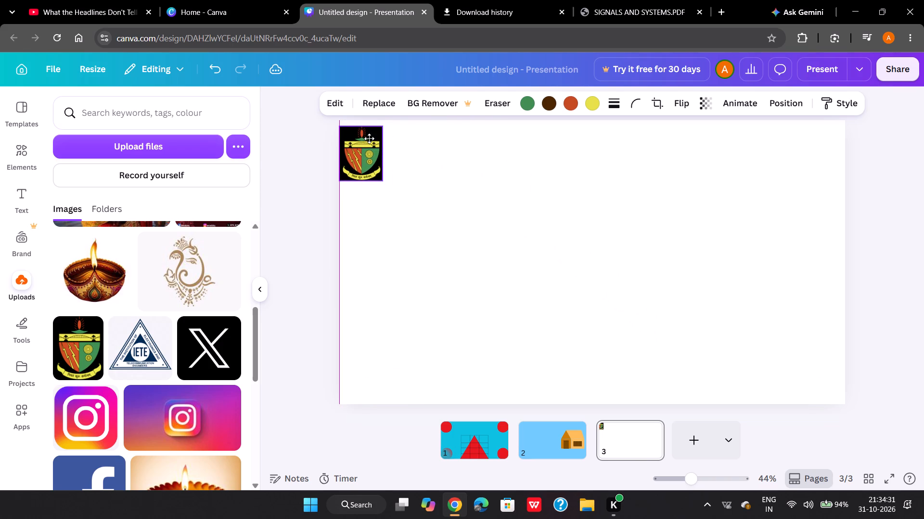
drag(369, 138, 368, 137)
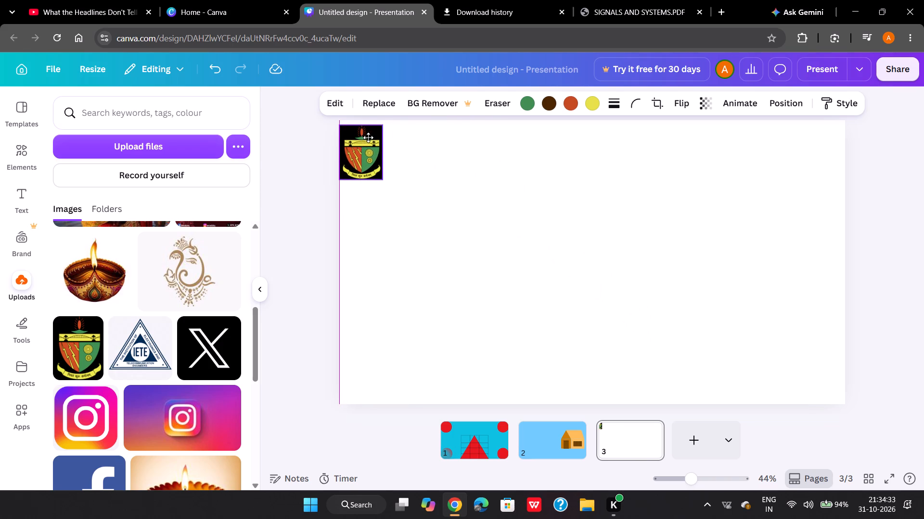
drag(368, 137, 369, 136)
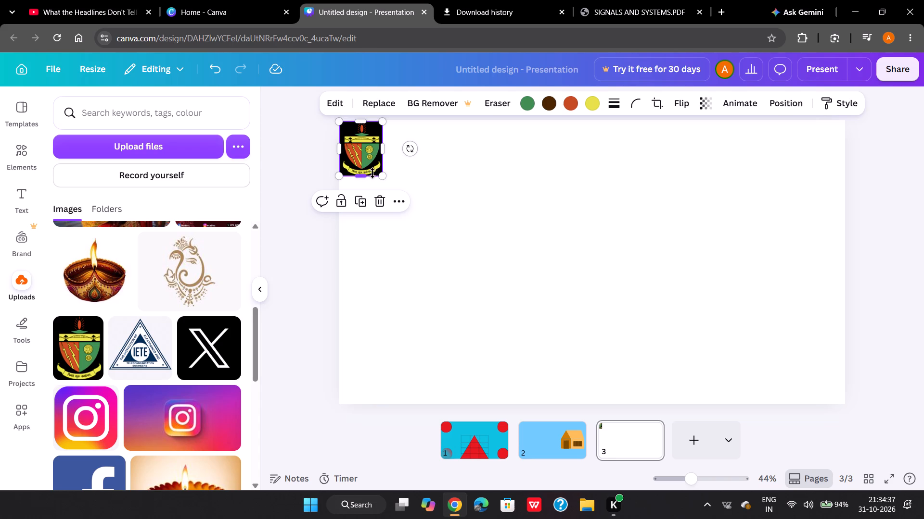
drag(380, 174, 383, 157)
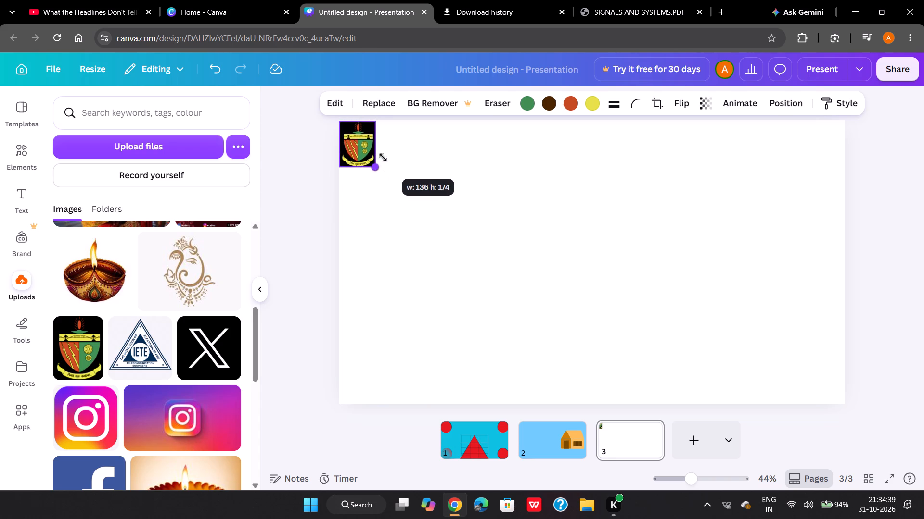
drag(383, 157, 377, 149)
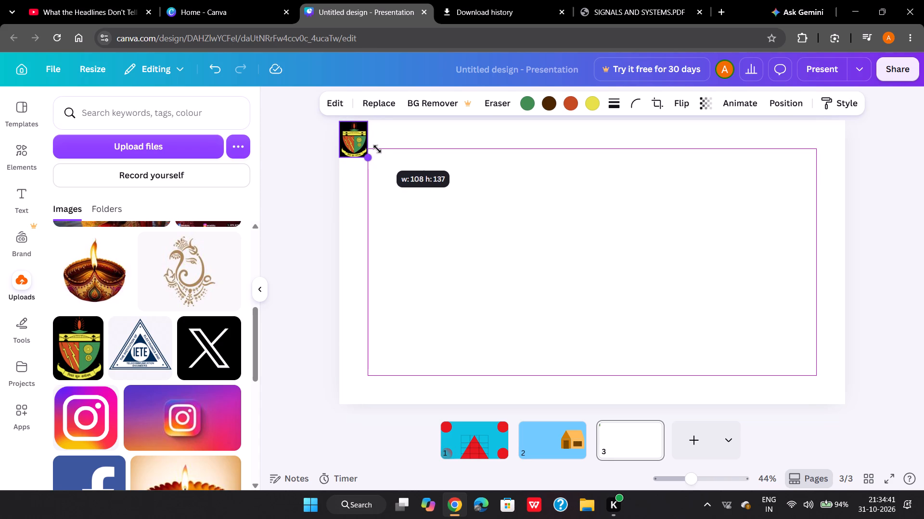
drag(377, 149, 374, 147)
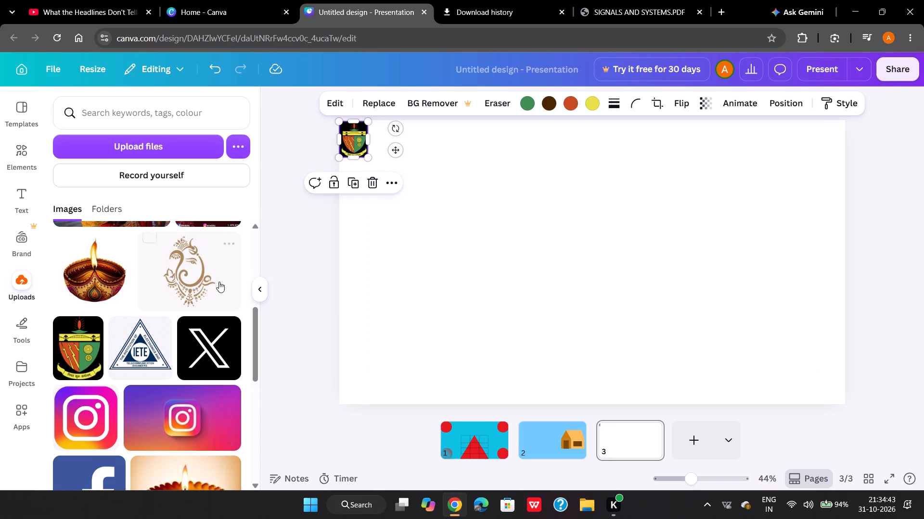
Insert the uploaded IETE triangle logo, shrink it to match the crest's height, and place it in the page's top-right corner.
click(144, 336)
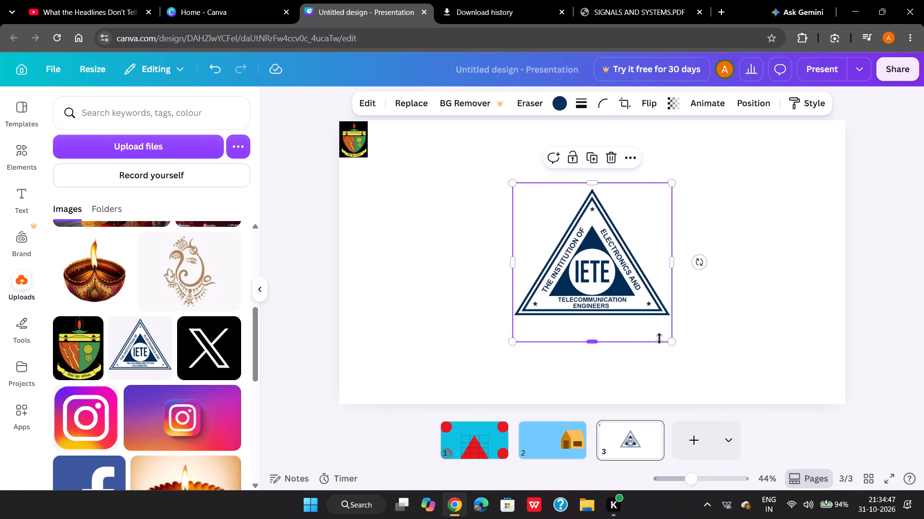
drag(670, 342, 562, 243)
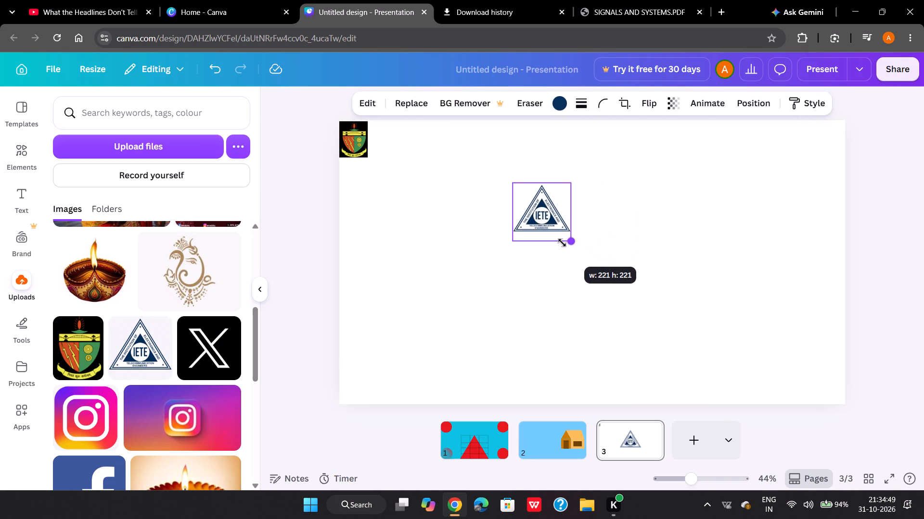
drag(562, 243, 550, 231)
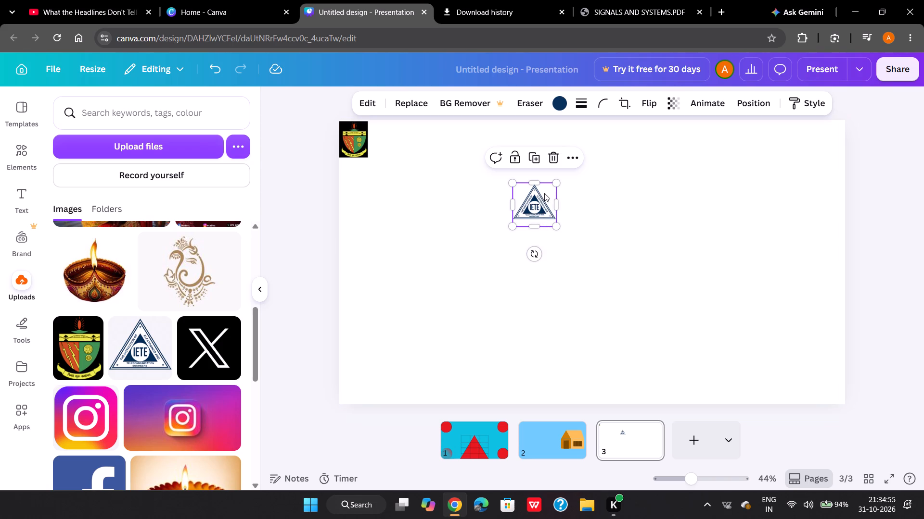
drag(544, 194, 407, 133)
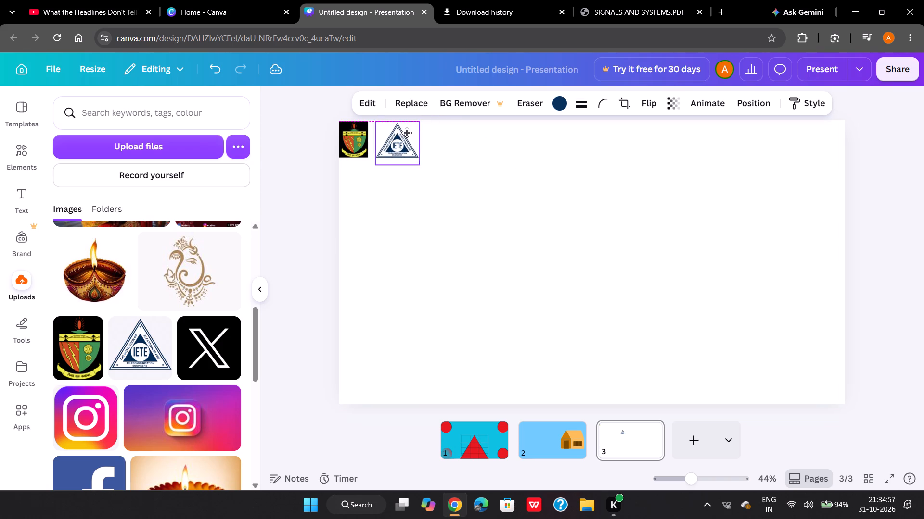
drag(407, 133, 402, 133)
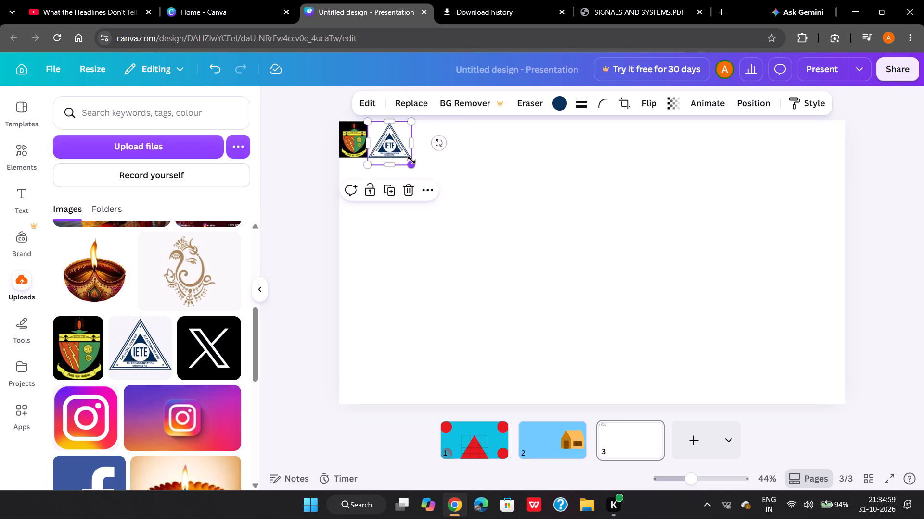
drag(414, 164, 403, 156)
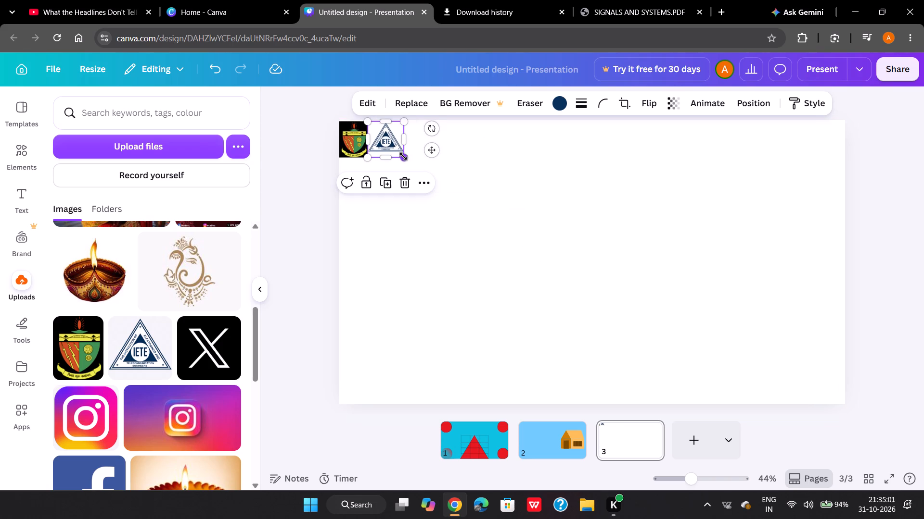
drag(388, 139, 636, 139)
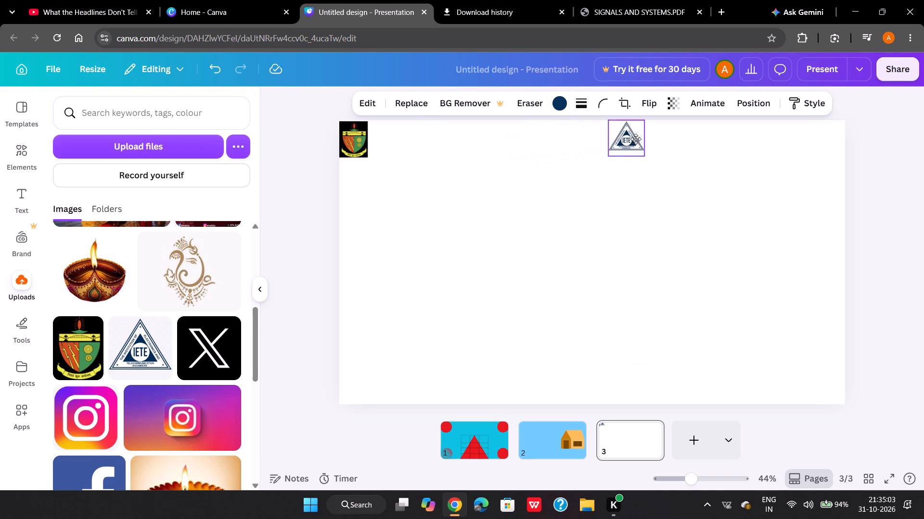
drag(636, 139, 844, 139)
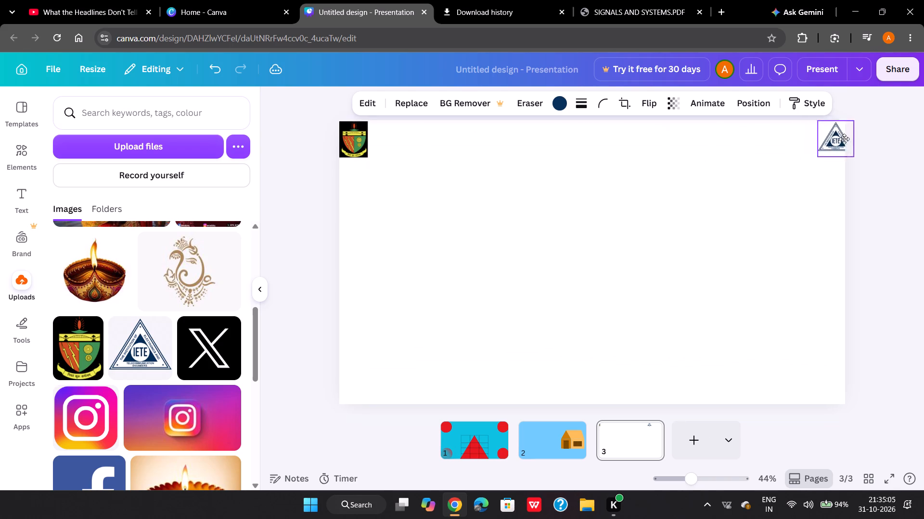
drag(844, 139, 829, 138)
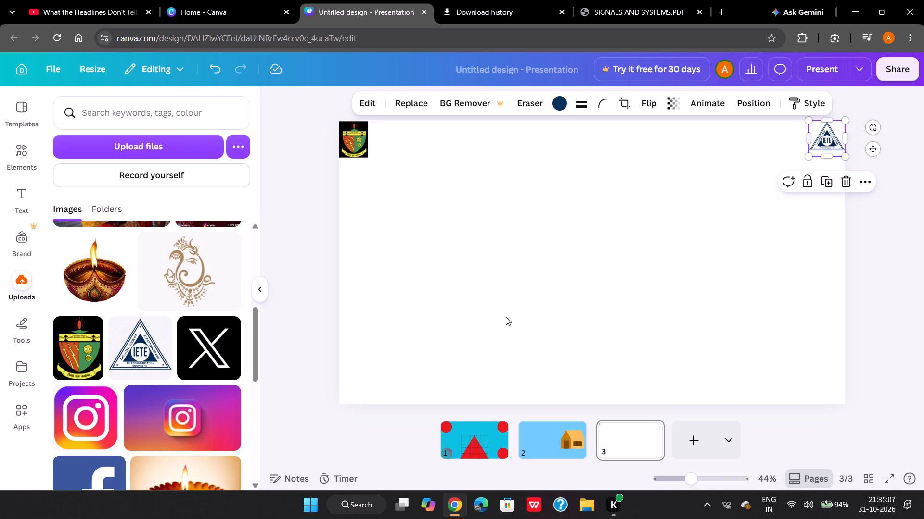
Insert the uploaded black X logo on page 3 and shrink it to a small icon.
scroll(158, 337, down, 3)
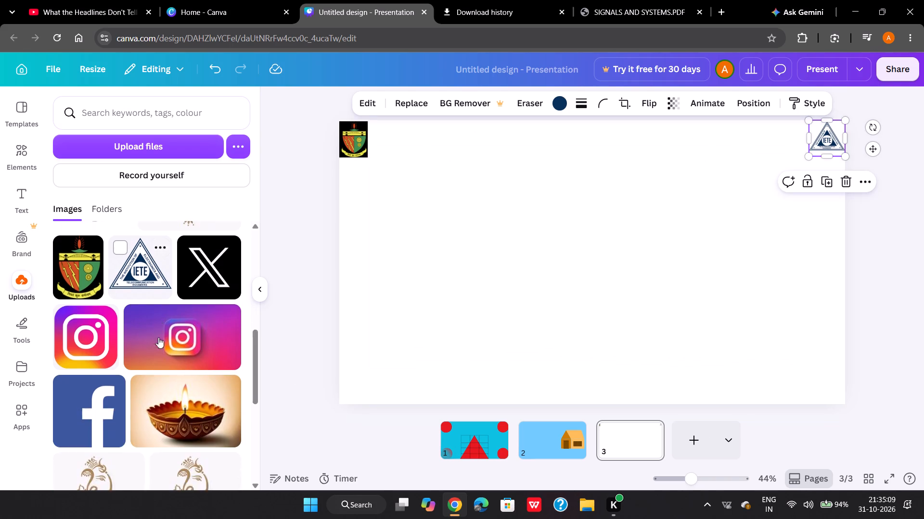
scroll(158, 337, down, 1)
scroll(158, 337, up, 2)
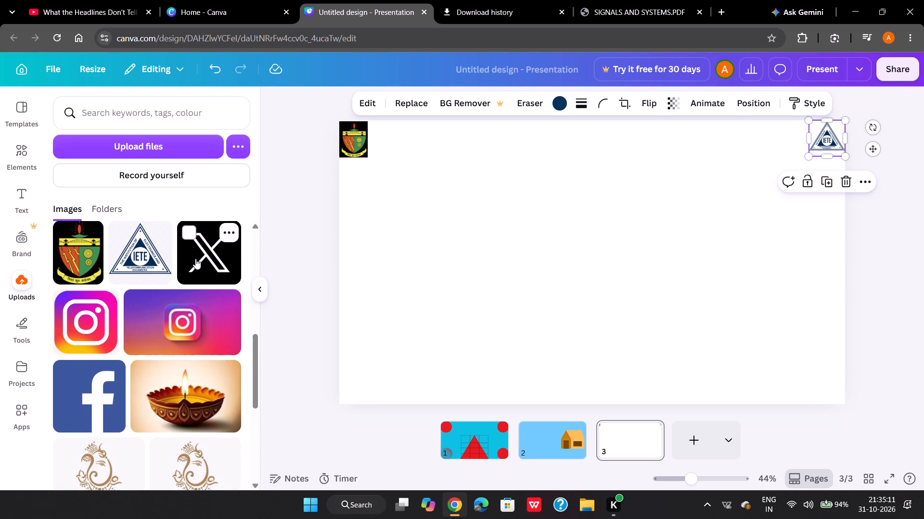
click(195, 259)
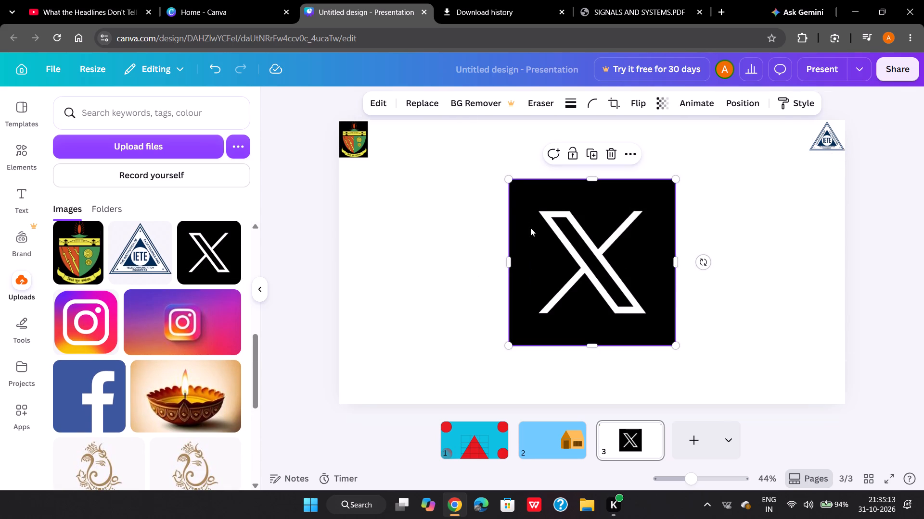
drag(507, 183, 568, 270)
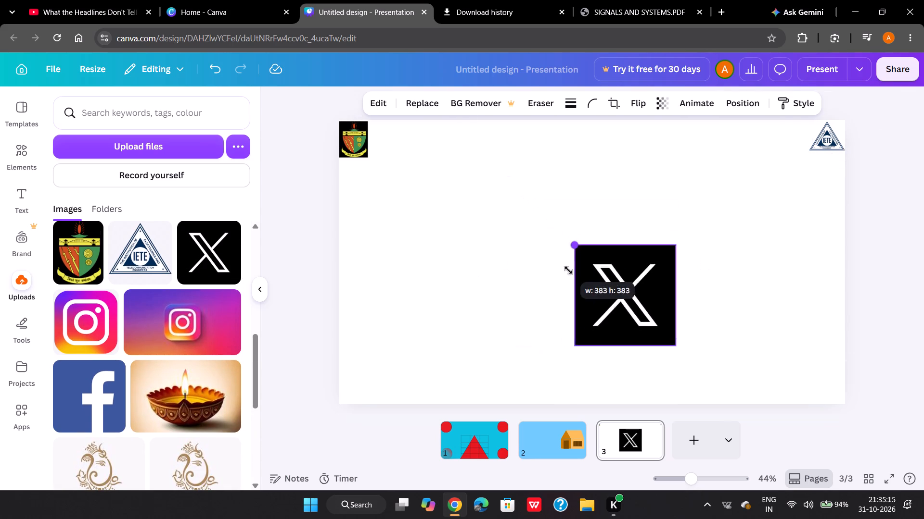
drag(568, 270, 617, 327)
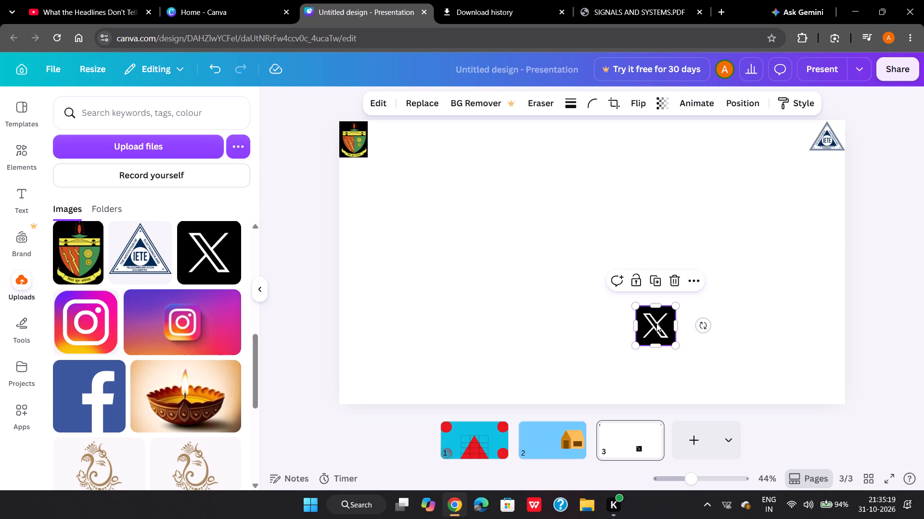
Move the X logo to the page's bottom edge, slightly left of centre, and shrink it a little more.
drag(655, 324, 520, 382)
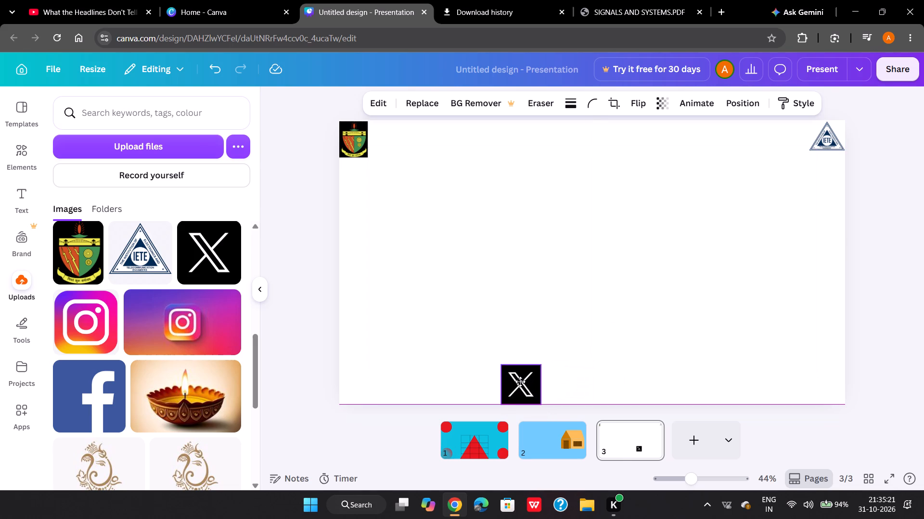
drag(520, 382, 520, 382)
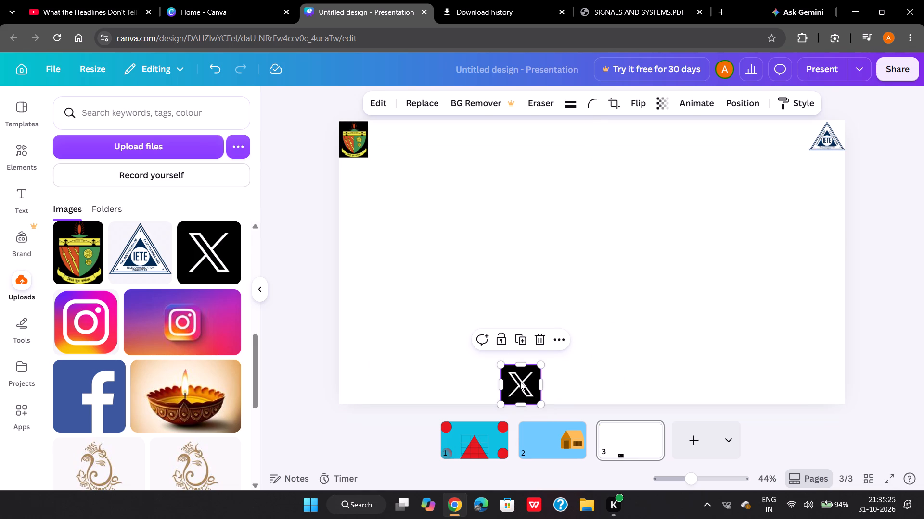
drag(502, 366, 502, 368)
drag(502, 368, 512, 379)
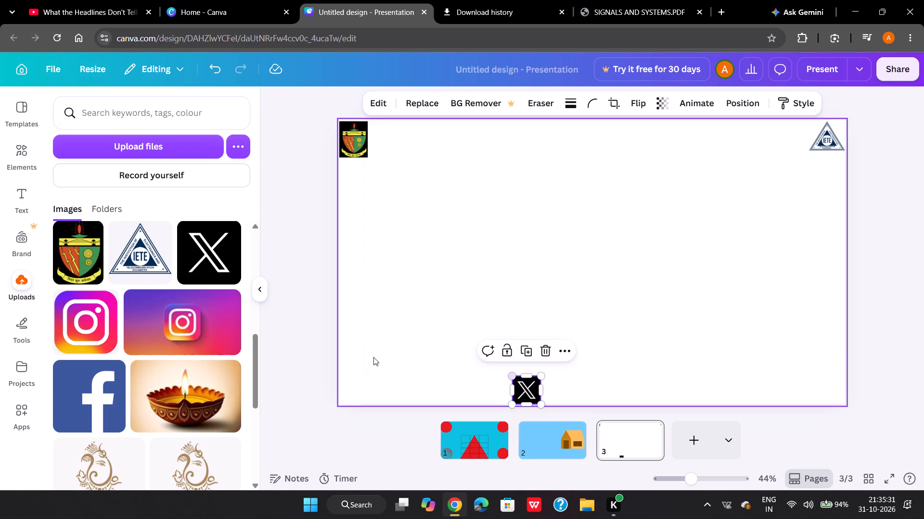
Insert the uploaded blue Facebook logo, shrink it to match the X logo, and place it beside that logo on the page's bottom edge.
click(94, 396)
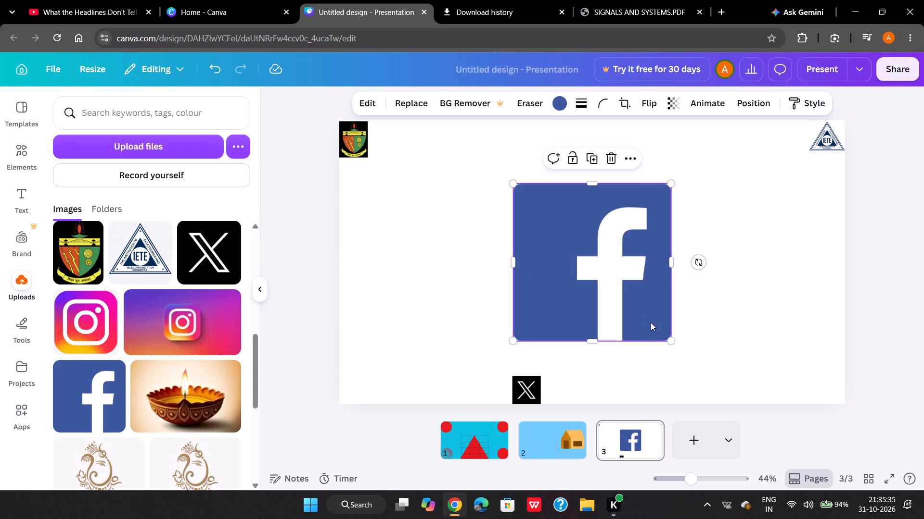
drag(667, 336, 666, 334)
drag(666, 334, 536, 203)
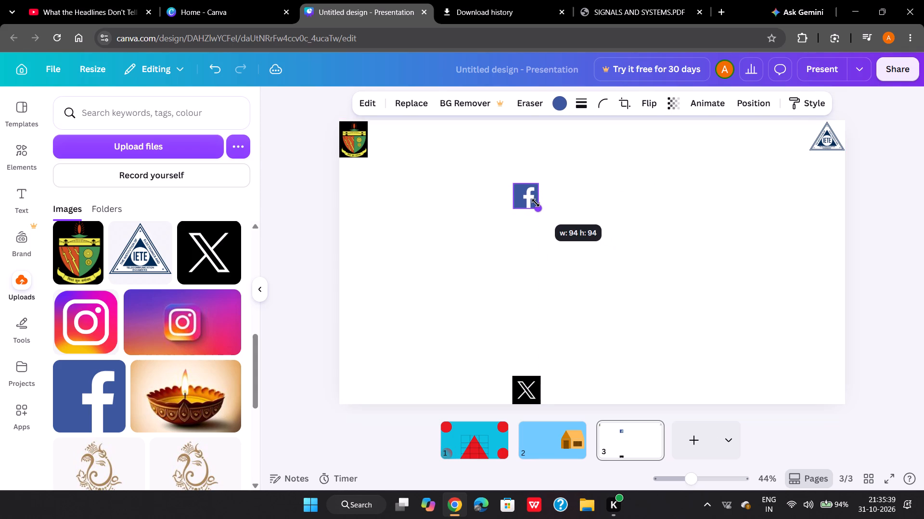
drag(536, 203, 538, 205)
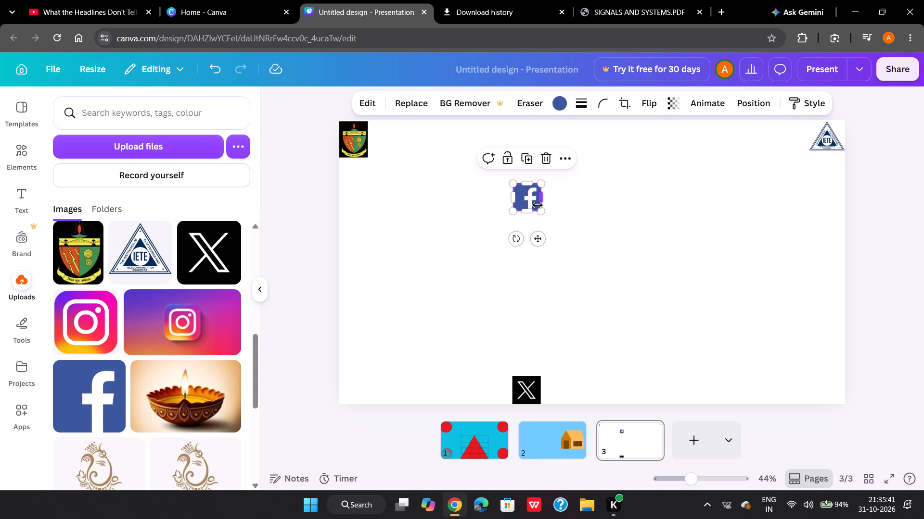
drag(522, 195, 566, 241)
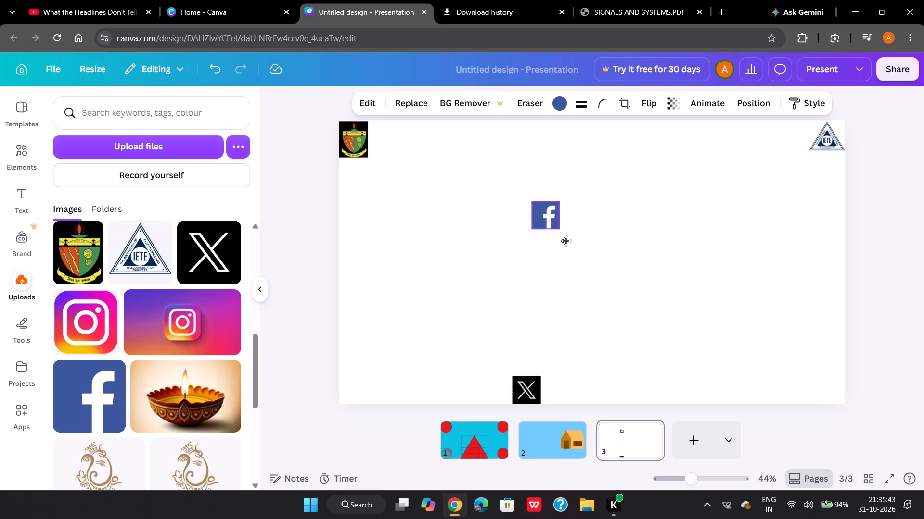
drag(566, 241, 612, 367)
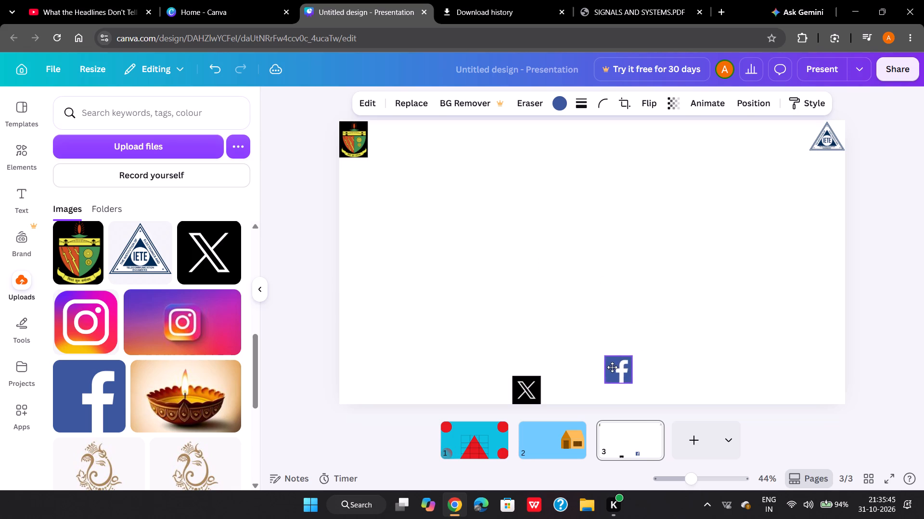
drag(612, 367, 576, 386)
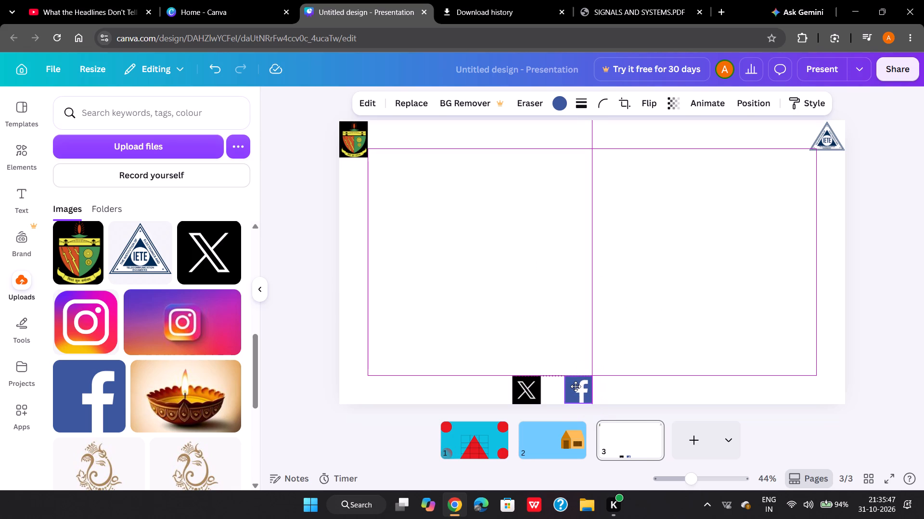
drag(576, 386, 584, 385)
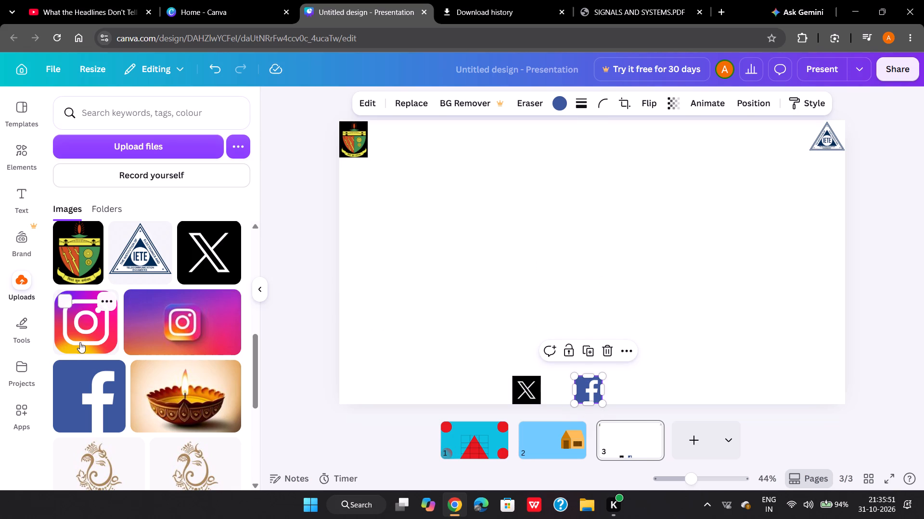
Insert the uploaded square Instagram logo, shrink it to match the other icons, and place it to the right of the Facebook logo.
click(82, 336)
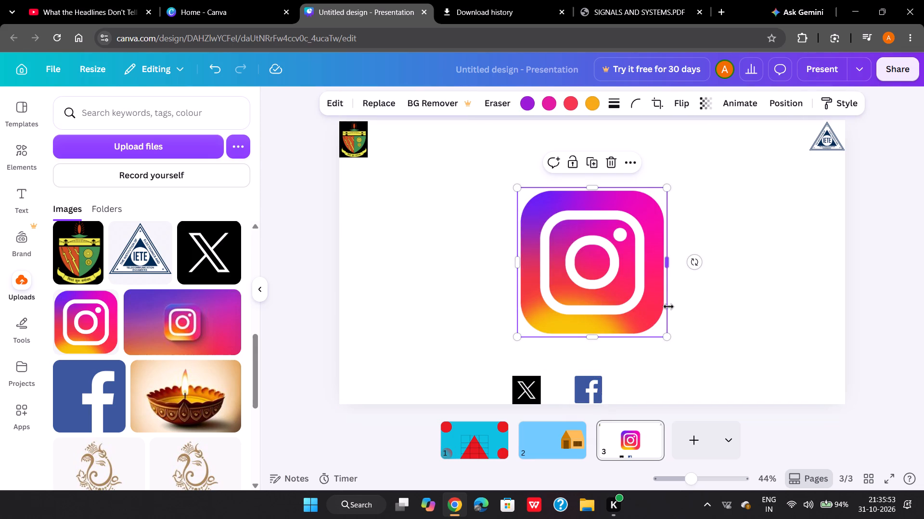
drag(668, 334, 547, 209)
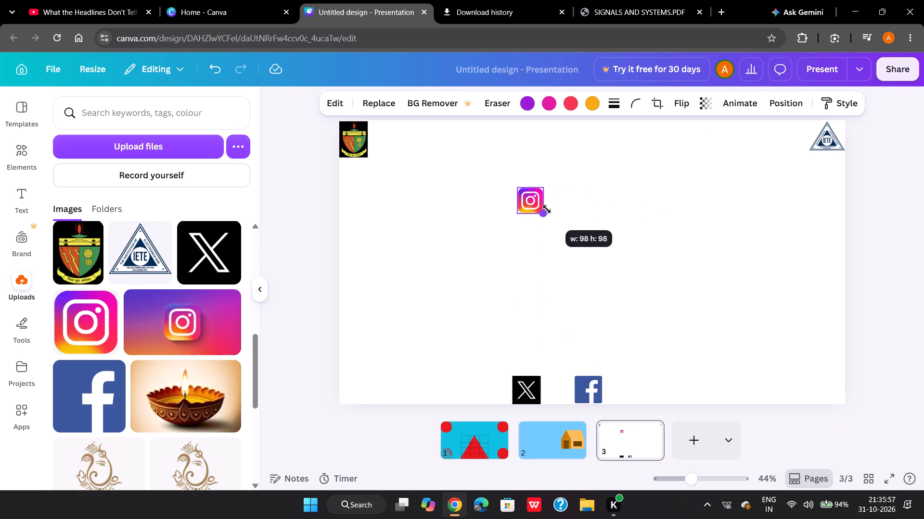
drag(547, 209, 548, 211)
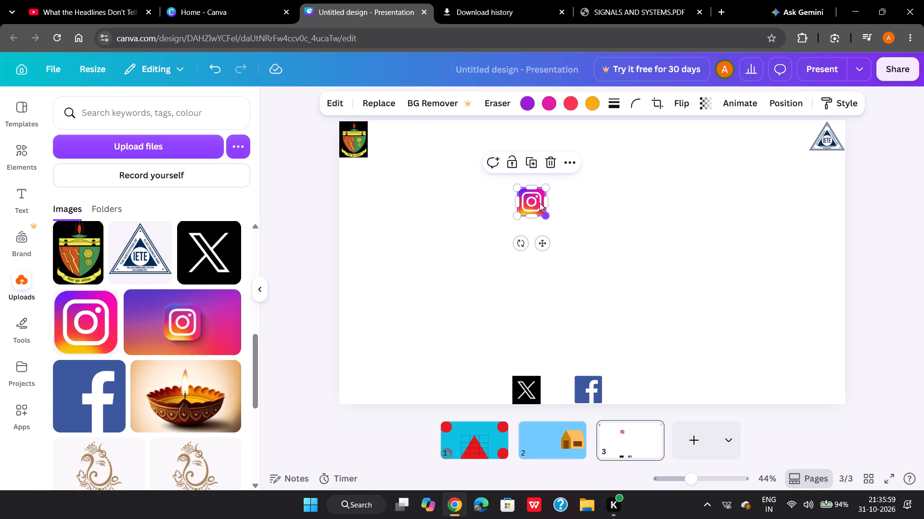
drag(527, 196, 650, 342)
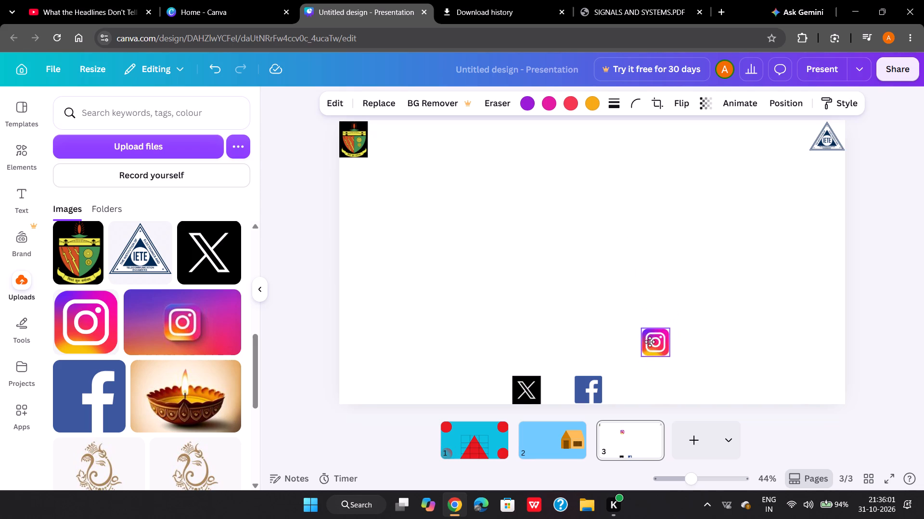
drag(650, 342, 637, 382)
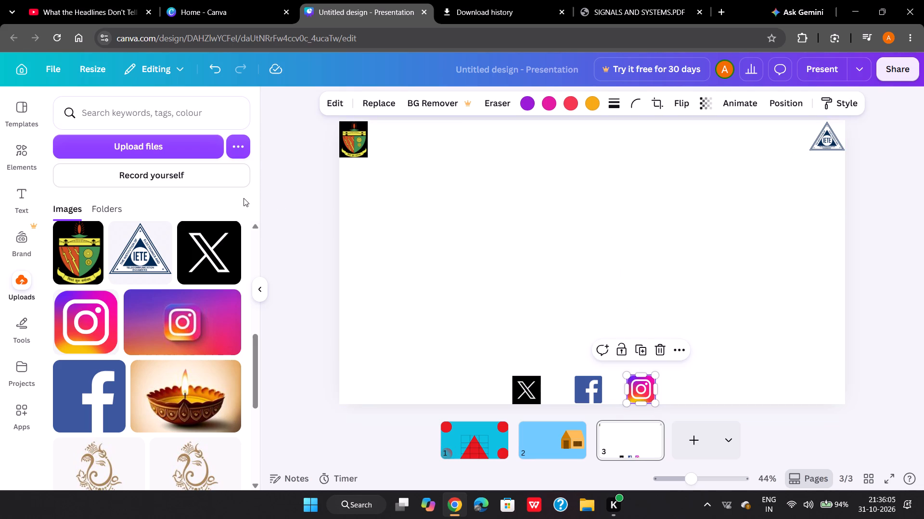
Look through the uploaded images and search them for "sardar vallabhbhai patel".
scroll(170, 366, down, 6)
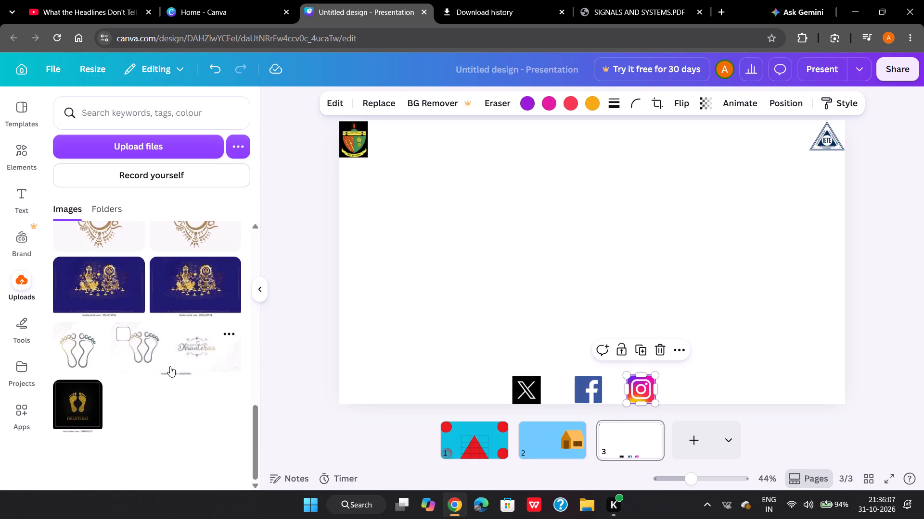
scroll(170, 366, up, 5)
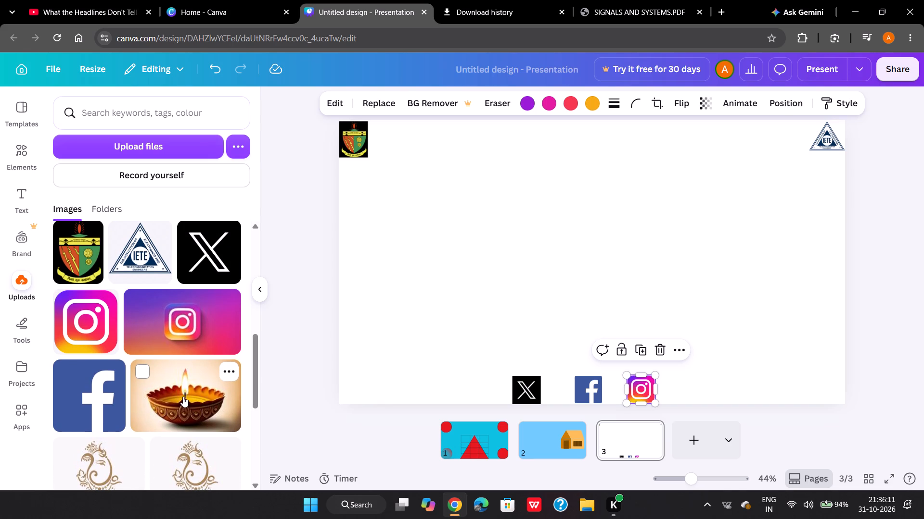
click(128, 113)
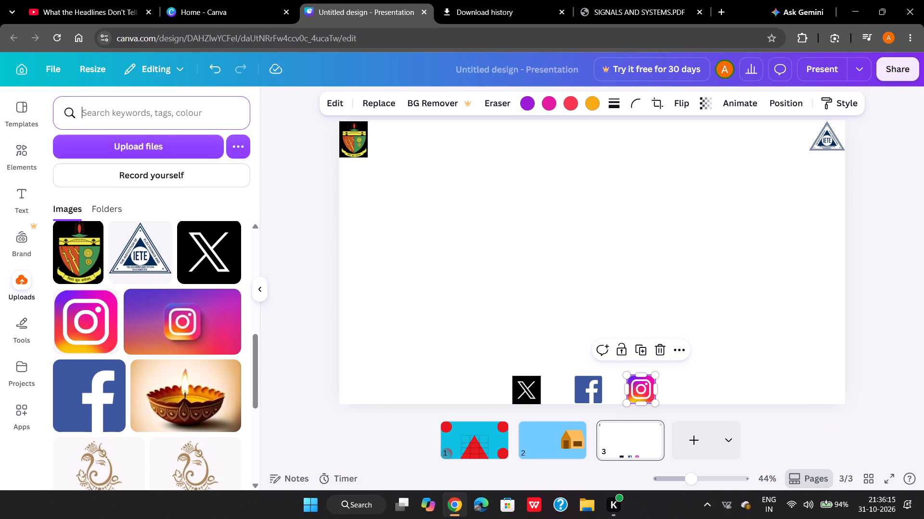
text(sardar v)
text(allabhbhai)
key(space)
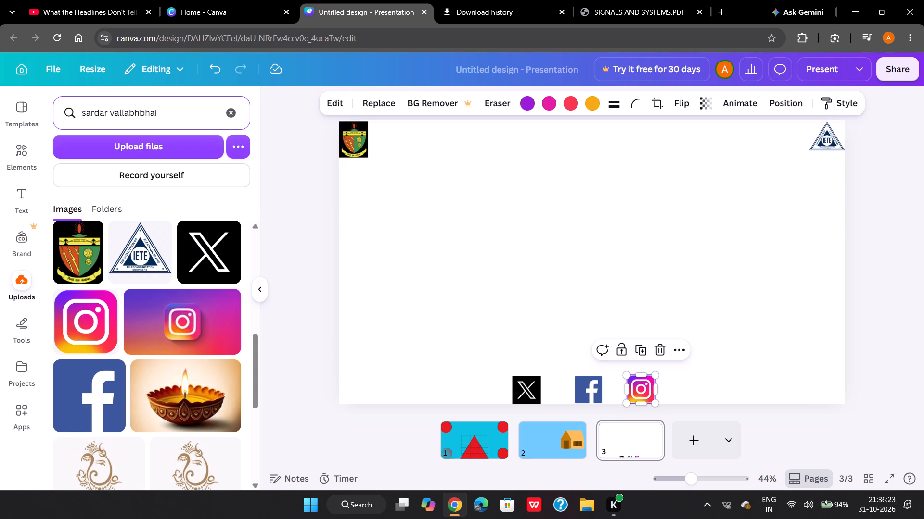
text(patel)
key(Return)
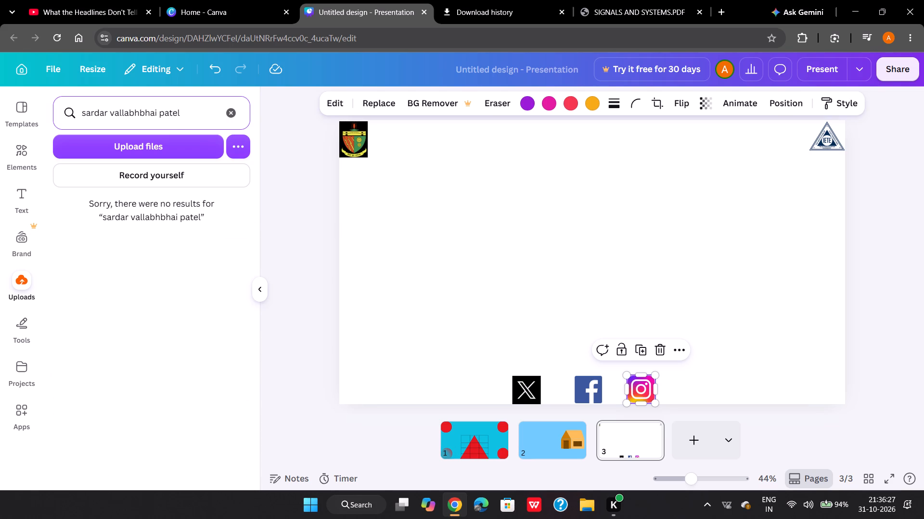
Replace the uploads search with "statue of unity" and look through the matching images.
click(225, 113)
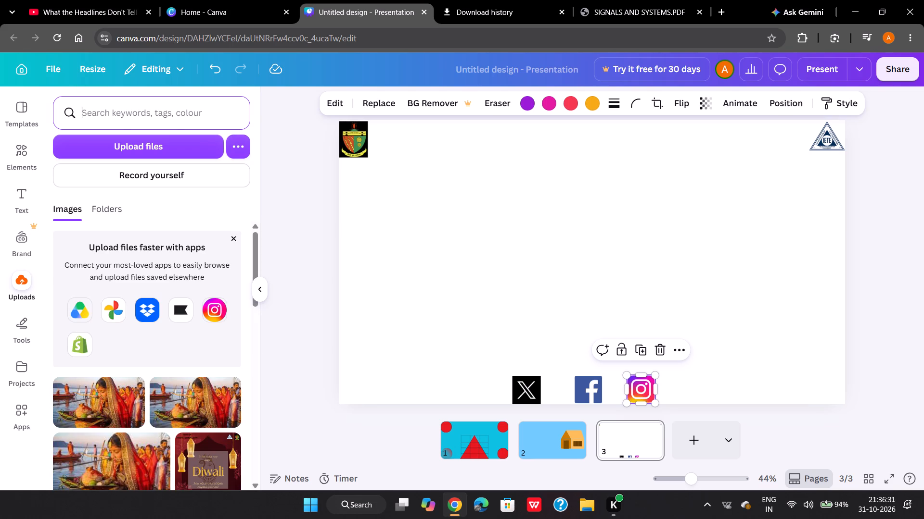
text(pa)
key(BackSpace)
key(BackSpace)
key(s)
text(tatue of unity)
key(Return)
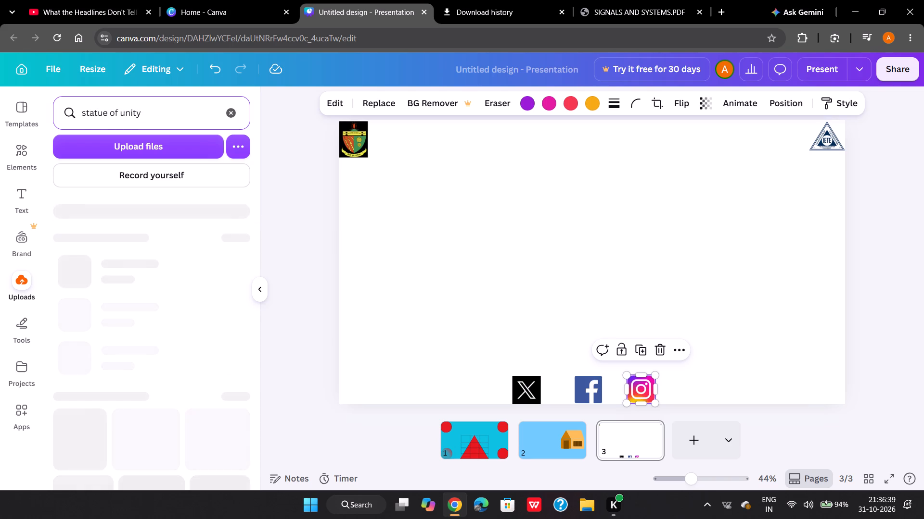
scroll(137, 234, down, 1)
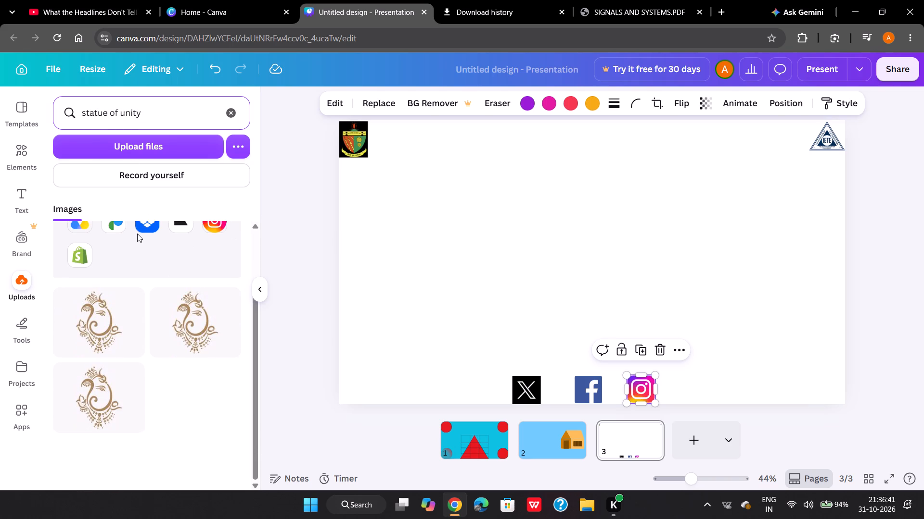
Search the elements library for "sardar vallabh bhai patel", insert the black standing statue silhouette on page 3, and enlarge it.
scroll(137, 234, down, 2)
scroll(137, 234, up, 4)
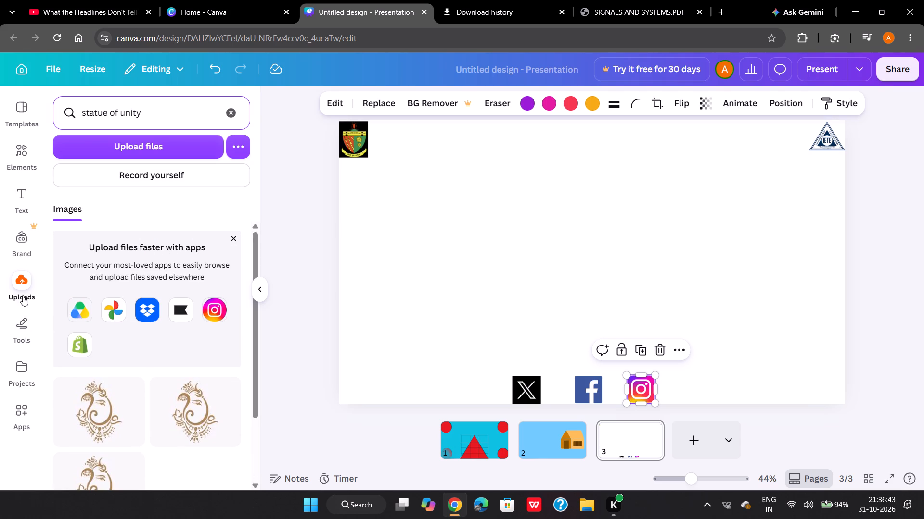
click(20, 159)
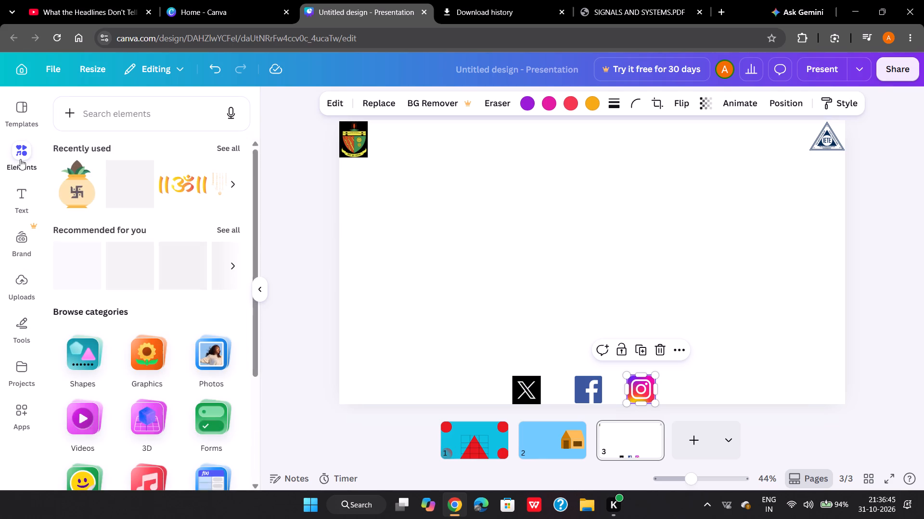
click(128, 116)
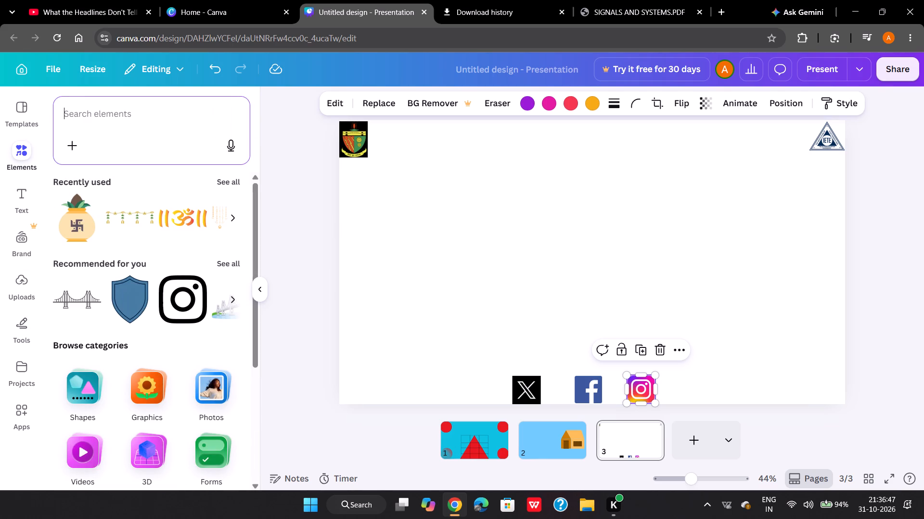
text(sardar vallab)
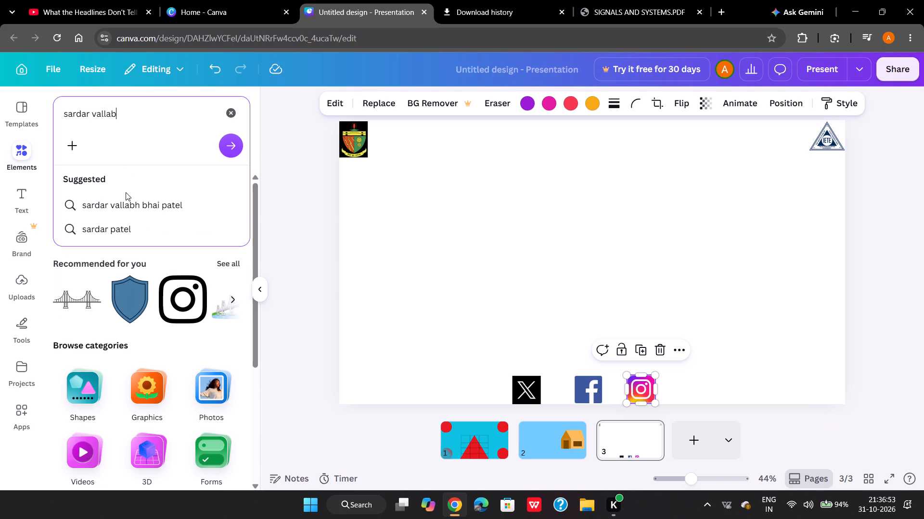
click(129, 198)
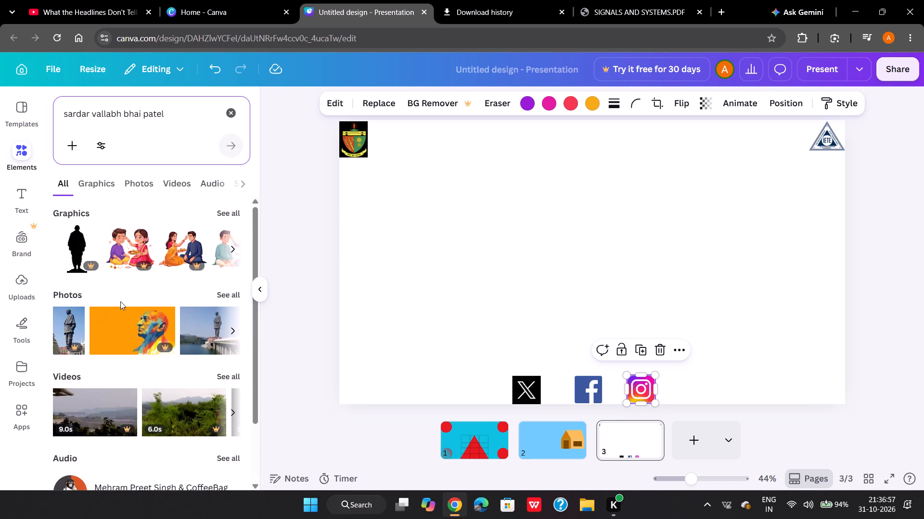
scroll(120, 301, down, 3)
scroll(120, 301, up, 2)
click(72, 244)
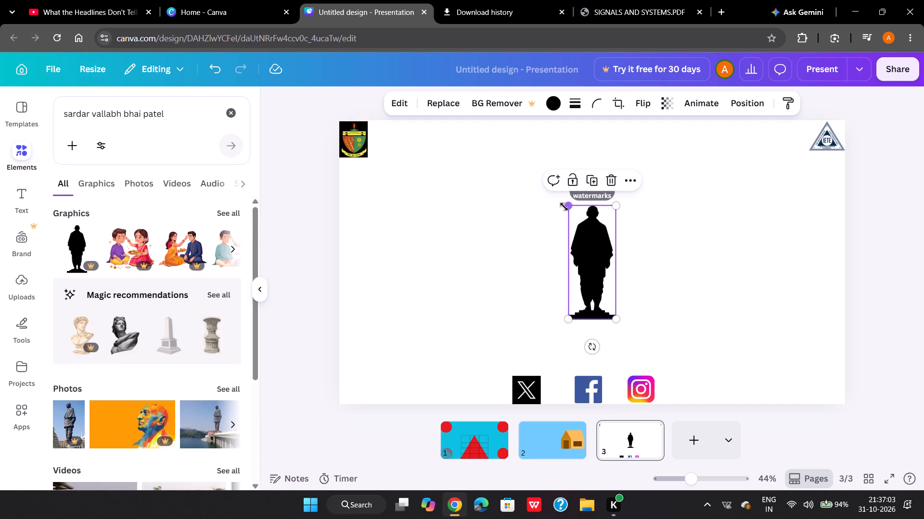
drag(564, 207, 492, 168)
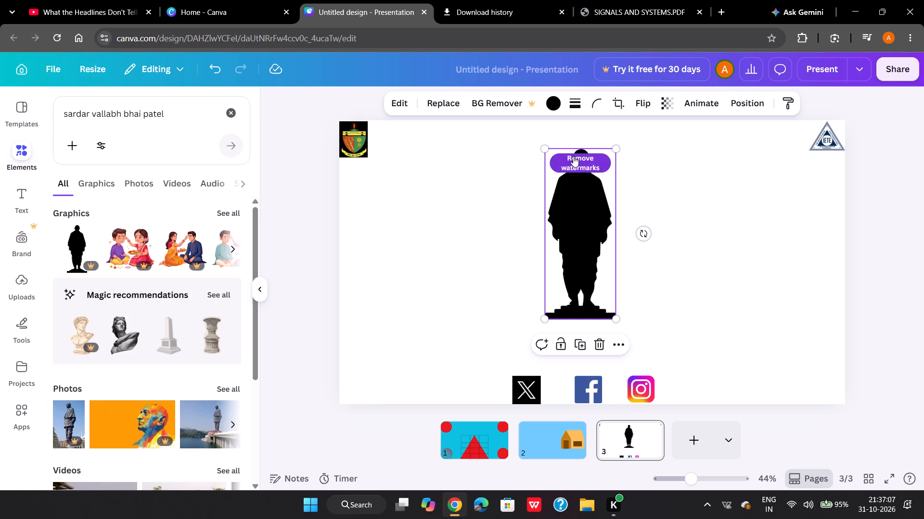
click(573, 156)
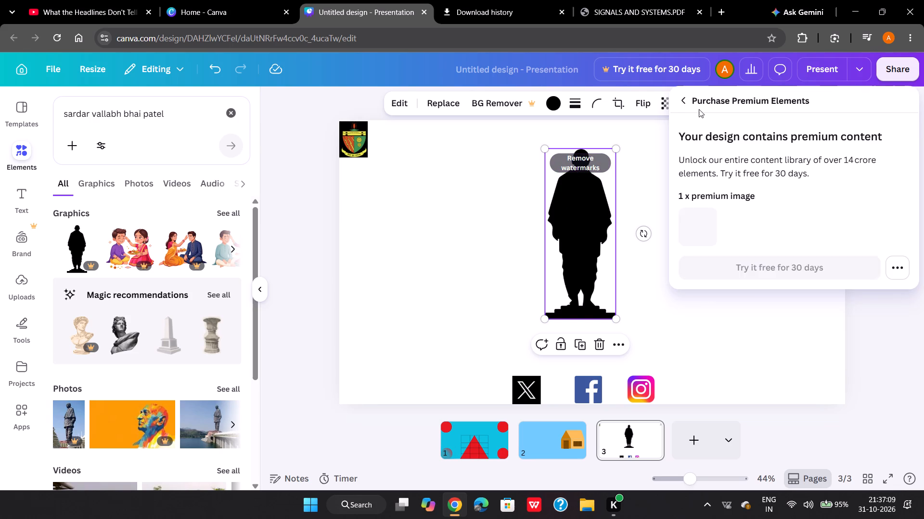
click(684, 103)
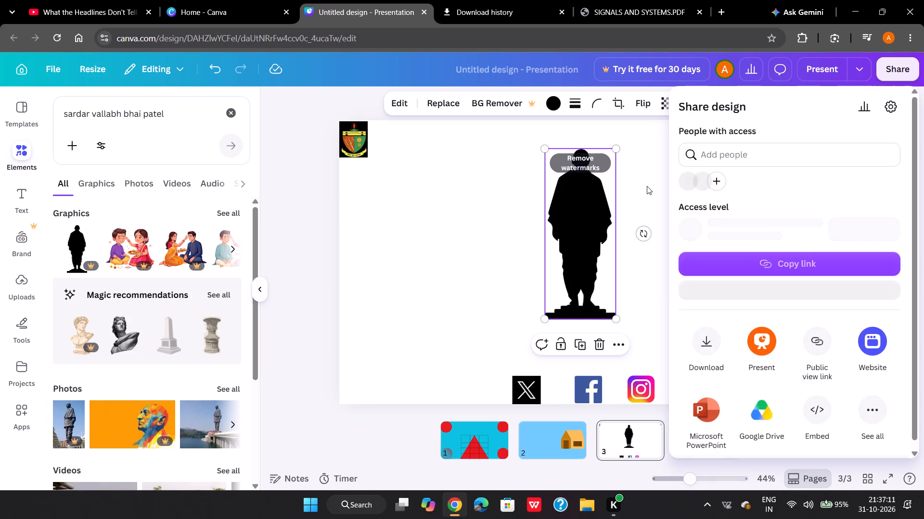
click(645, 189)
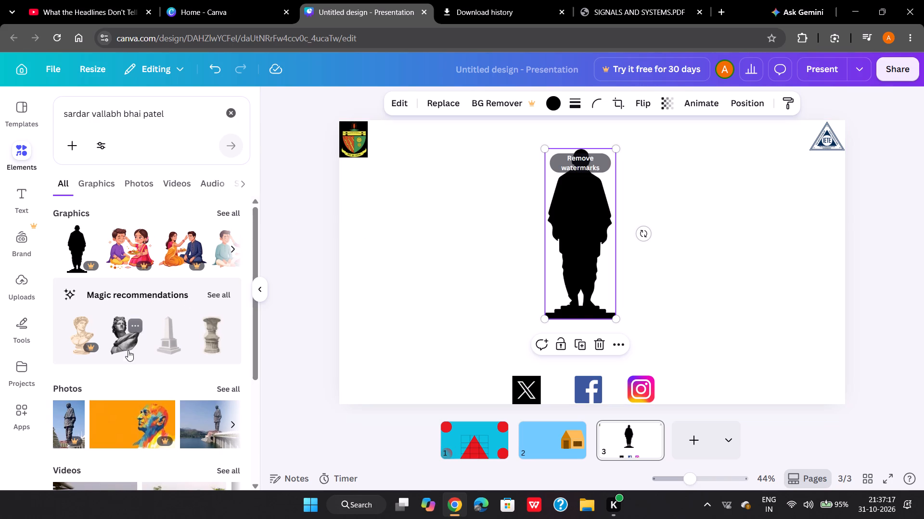
Search the elements library for "national emblem india".
scroll(128, 350, down, 5)
scroll(128, 350, up, 3)
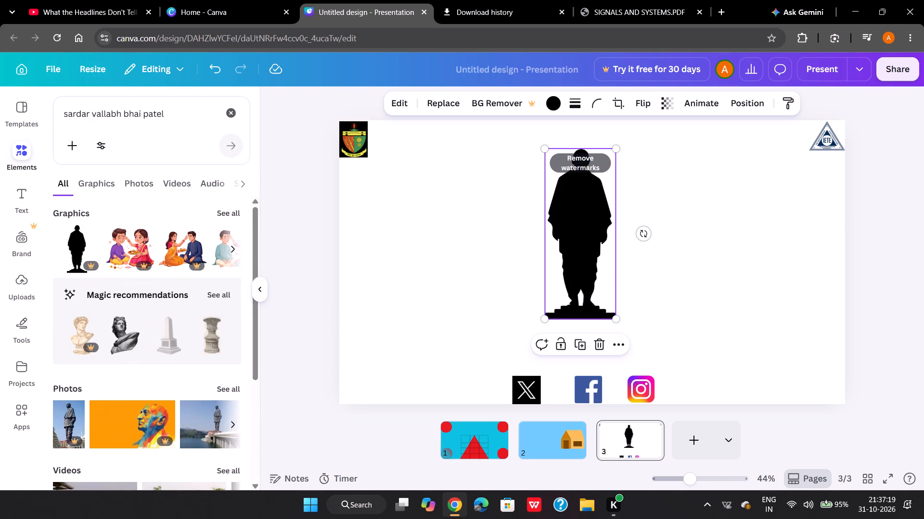
click(229, 113)
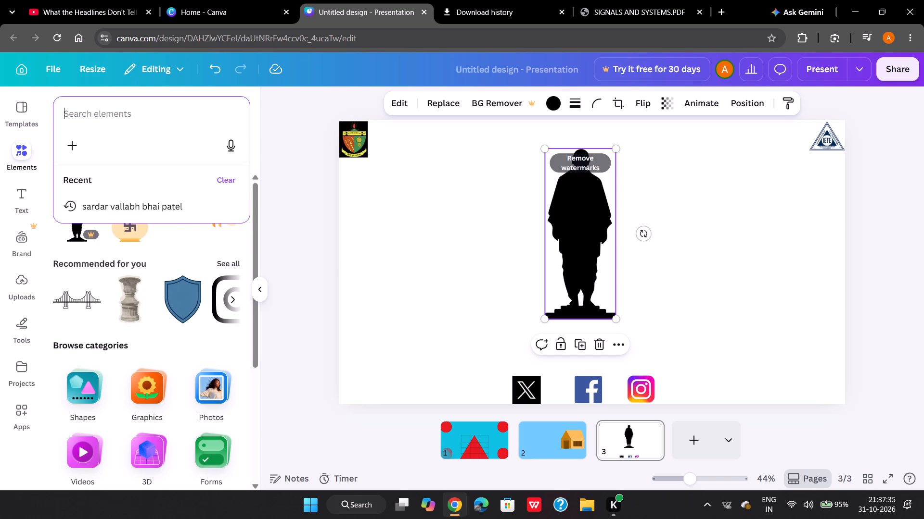
text(national)
key(space)
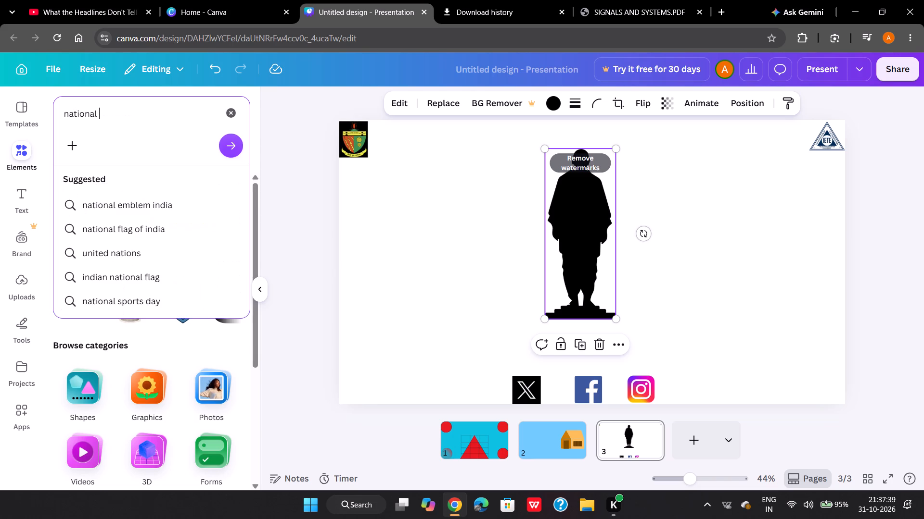
click(175, 215)
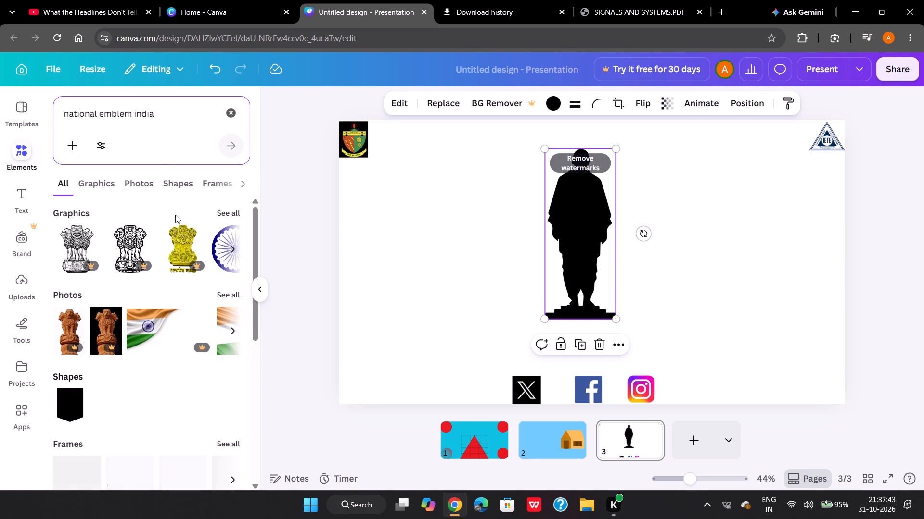
Search the elements library for "indian parliament" and insert the free solid black parliament building graphic on page 3.
click(226, 115)
text(ni)
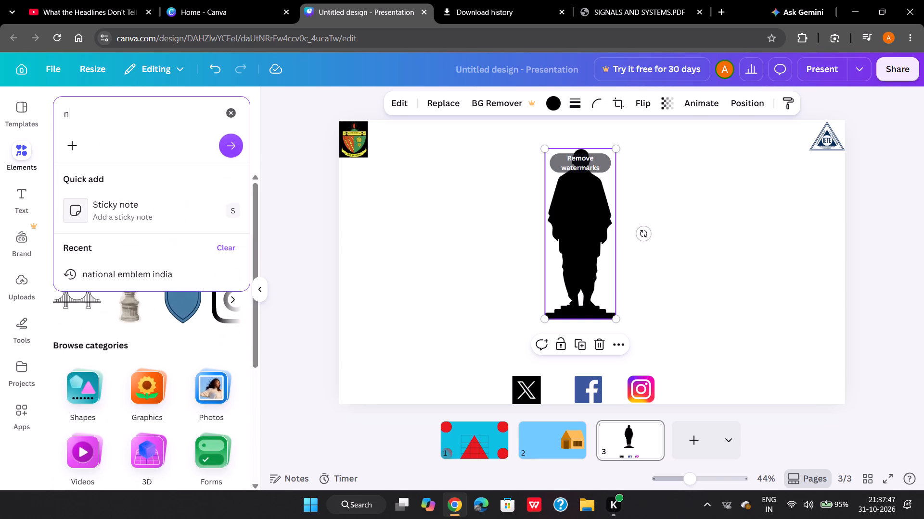
key(BackSpace)
key(BackSpace)
text(indu)
key(BackSpace)
text(ia o)
key(BackSpace)
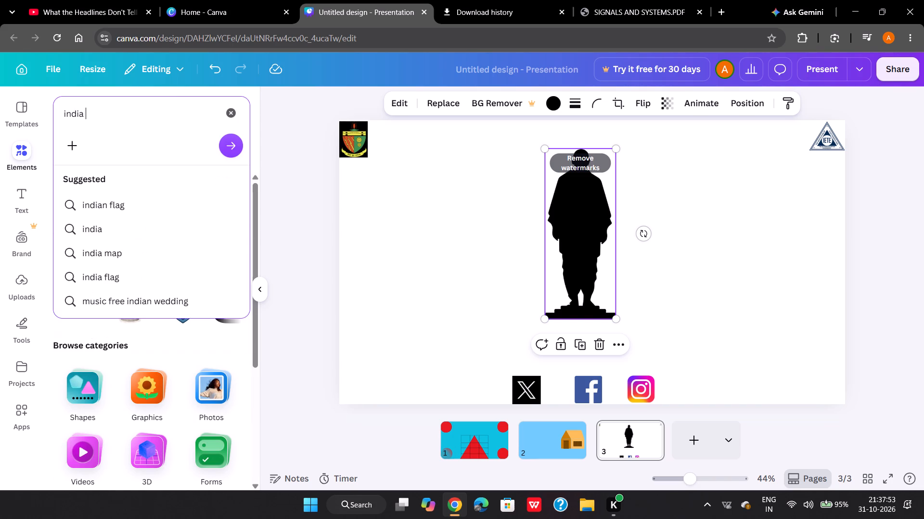
key(p)
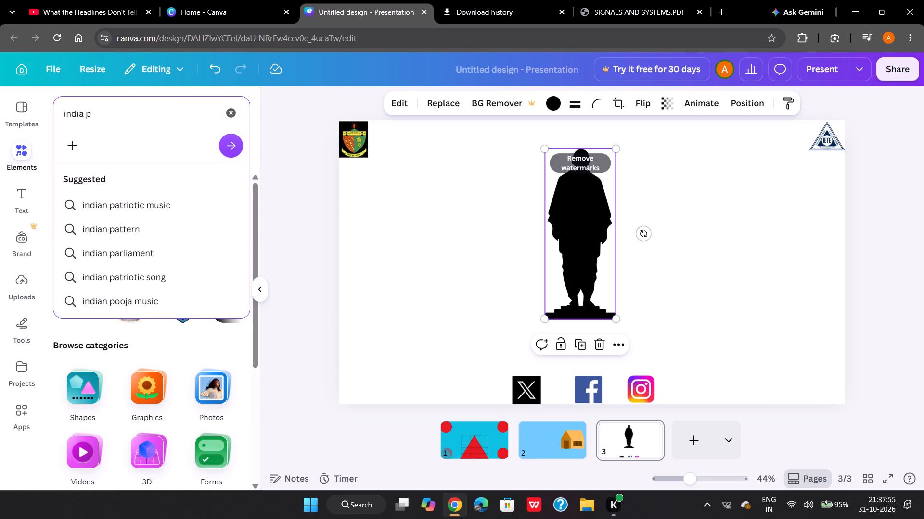
click(135, 243)
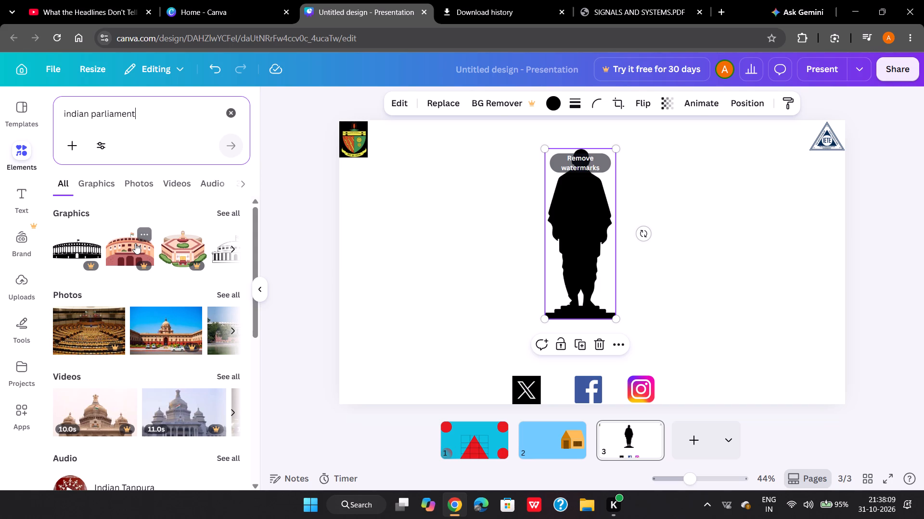
scroll(135, 243, left, 1)
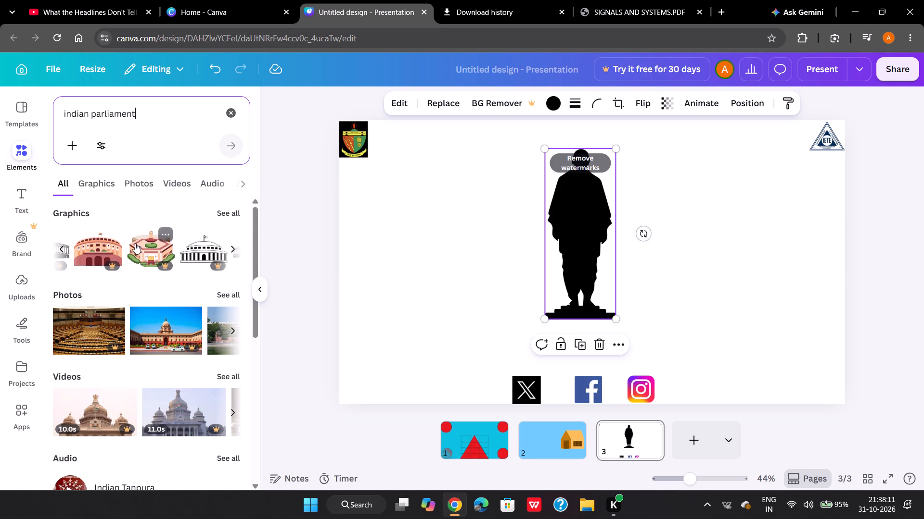
scroll(135, 243, left, 1)
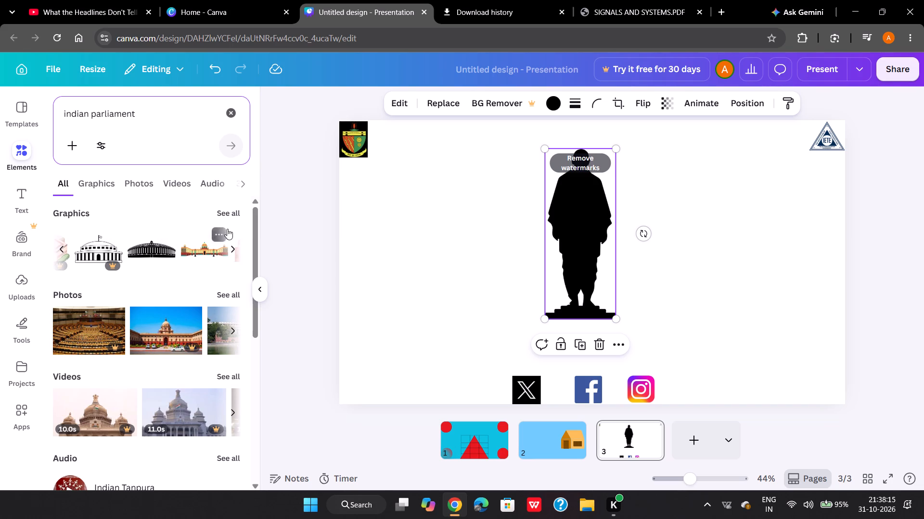
click(153, 253)
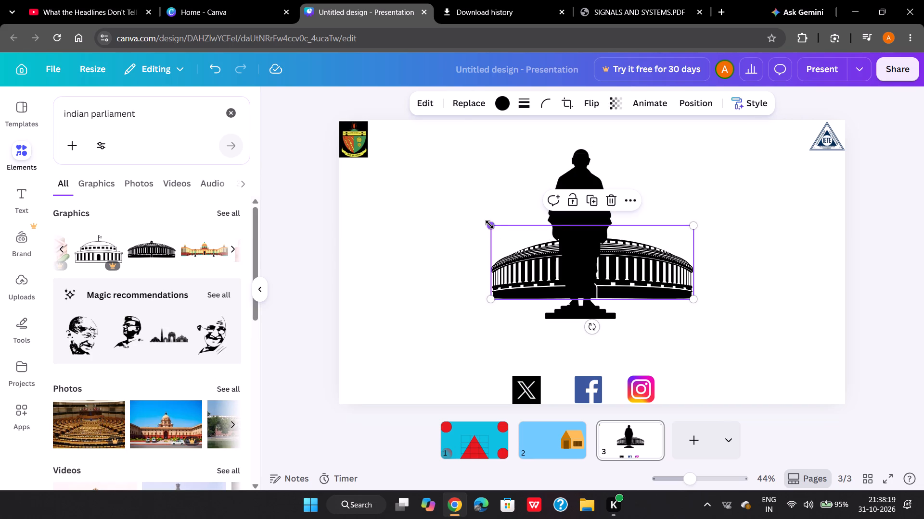
Enlarge the parliament building to nearly the page's full width and move it down near the page's bottom edge.
drag(489, 224, 356, 173)
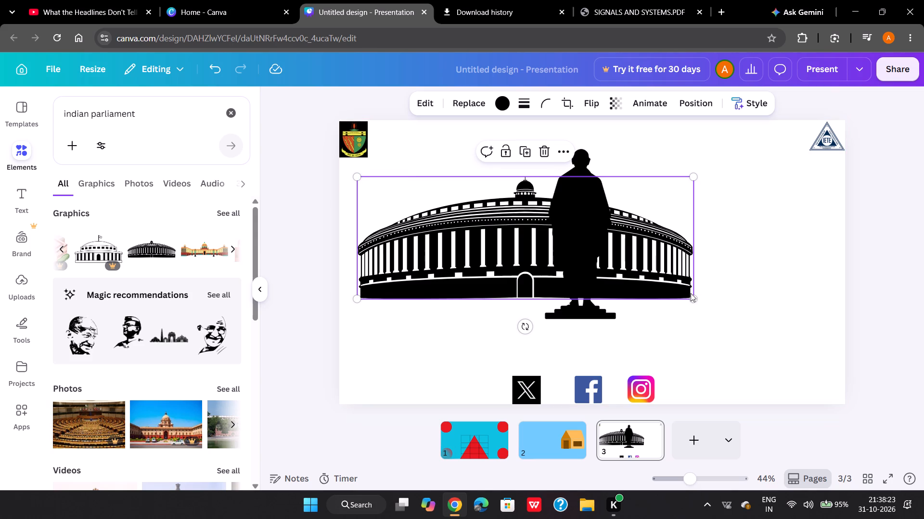
drag(693, 297, 772, 333)
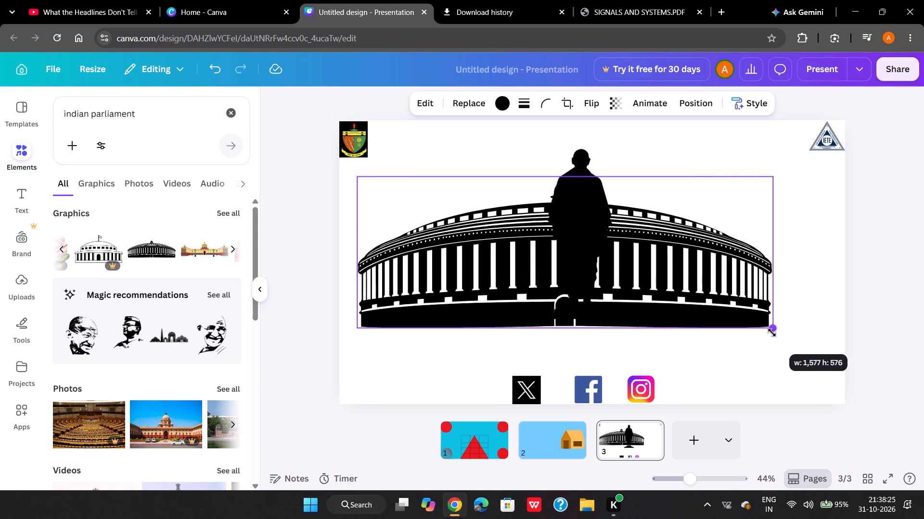
drag(772, 333, 804, 353)
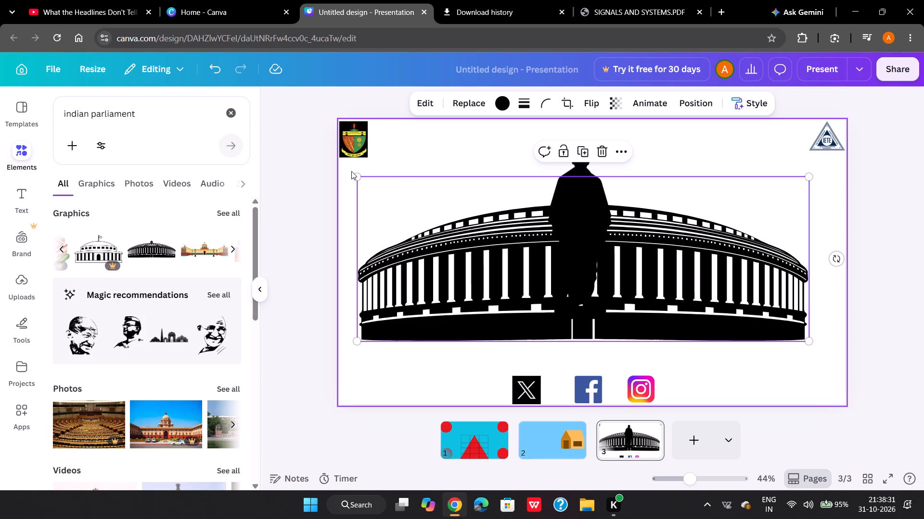
drag(354, 174, 363, 176)
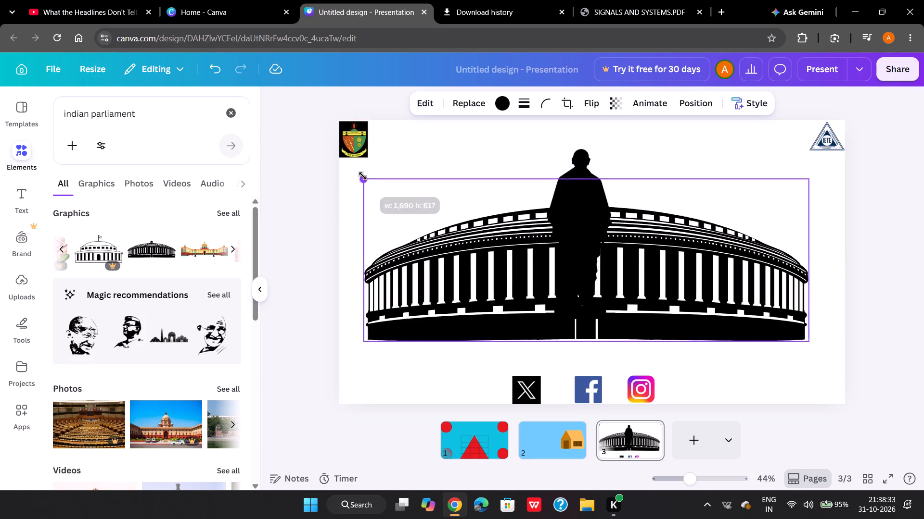
drag(363, 176, 364, 177)
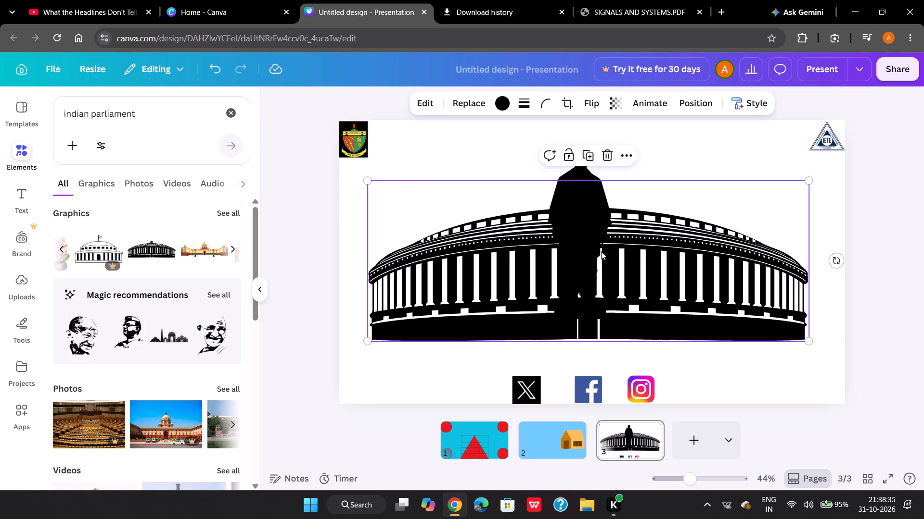
drag(693, 203, 693, 257)
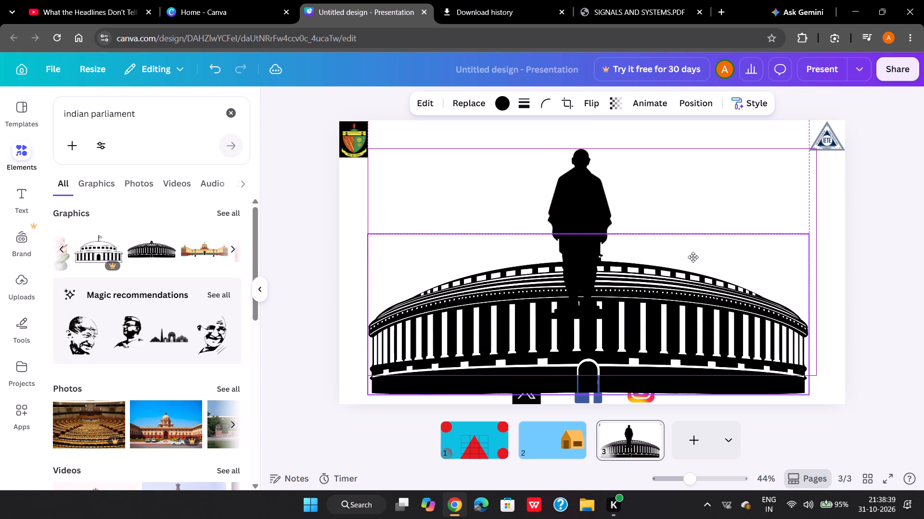
drag(693, 257, 693, 263)
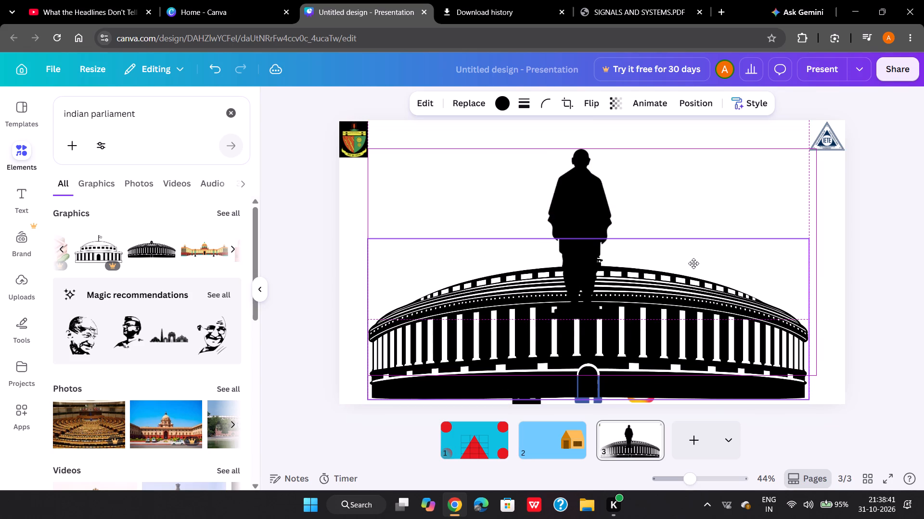
drag(693, 263, 694, 261)
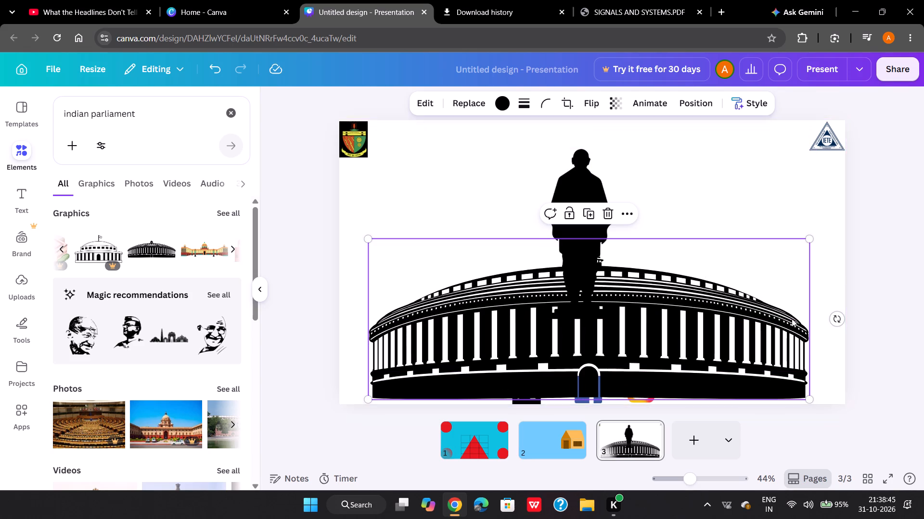
Reposition the statue silhouette so it stands on the parliament building's roof, near the dome, with its head near the page's top.
drag(568, 173, 590, 202)
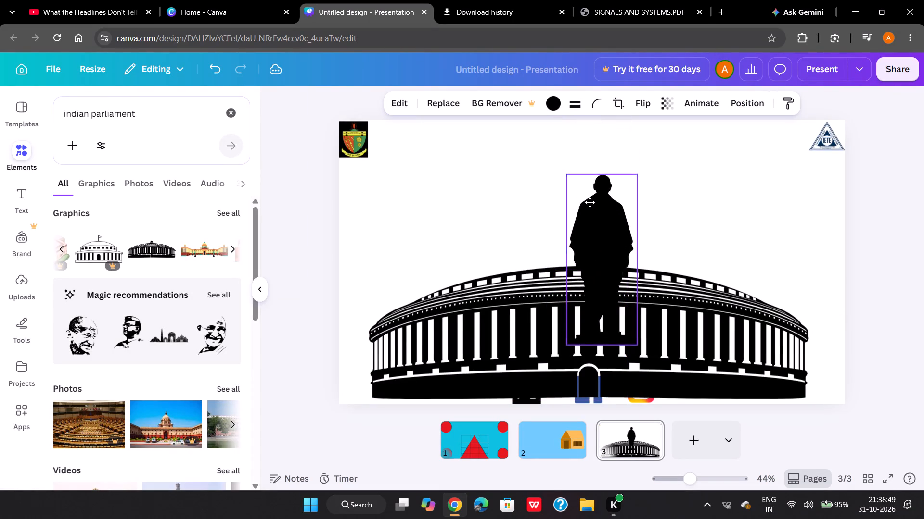
drag(590, 202, 599, 182)
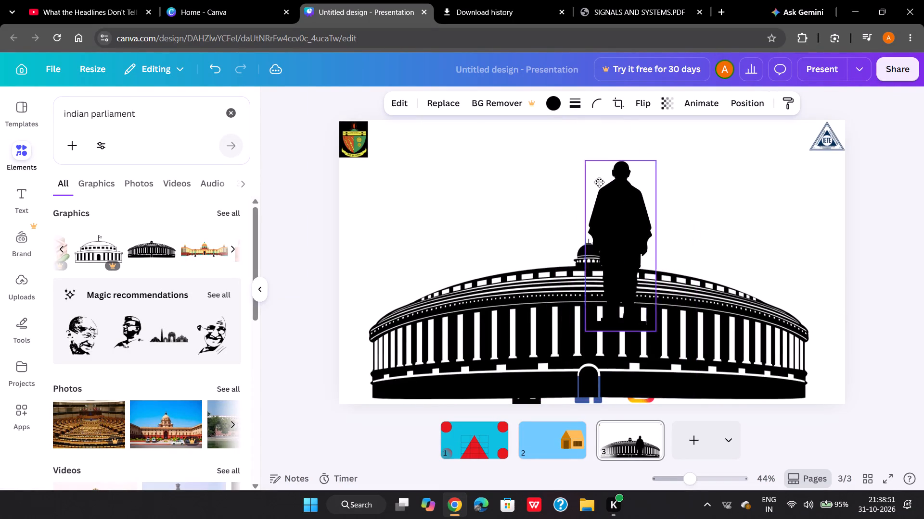
drag(599, 182, 592, 153)
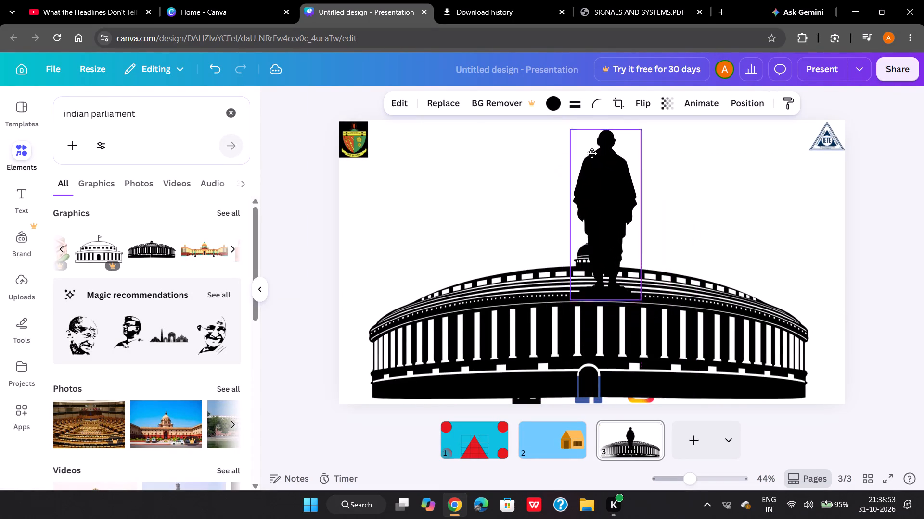
drag(592, 153, 586, 160)
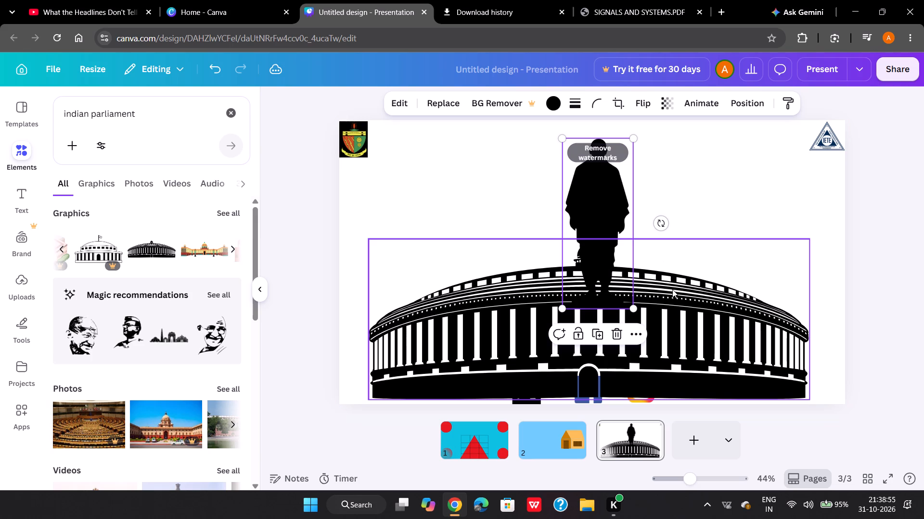
Move the parliament building down so its base sits on page 3's bottom edge.
drag(672, 289, 672, 298)
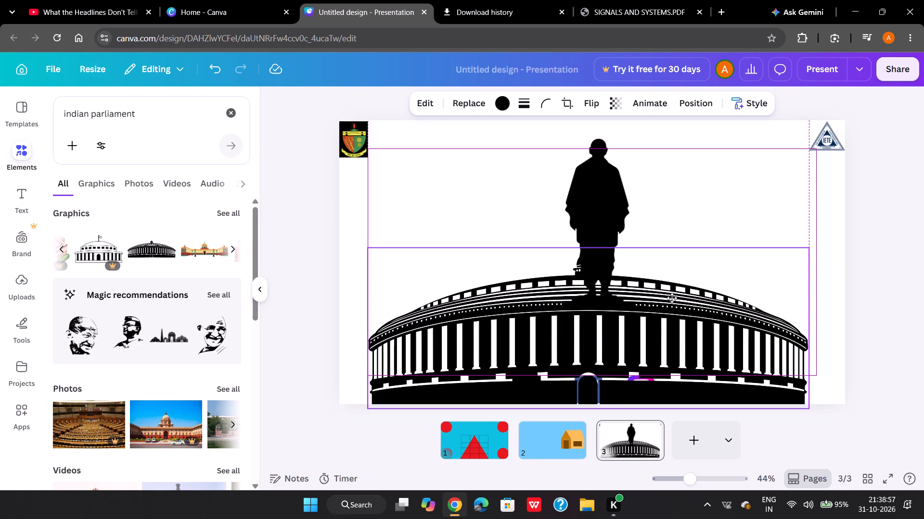
drag(672, 298, 672, 298)
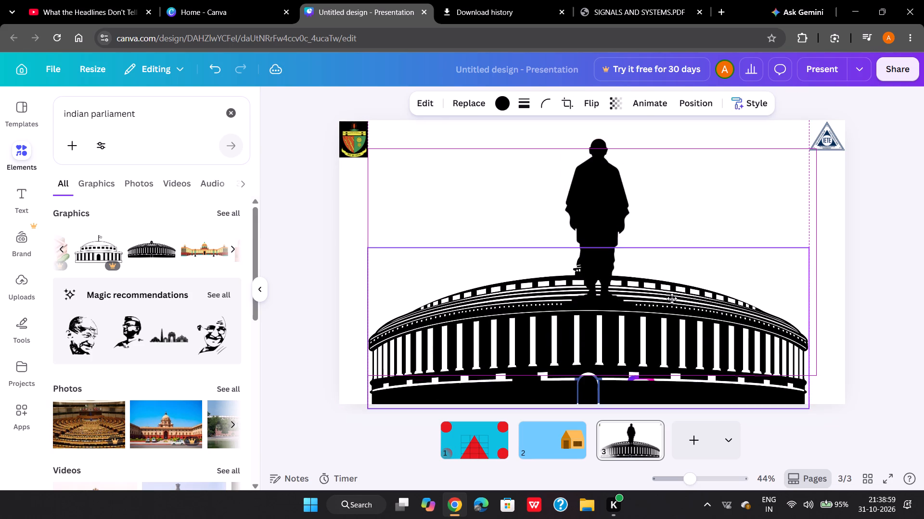
drag(672, 298, 672, 294)
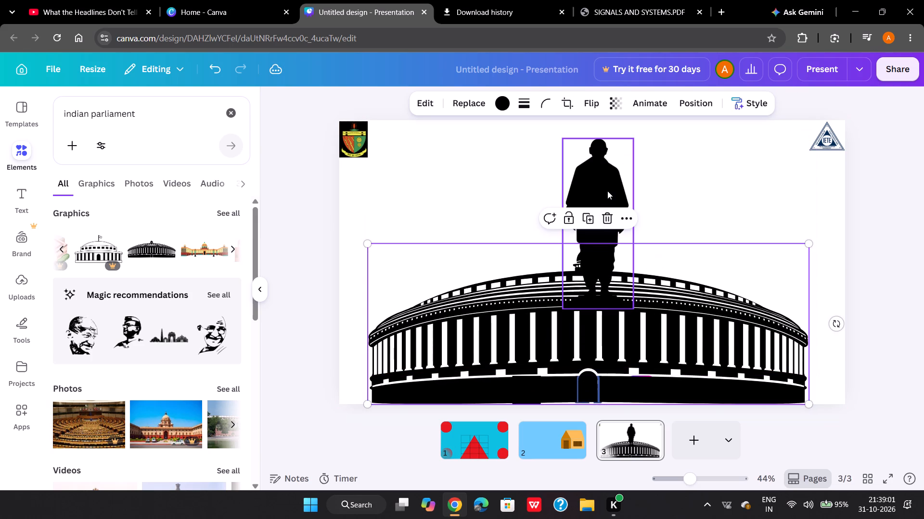
Move the statue silhouette to the page's horizontal centre and lower it so its feet overlap the parliament building's front.
drag(603, 184, 599, 191)
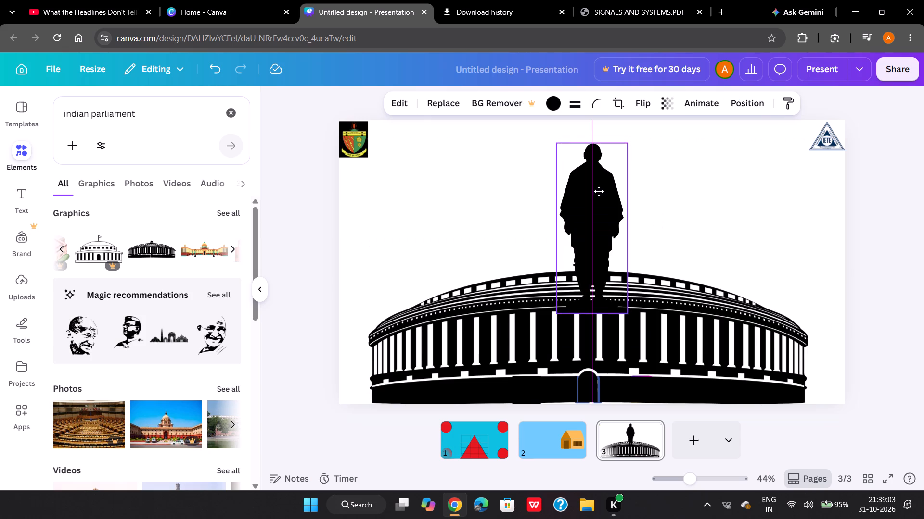
drag(599, 191, 598, 206)
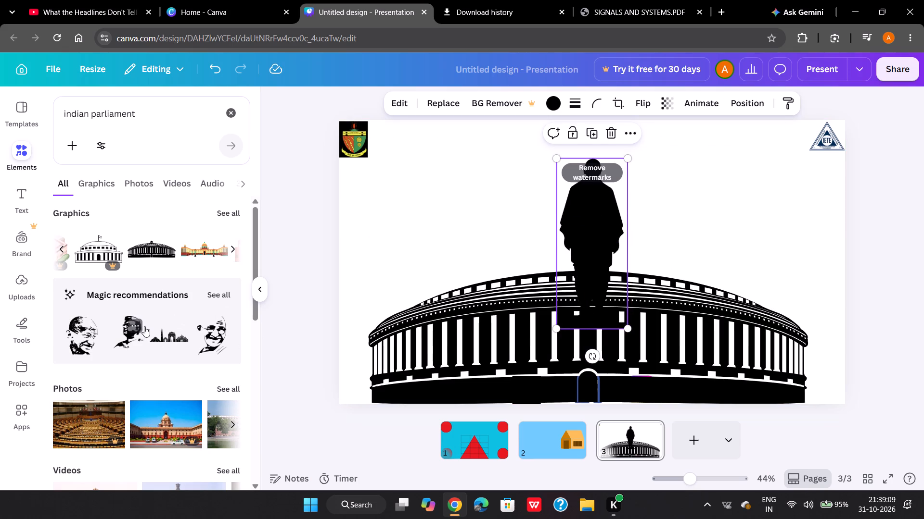
Browse the remaining "indian parliament" results and clear the elements search.
scroll(145, 326, down, 6)
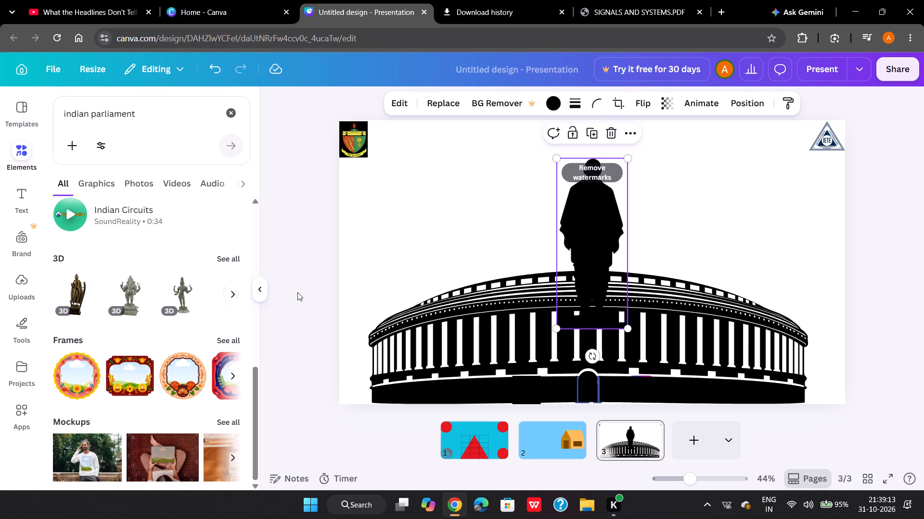
click(229, 114)
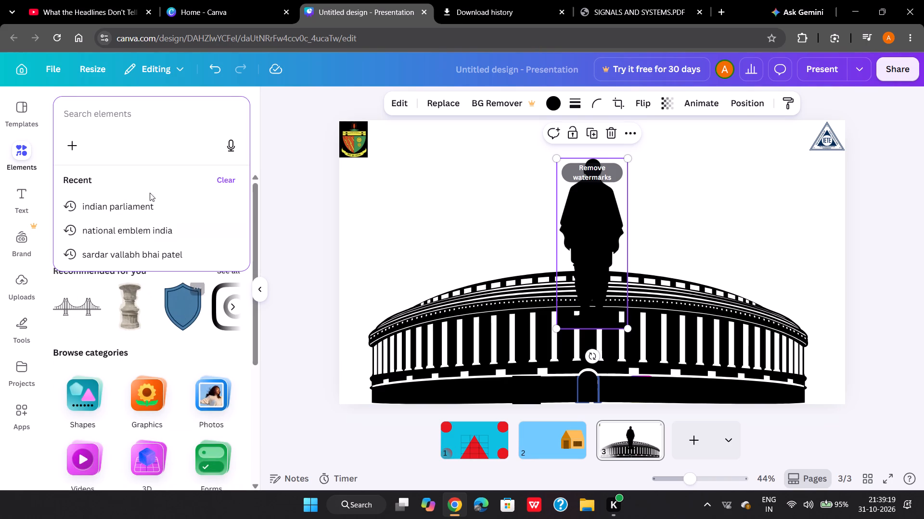
click(129, 110)
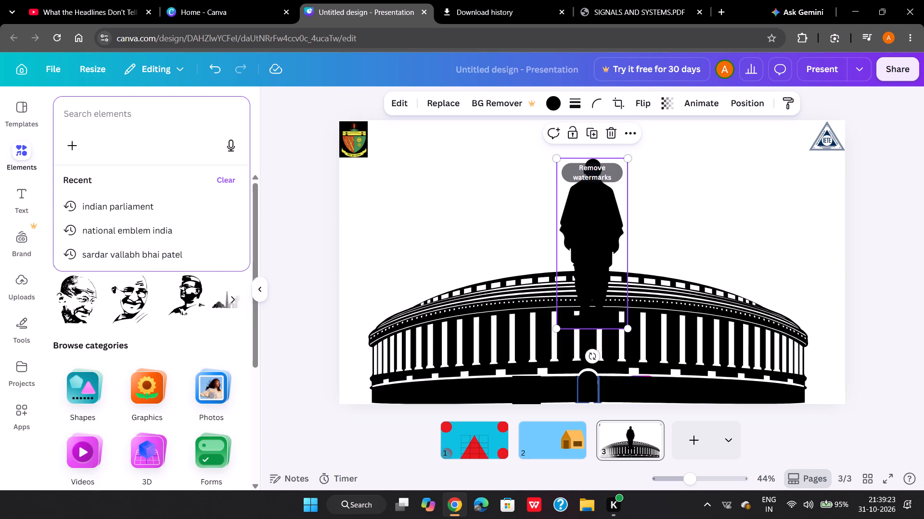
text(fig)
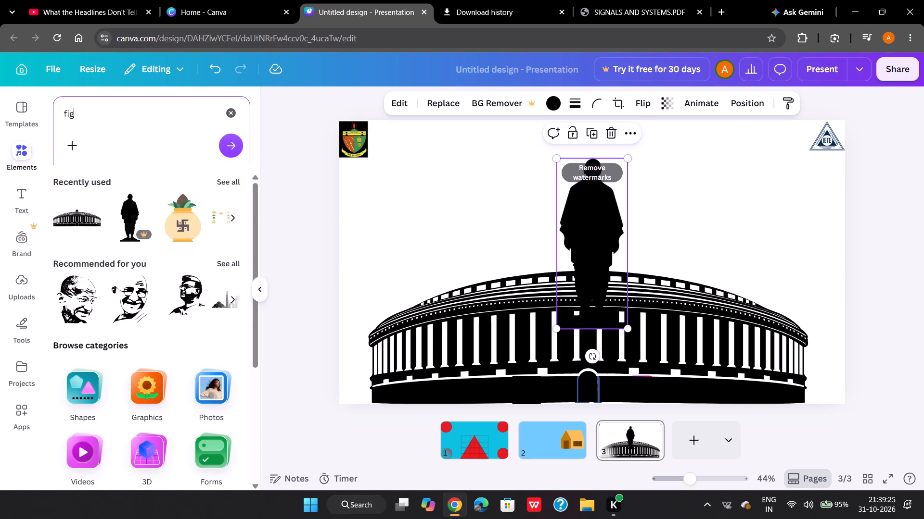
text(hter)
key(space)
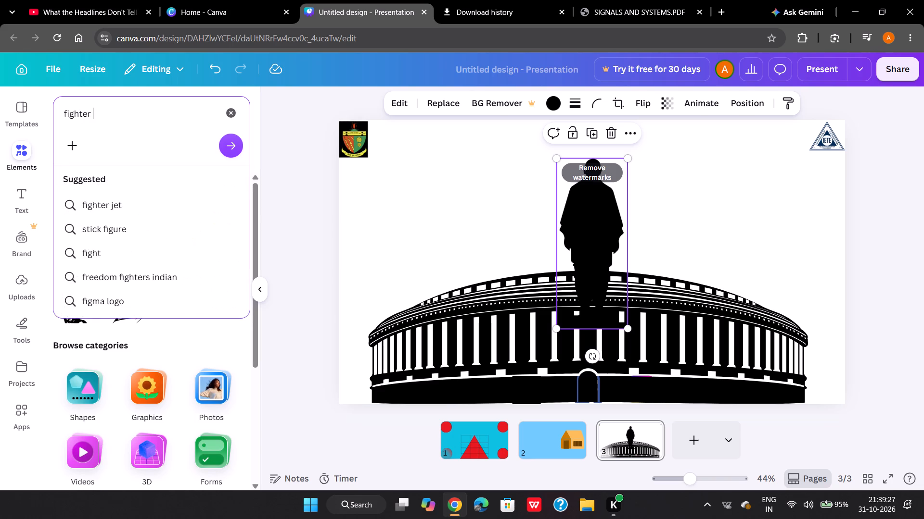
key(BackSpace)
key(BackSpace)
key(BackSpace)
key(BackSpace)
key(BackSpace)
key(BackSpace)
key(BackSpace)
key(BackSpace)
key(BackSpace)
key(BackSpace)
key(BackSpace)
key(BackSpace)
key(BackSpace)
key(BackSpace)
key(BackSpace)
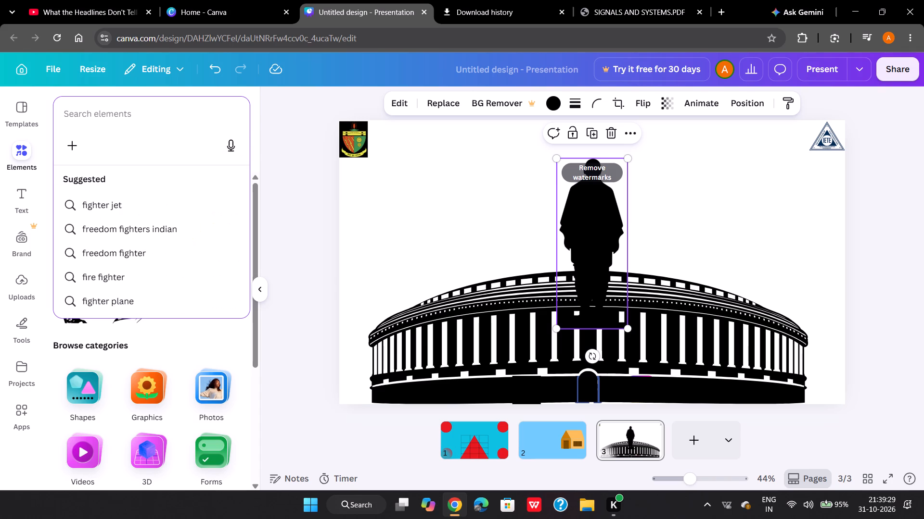
Search the elements library for "indian flag" and insert the free waving tricolour ribbon graphic on page 3.
text(indian flag)
key(Return)
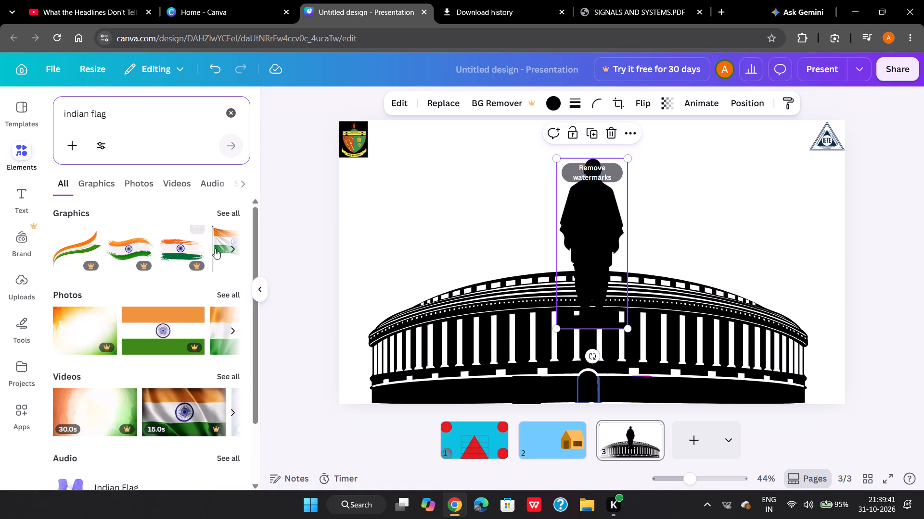
click(229, 243)
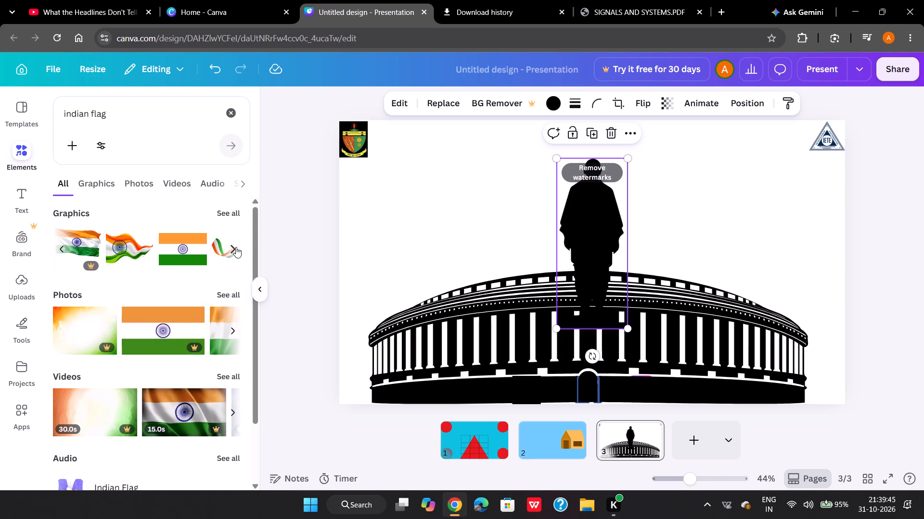
click(235, 247)
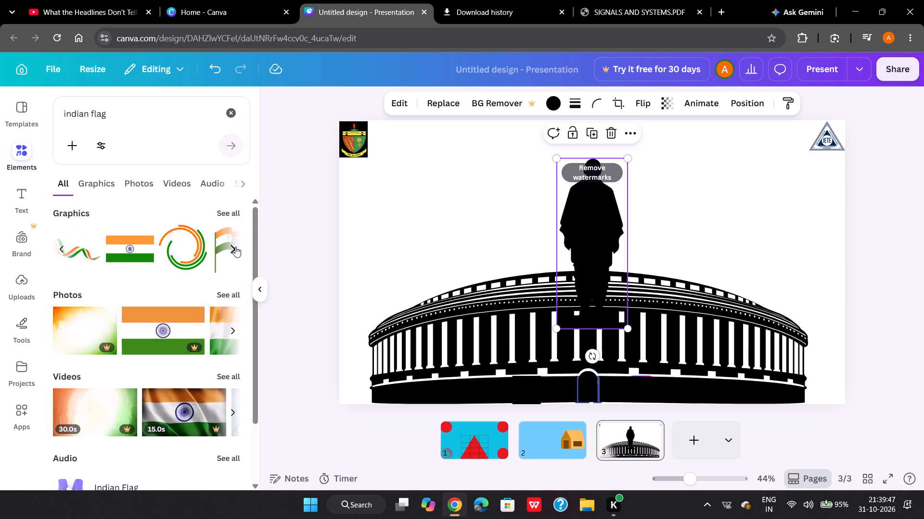
click(82, 256)
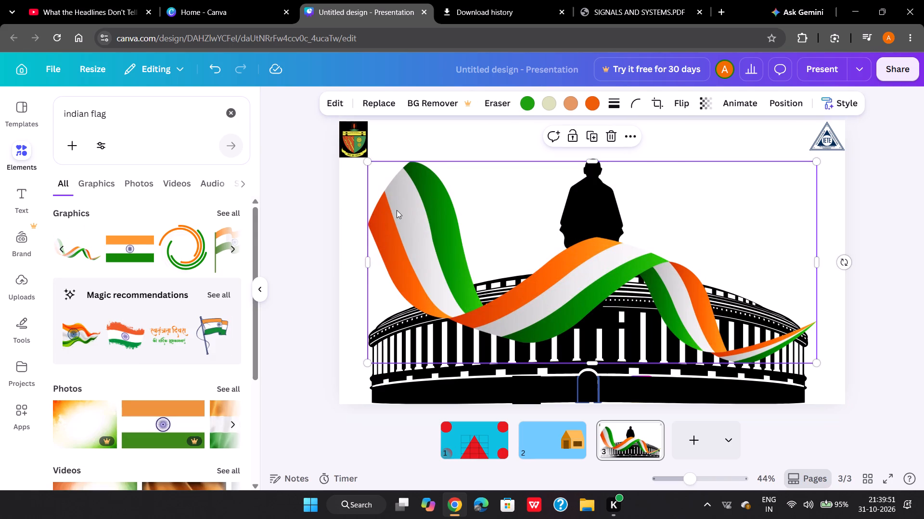
Align the tricolour ribbon with the page's top-left corner and stretch it to the full 1,920 page width, keeping its lower curve uncropped.
drag(493, 192, 474, 147)
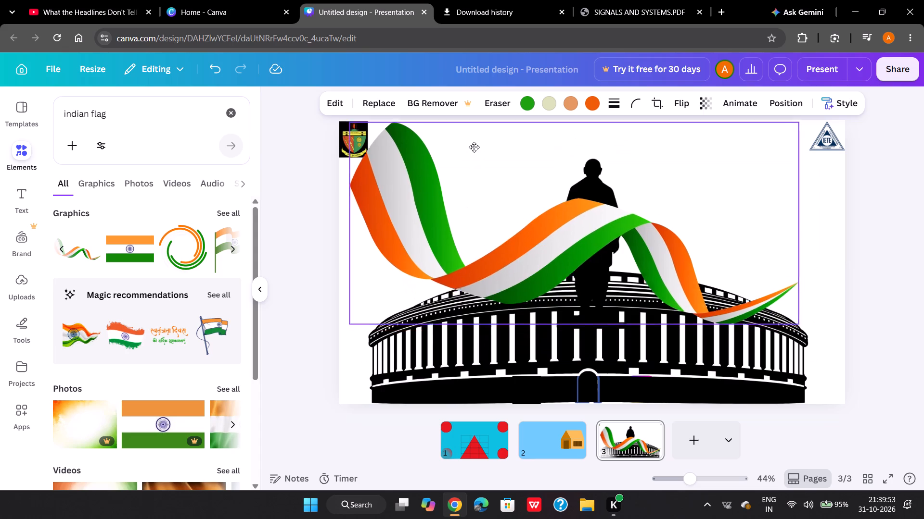
drag(474, 147, 460, 150)
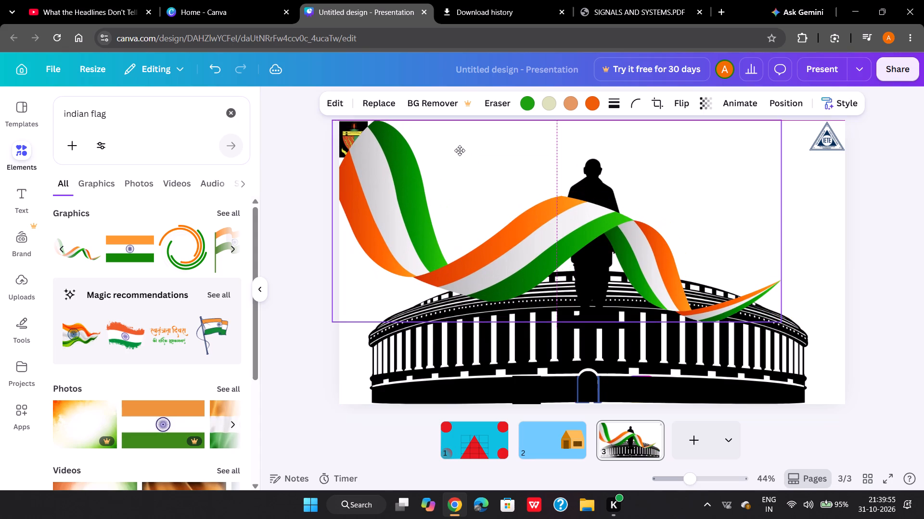
drag(460, 150, 466, 150)
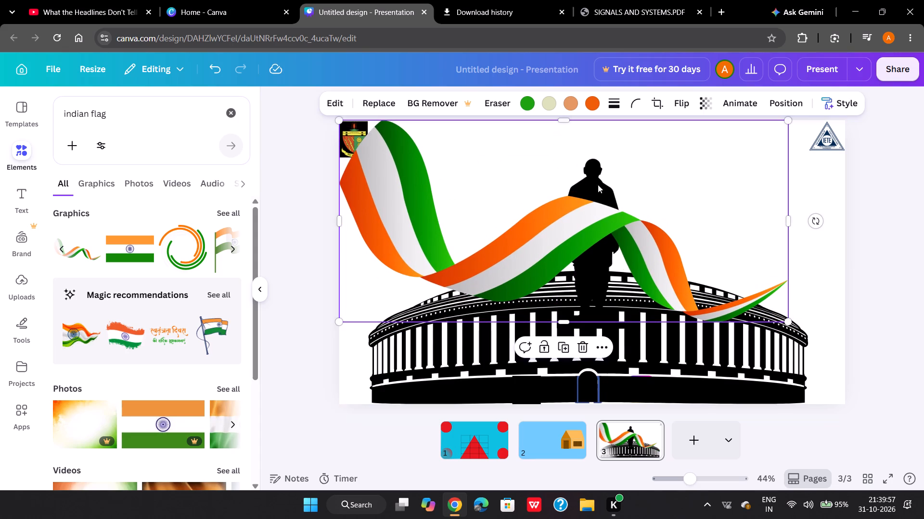
drag(789, 221, 794, 221)
drag(794, 221, 843, 229)
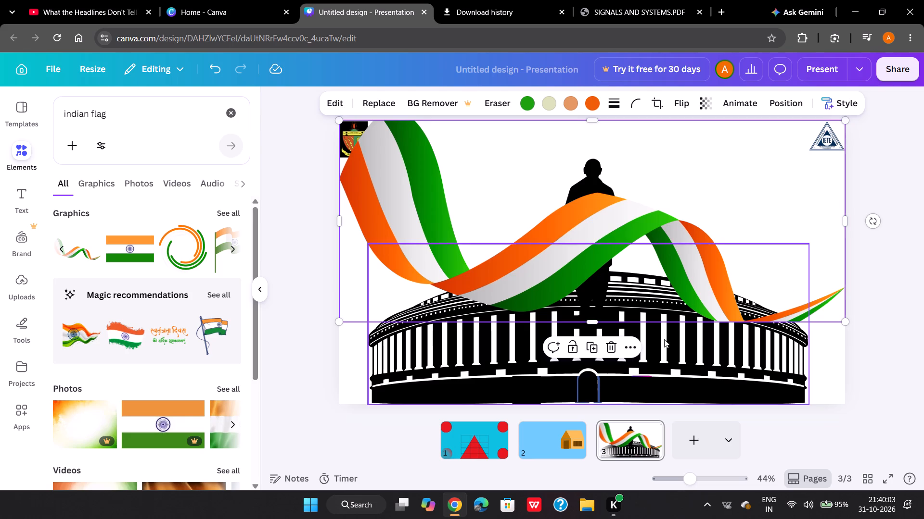
drag(592, 324, 590, 298)
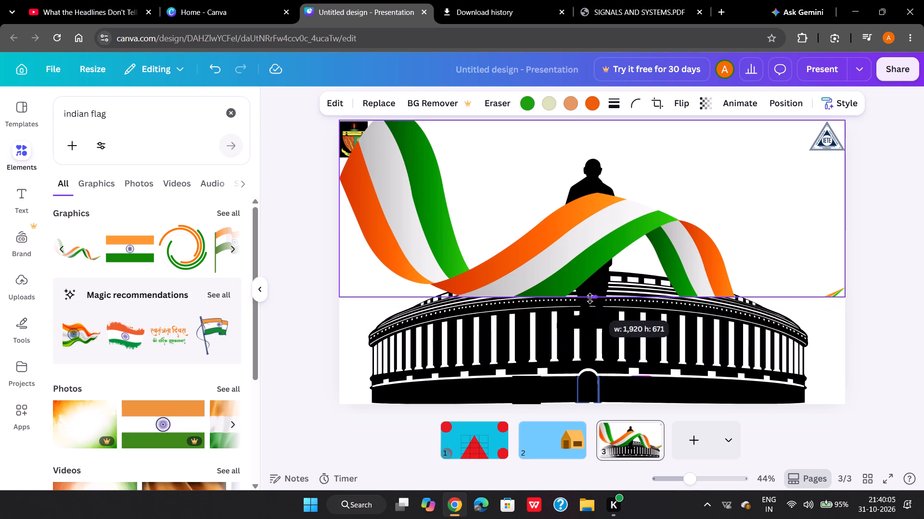
drag(590, 298, 595, 338)
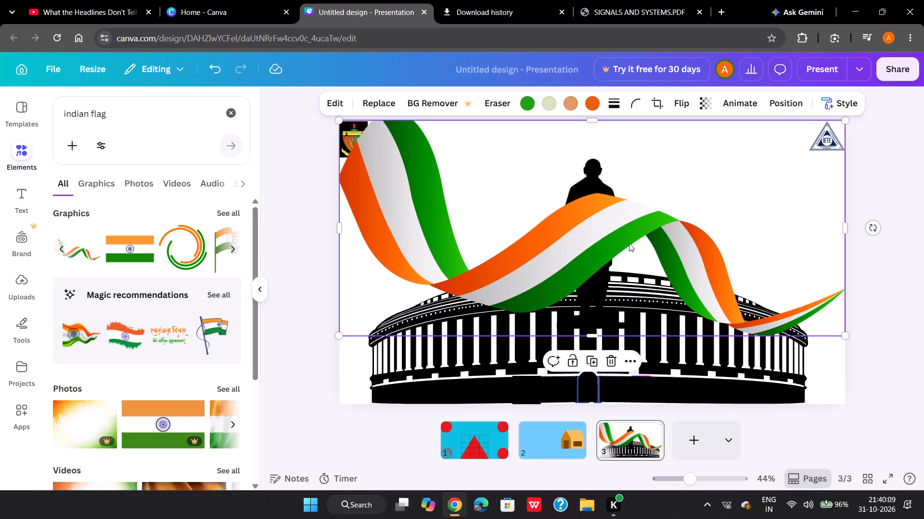
Make the tricolour ribbon semi-transparent so the statue and parliament building show through it.
click(713, 104)
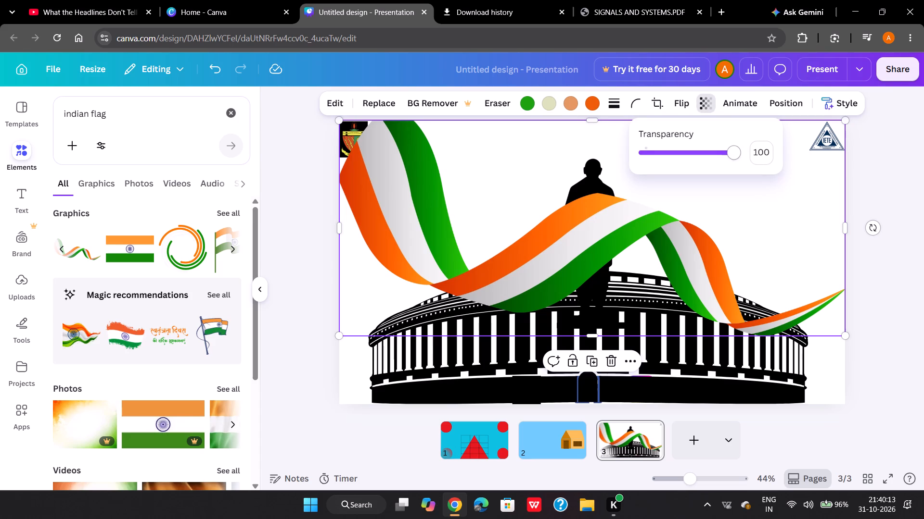
drag(736, 150, 669, 149)
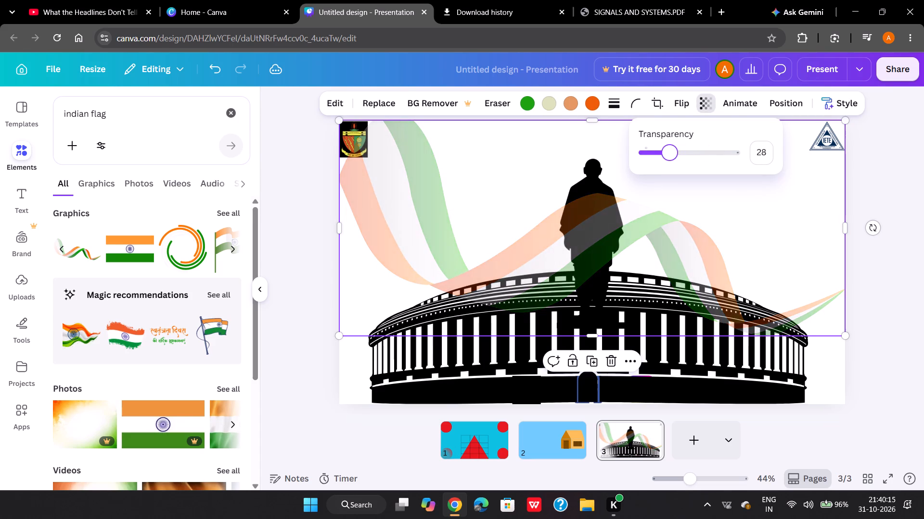
Raise the tricolour ribbon's transparency setting to about 44.
drag(669, 149, 683, 154)
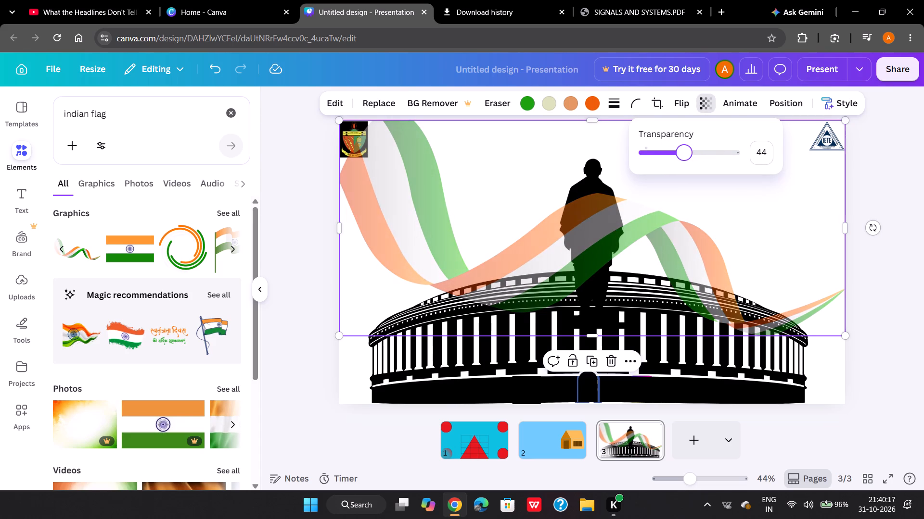
drag(683, 154, 682, 154)
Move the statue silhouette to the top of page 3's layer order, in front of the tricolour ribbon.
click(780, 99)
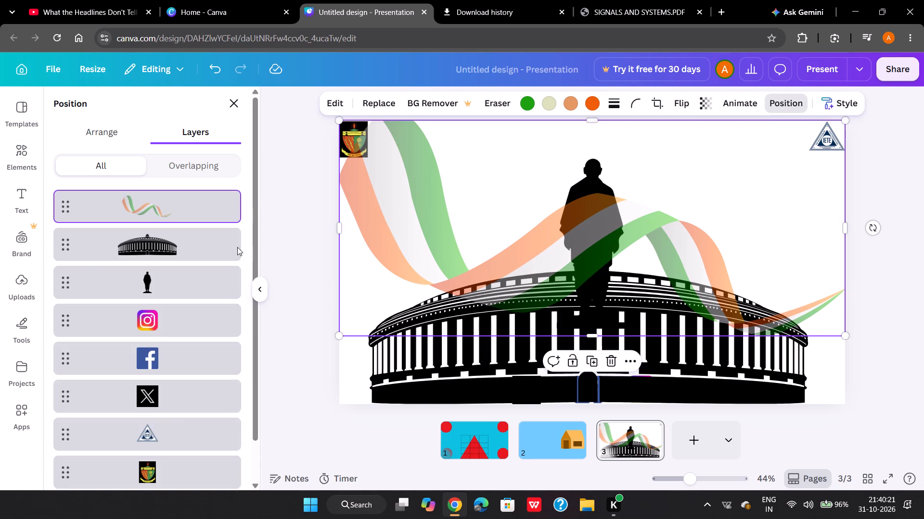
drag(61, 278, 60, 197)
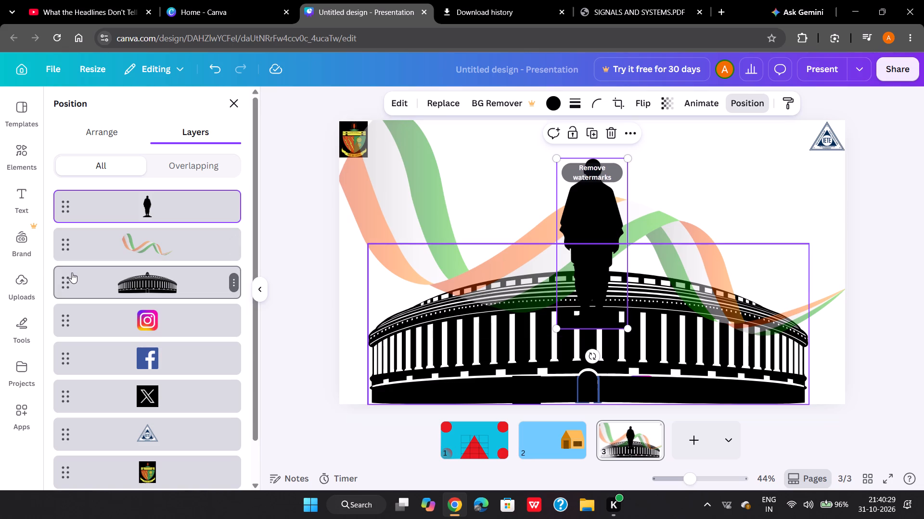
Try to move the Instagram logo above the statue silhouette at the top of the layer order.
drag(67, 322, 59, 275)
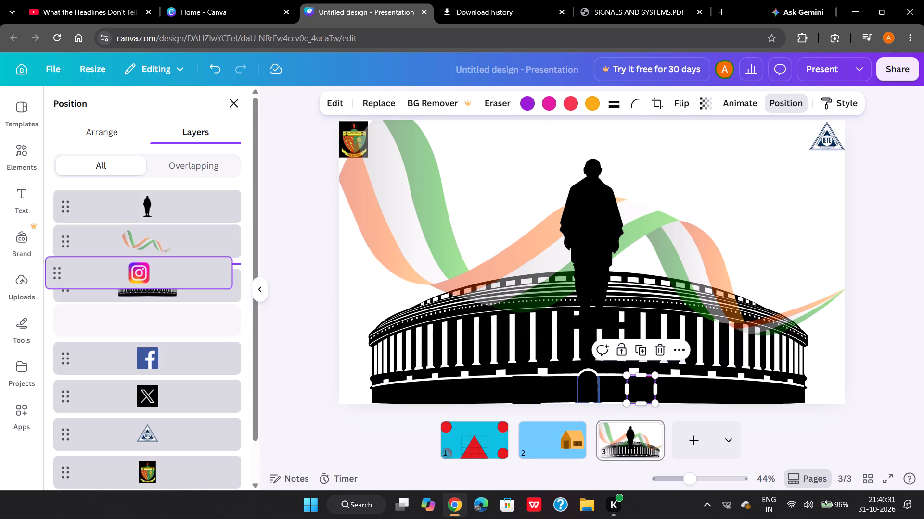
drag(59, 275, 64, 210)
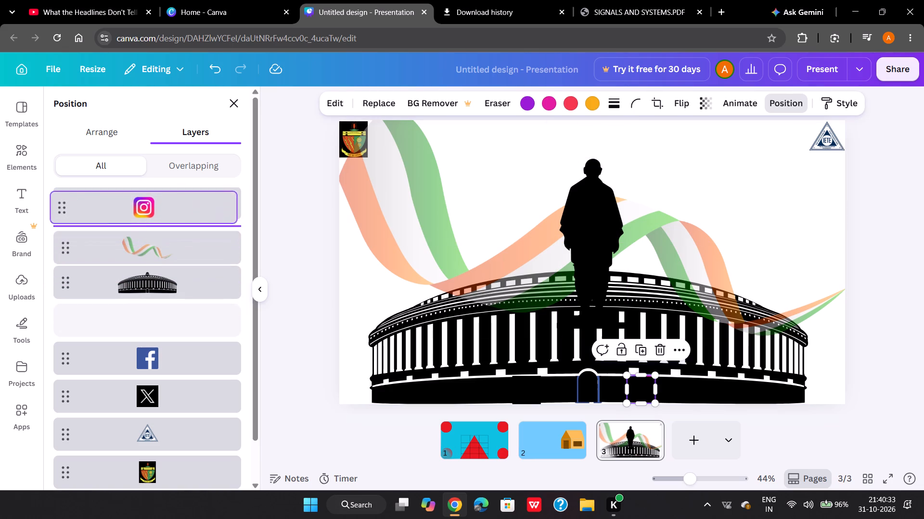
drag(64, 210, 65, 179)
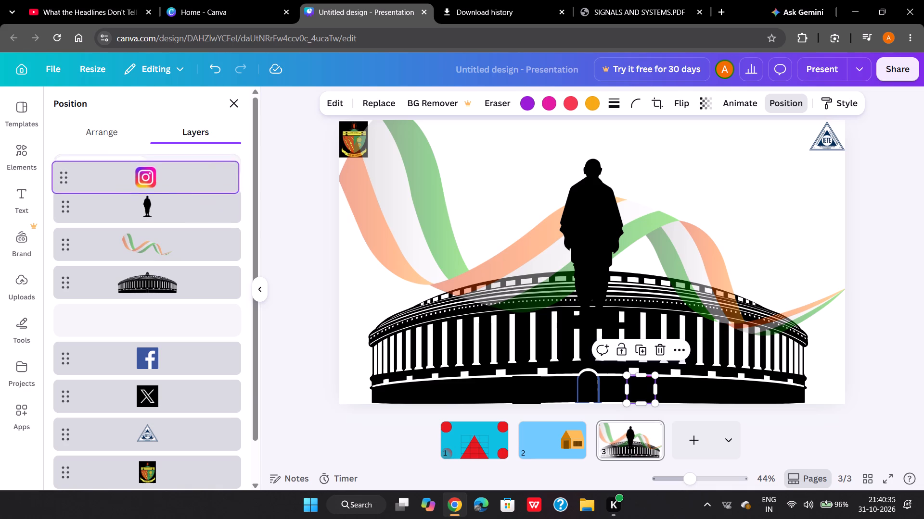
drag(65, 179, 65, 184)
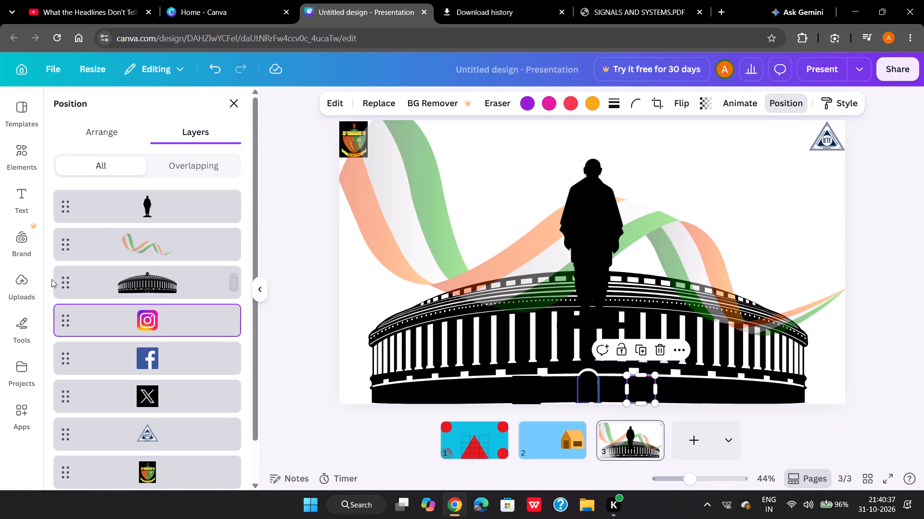
Move the parliament building behind the Instagram, Facebook and X logos, just above the IETE logo in the layer order.
click(64, 283)
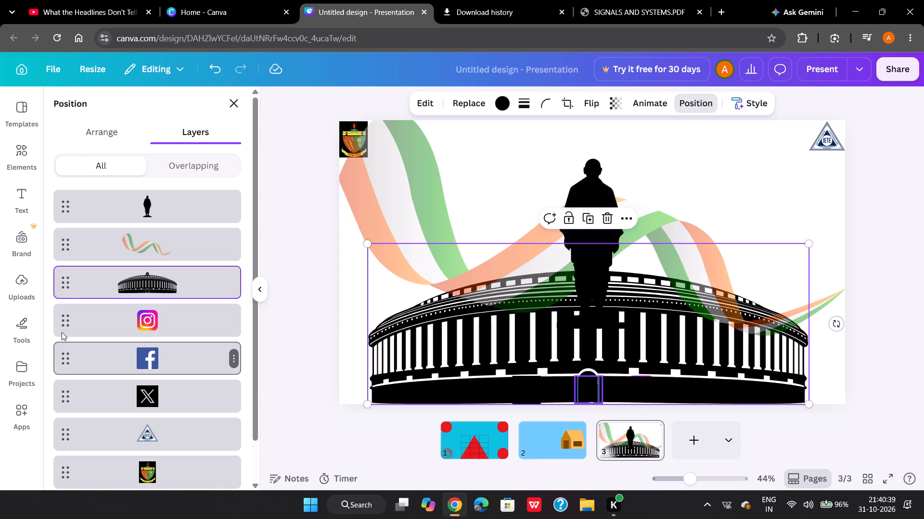
drag(63, 285, 59, 404)
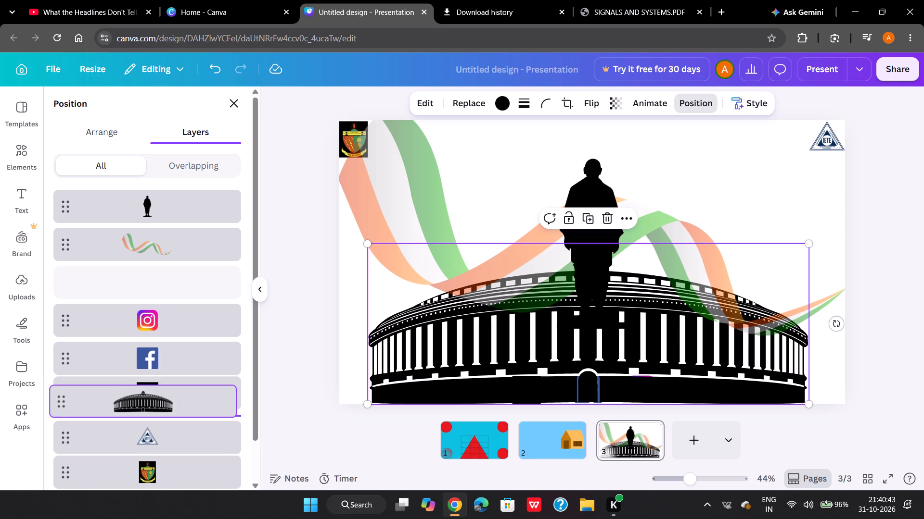
drag(59, 404, 61, 414)
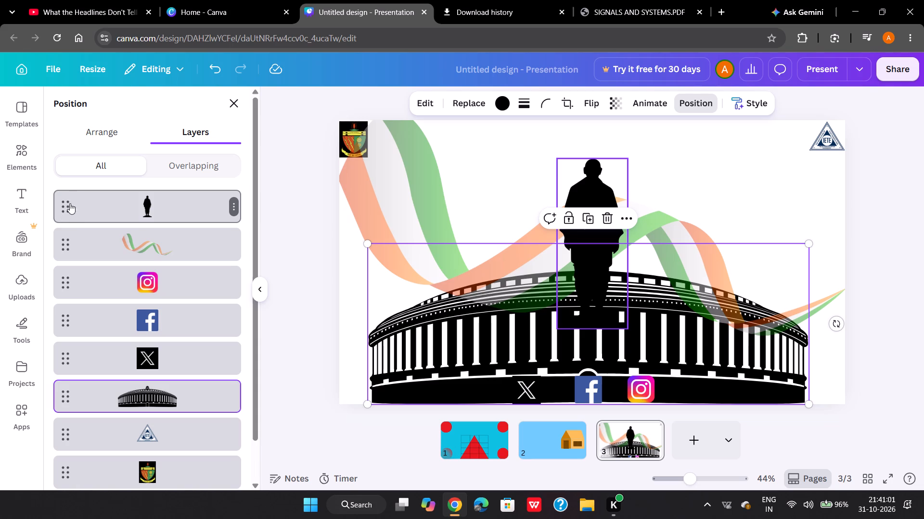
Move the statue silhouette behind the ribbon and social media logos, directly above the parliament building, and close the layer list.
drag(63, 209, 68, 342)
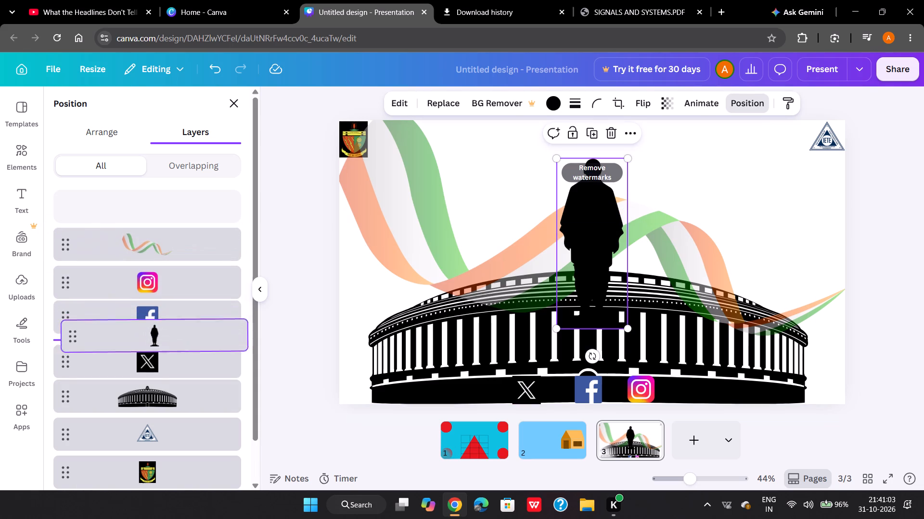
drag(68, 342, 66, 380)
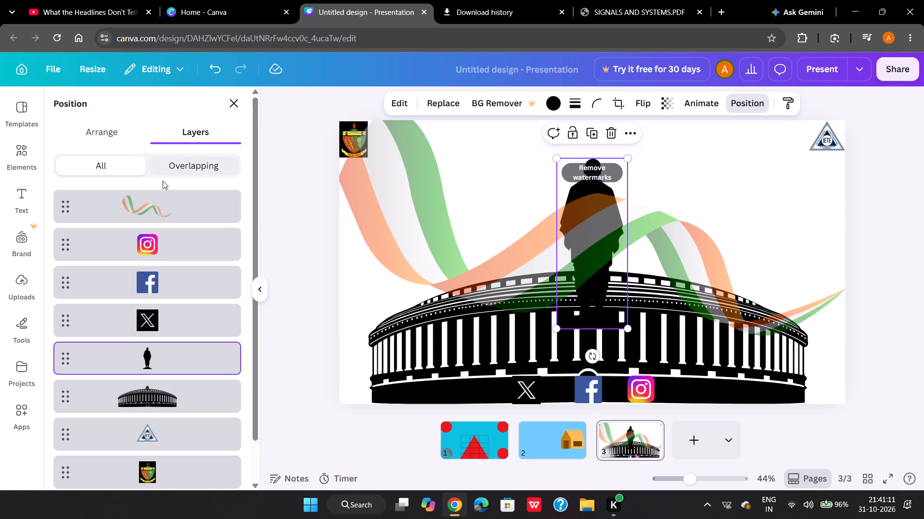
click(233, 103)
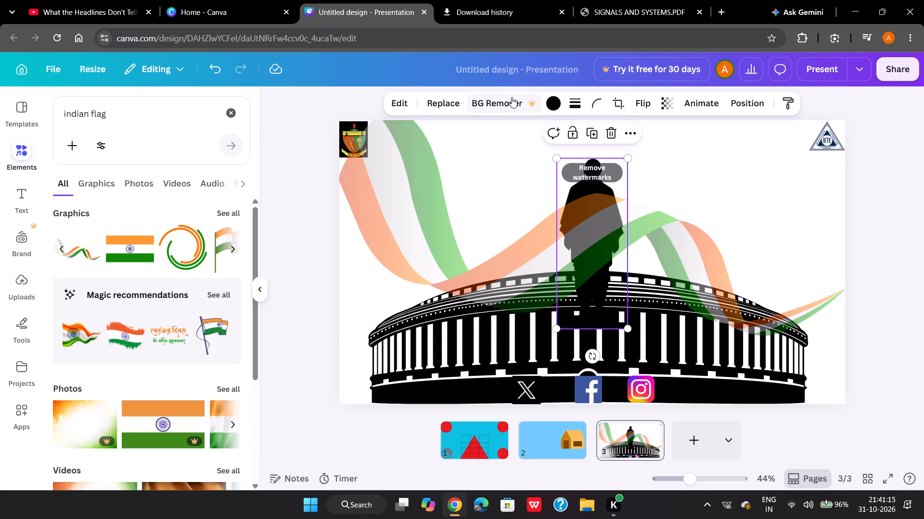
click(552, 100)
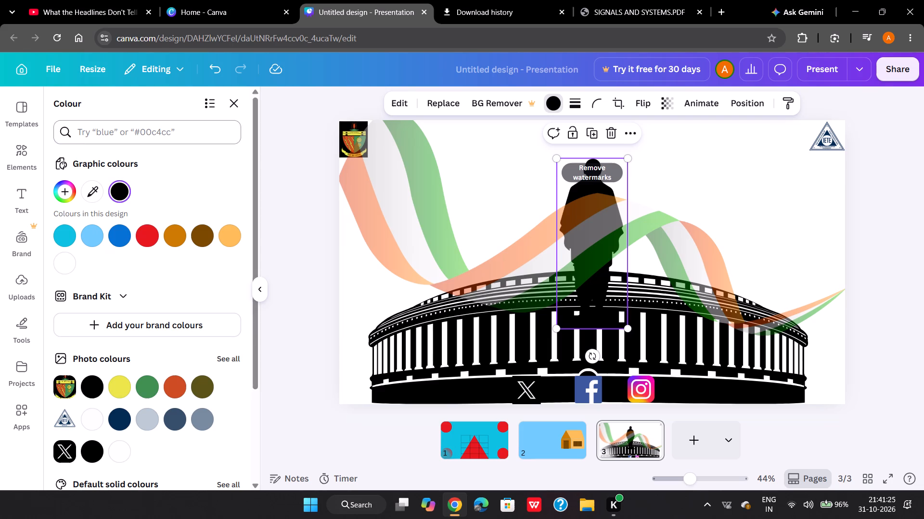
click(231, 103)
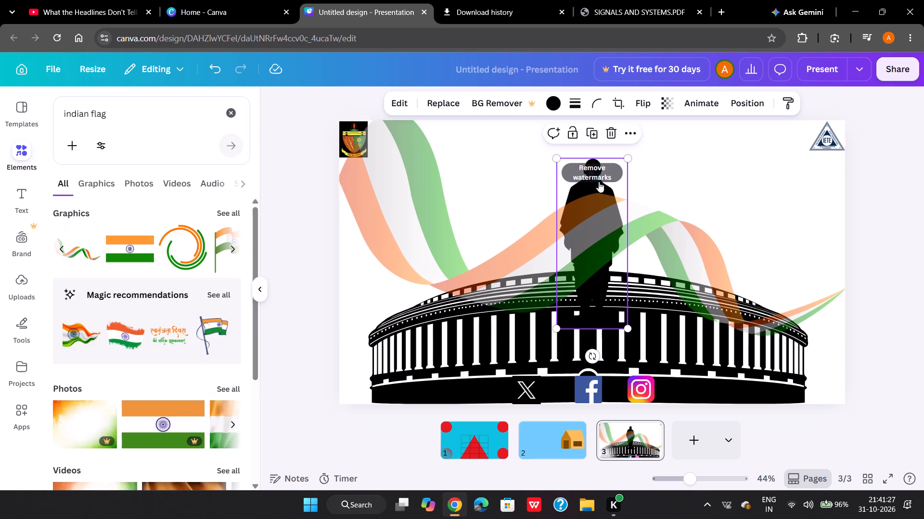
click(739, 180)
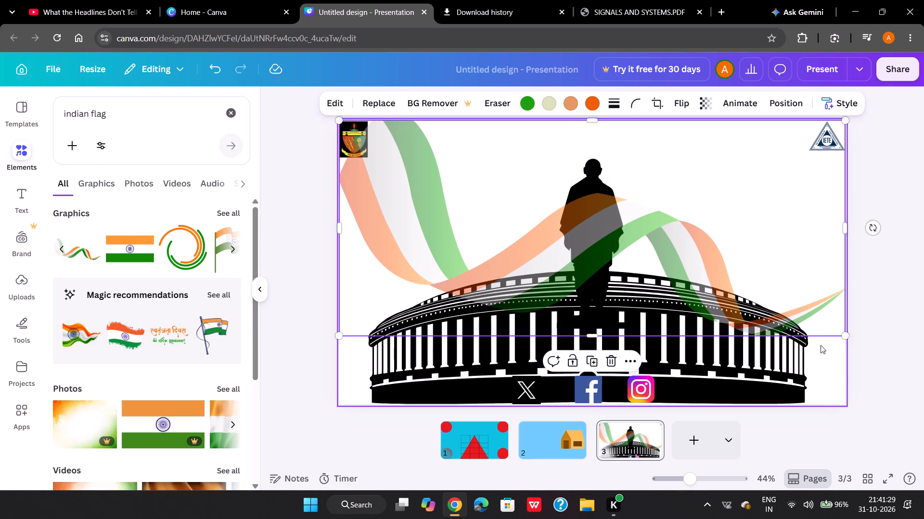
Try orange-red, red and coral as page 3's background colour, ending on yellow #ffde59.
click(821, 346)
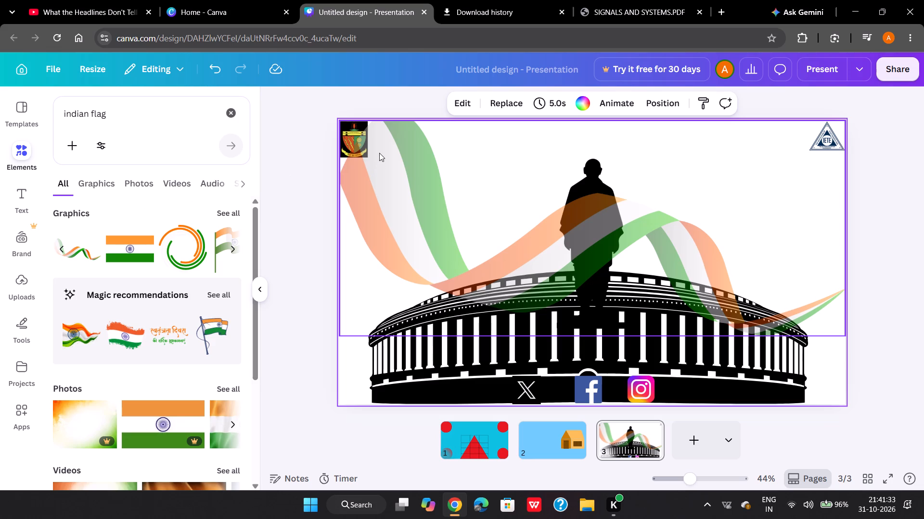
click(578, 106)
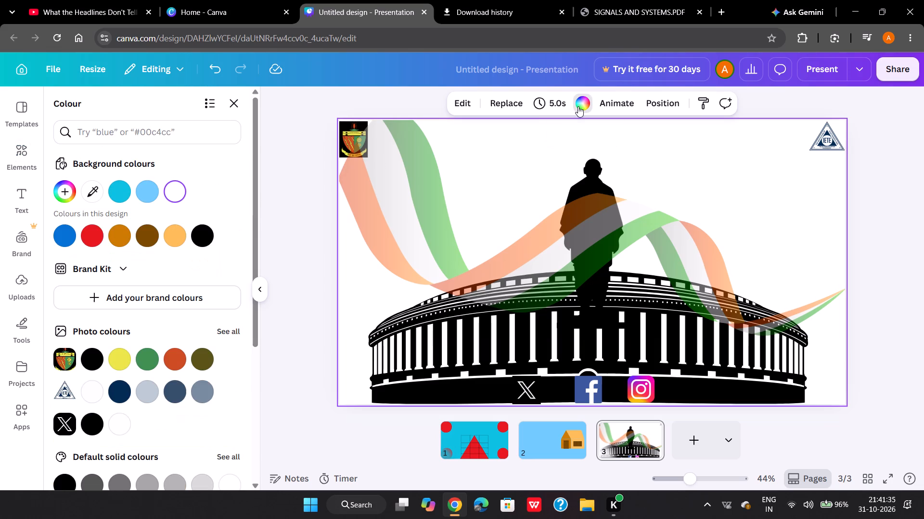
click(169, 359)
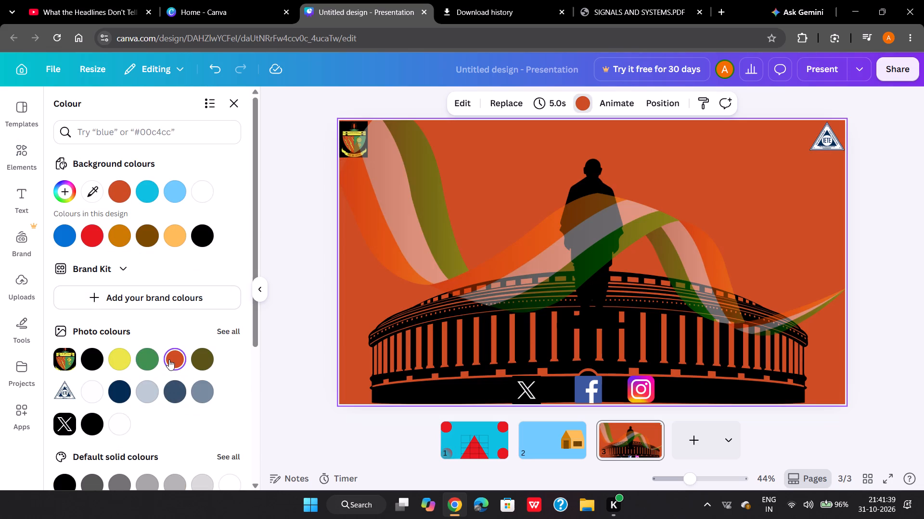
scroll(164, 403, down, 3)
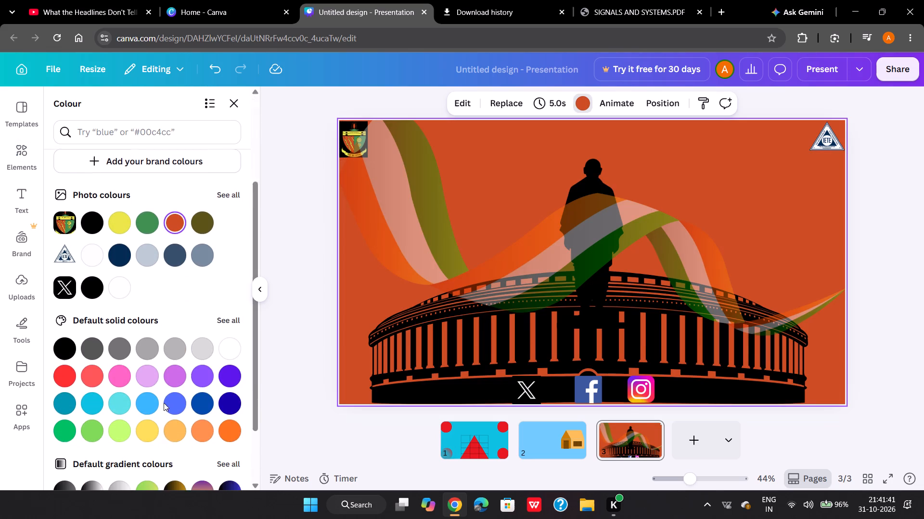
scroll(164, 403, down, 1)
click(69, 334)
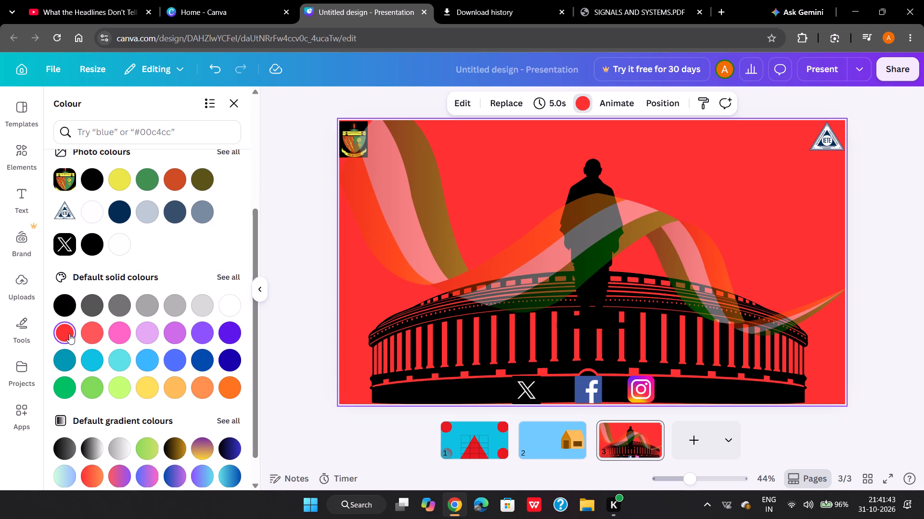
click(87, 332)
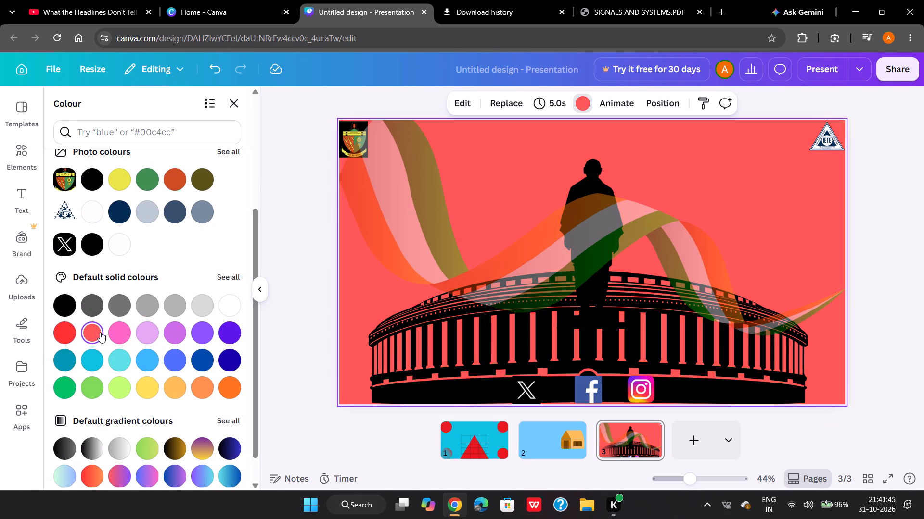
scroll(132, 361, down, 1)
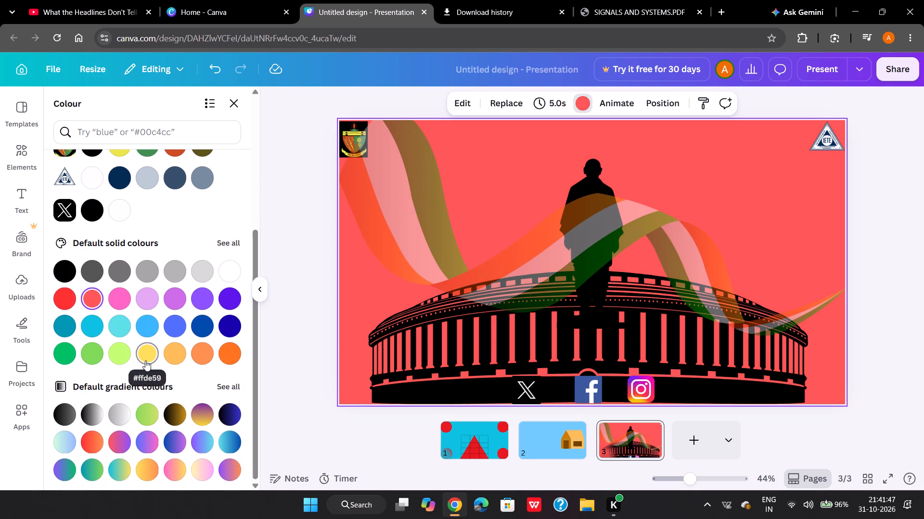
click(145, 360)
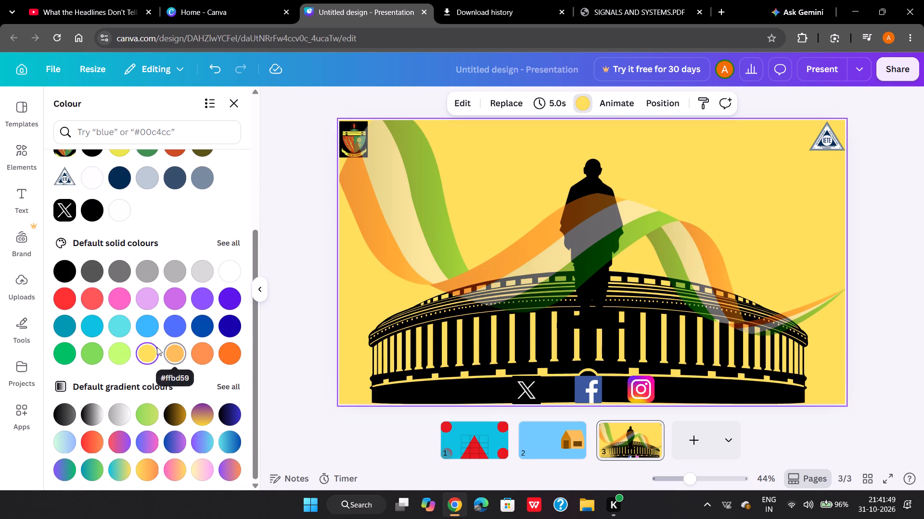
Try the #fff7ad to #ffa9f9 linear gradient as page 3's background, ending on the near-white photo colour #fdfefe.
scroll(133, 306, down, 2)
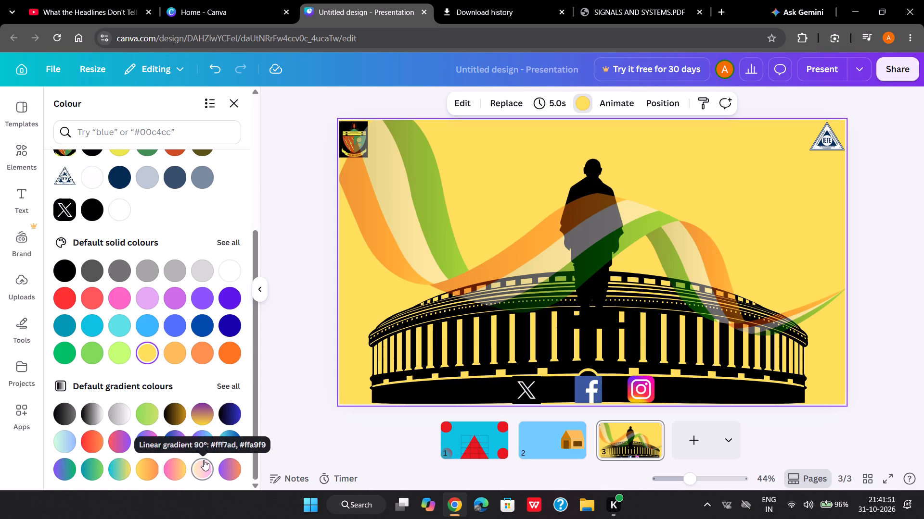
click(204, 460)
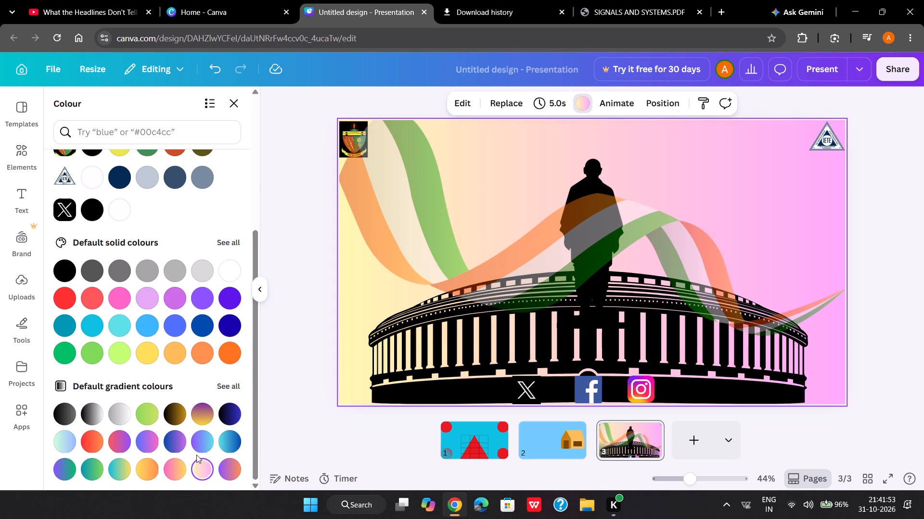
scroll(196, 455, down, 1)
scroll(196, 455, up, 4)
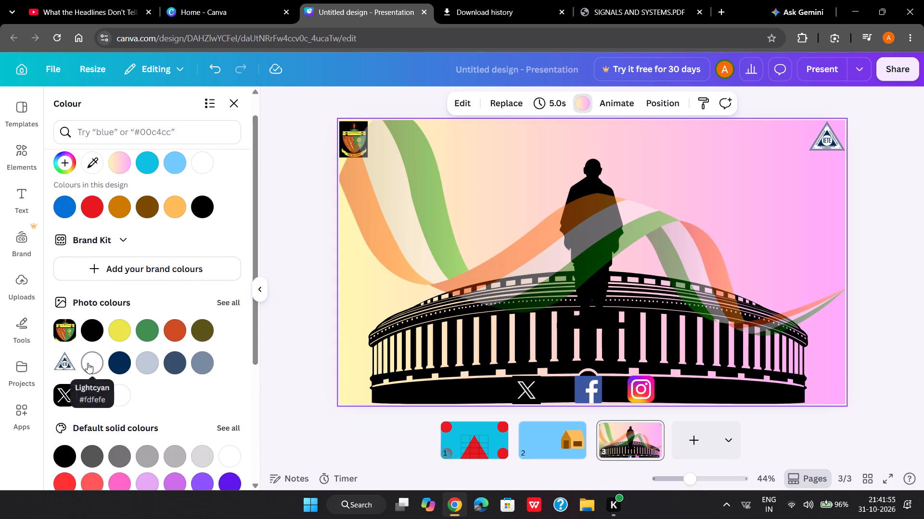
click(88, 363)
scroll(100, 251, up, 1)
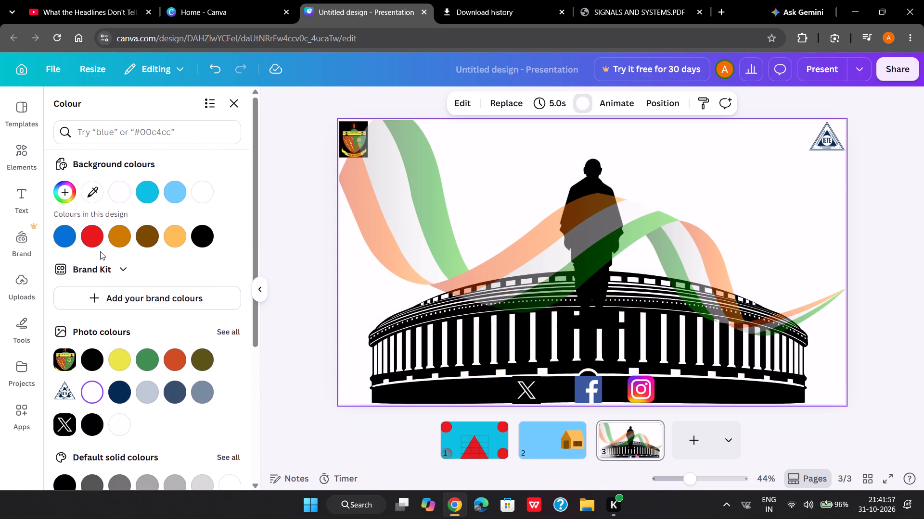
scroll(100, 251, up, 1)
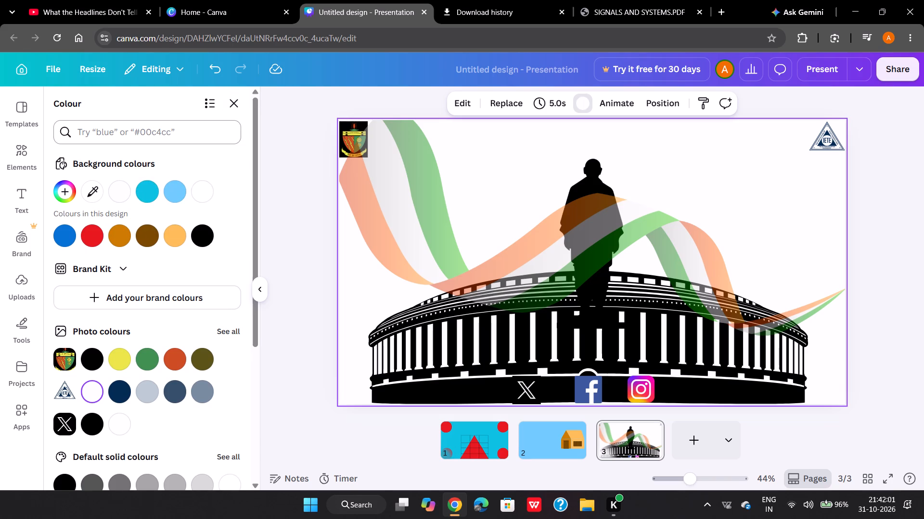
click(231, 103)
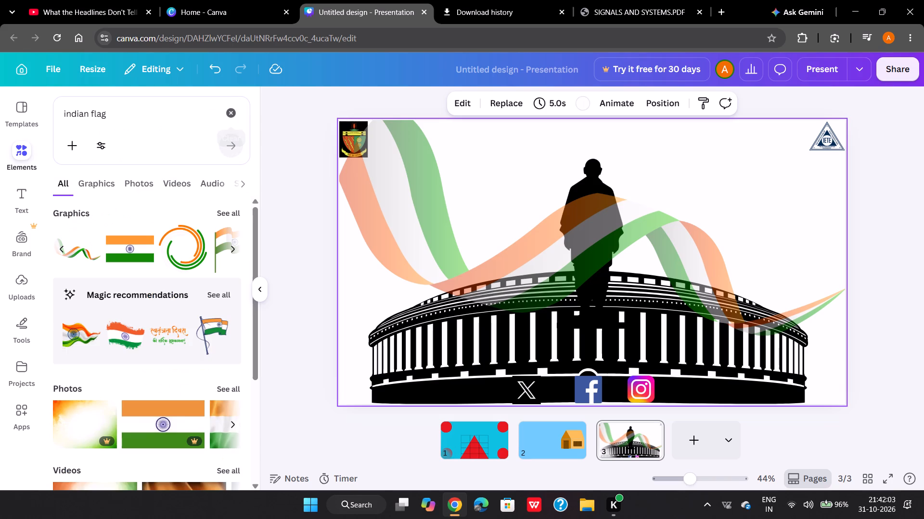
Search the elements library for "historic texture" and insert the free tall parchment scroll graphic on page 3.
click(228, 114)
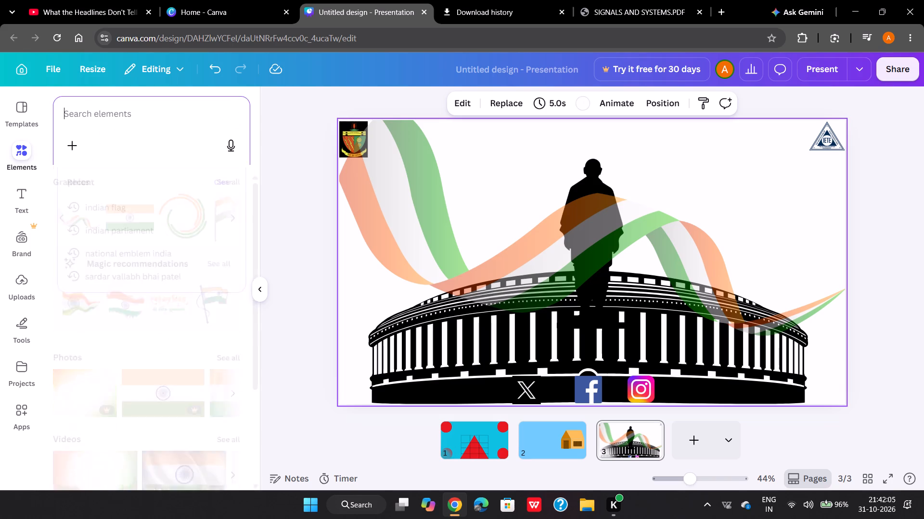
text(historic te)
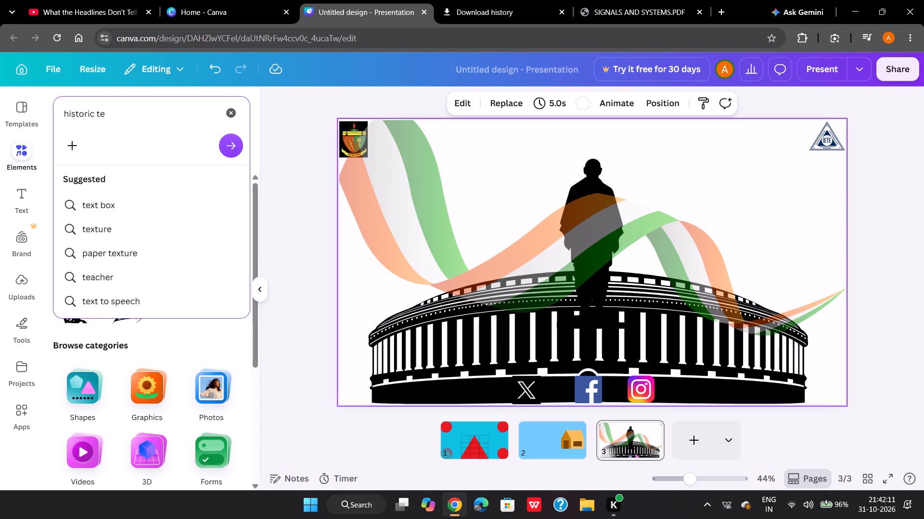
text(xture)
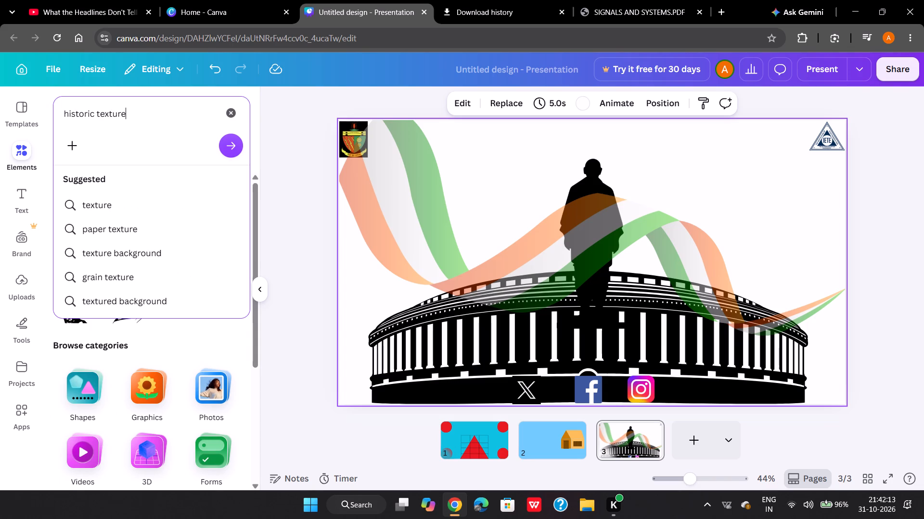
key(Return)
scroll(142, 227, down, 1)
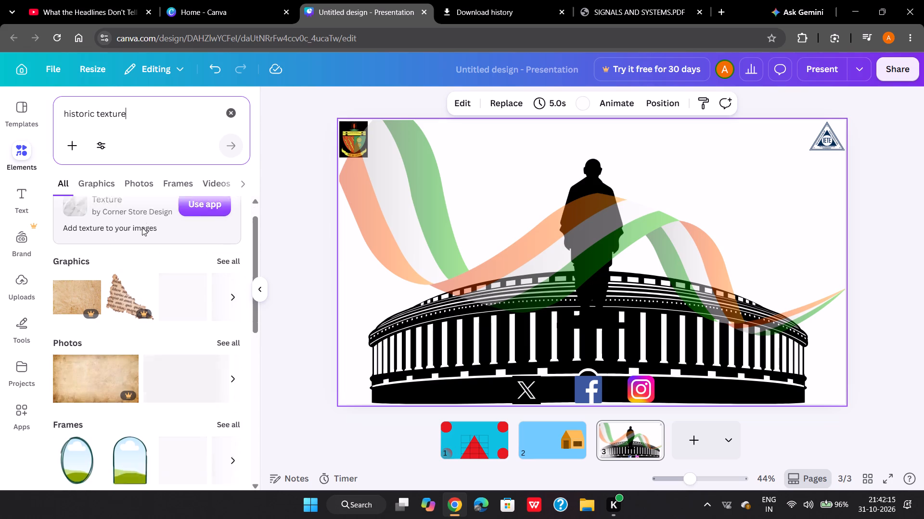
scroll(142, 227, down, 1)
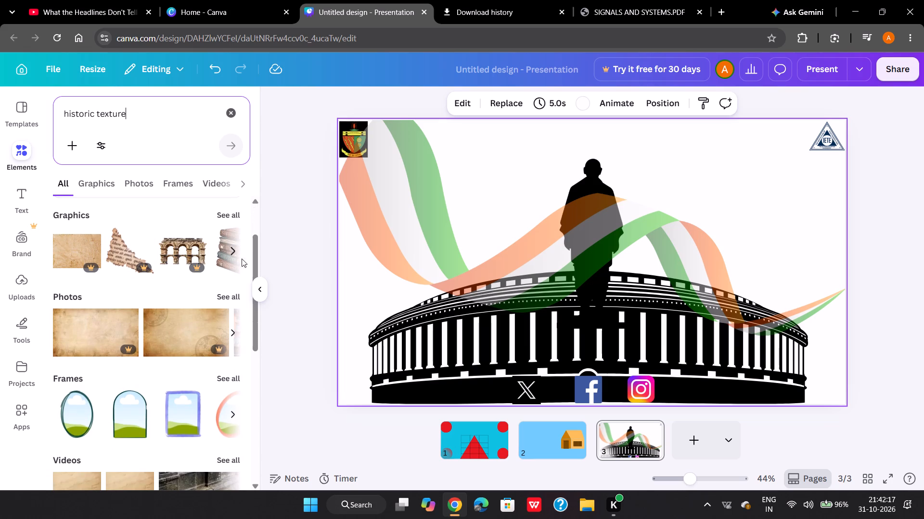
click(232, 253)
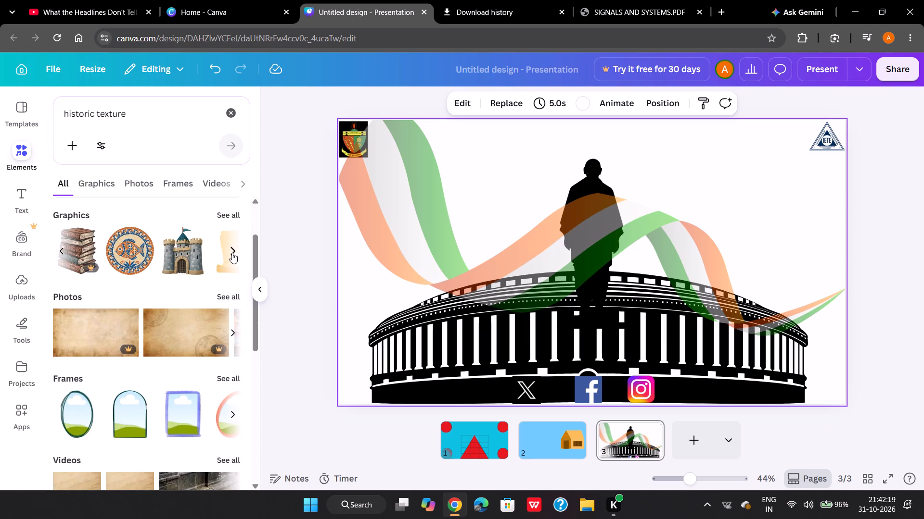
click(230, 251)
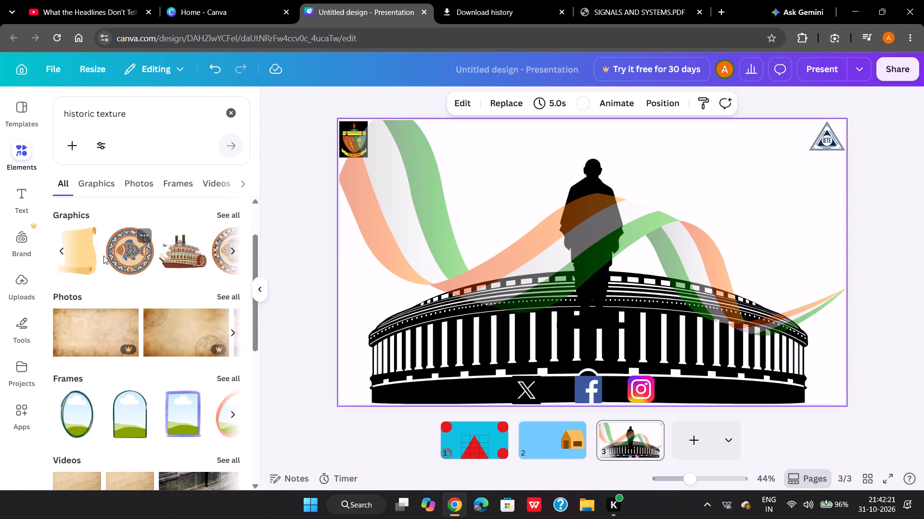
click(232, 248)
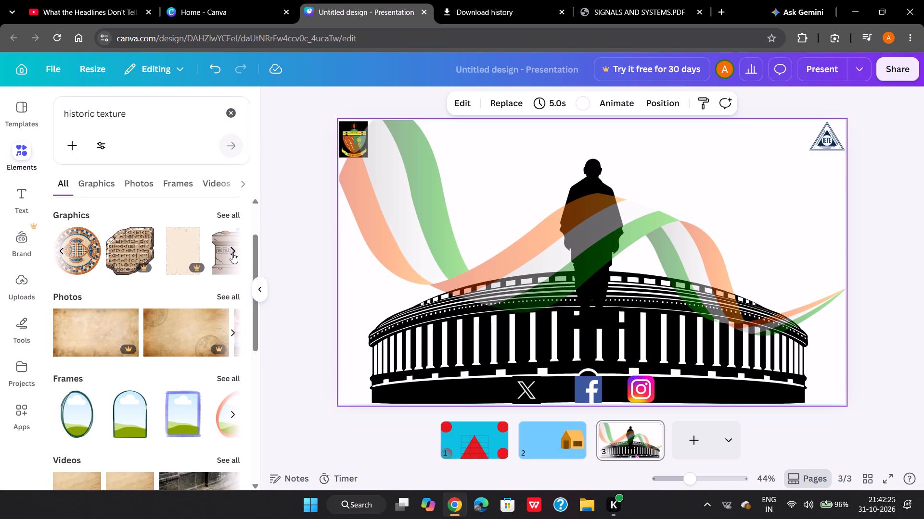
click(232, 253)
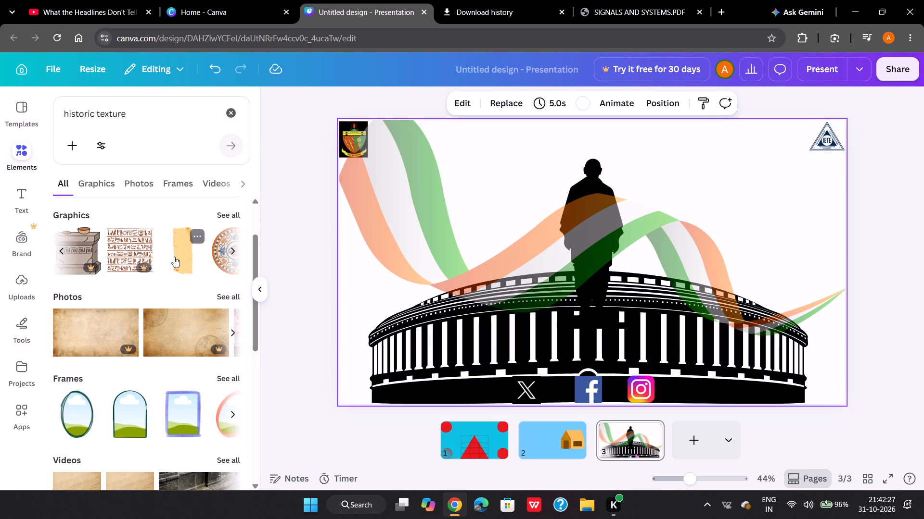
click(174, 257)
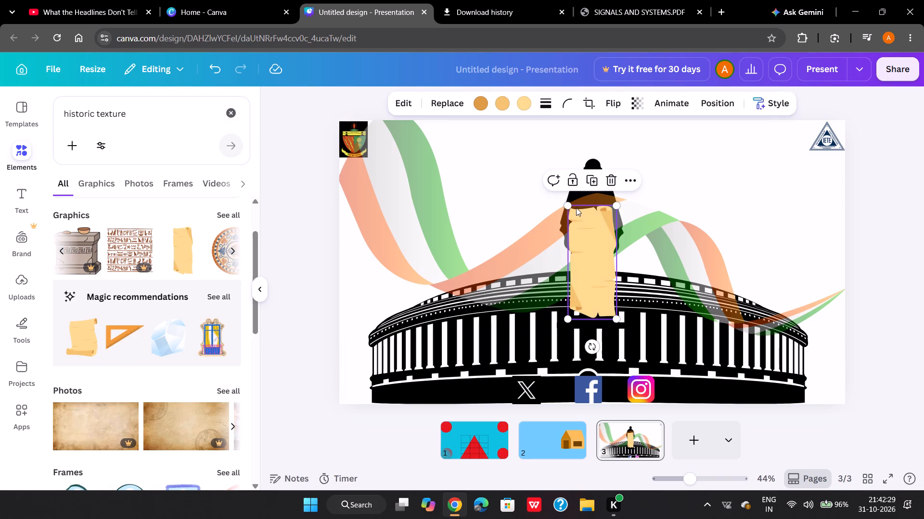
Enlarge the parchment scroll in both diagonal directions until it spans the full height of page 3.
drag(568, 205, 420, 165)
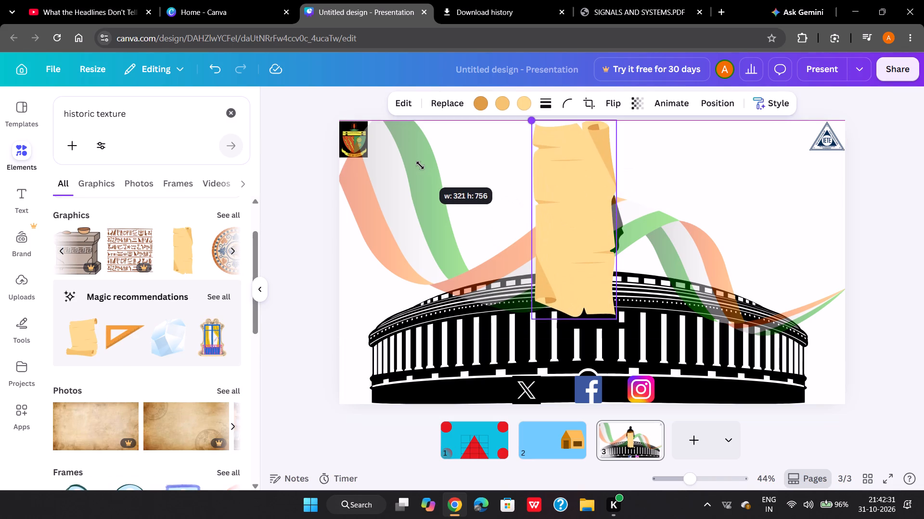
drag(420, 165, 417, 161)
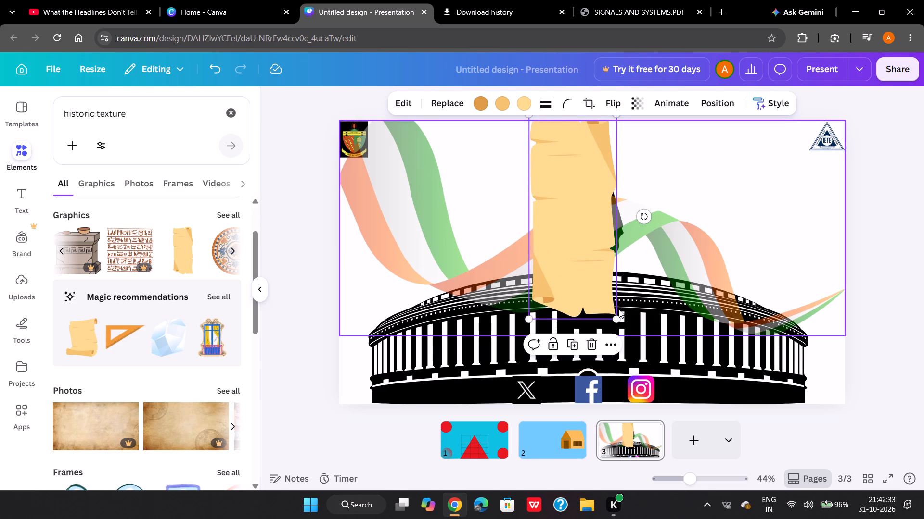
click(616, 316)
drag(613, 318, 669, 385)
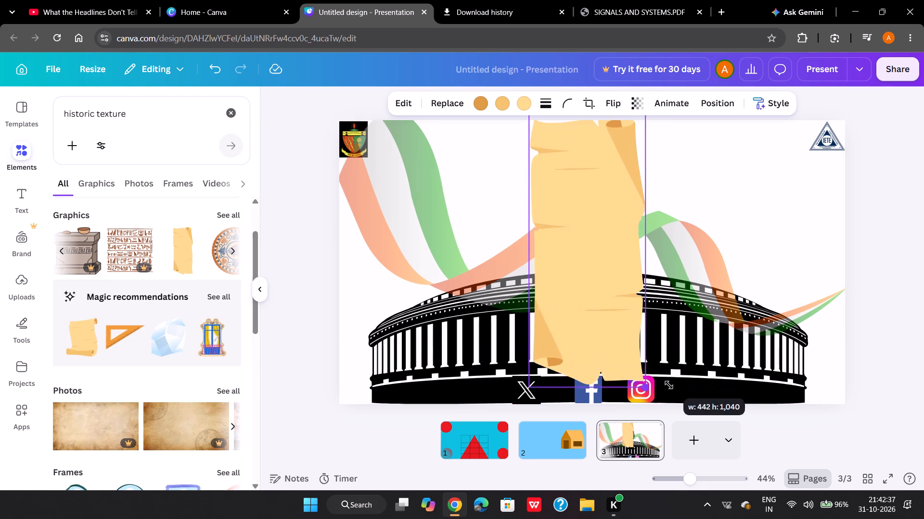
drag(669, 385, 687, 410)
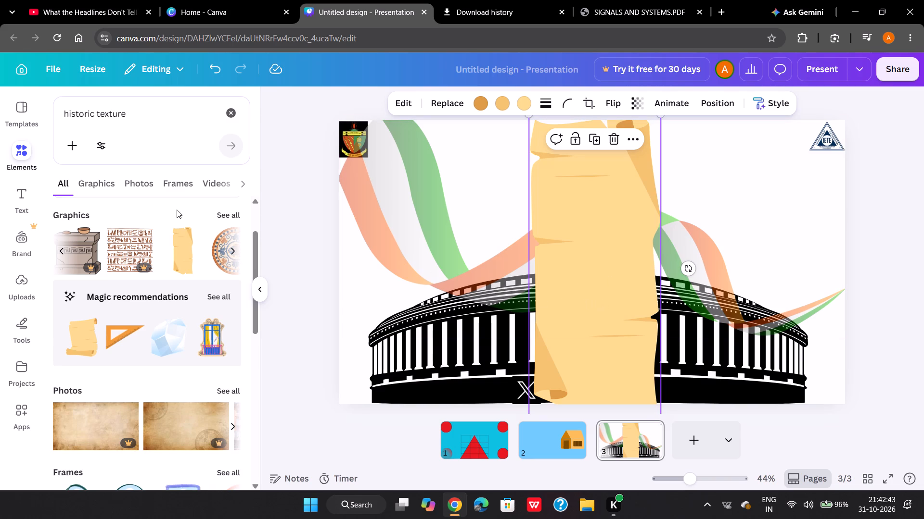
Replace the parchment scroll with the free white speckled graphic from a "grain texture" search of the elements library.
click(140, 112)
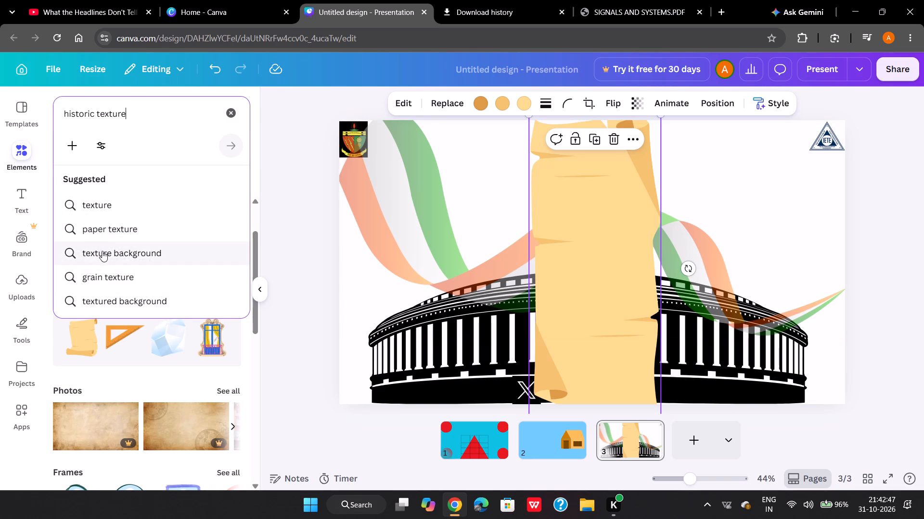
click(108, 276)
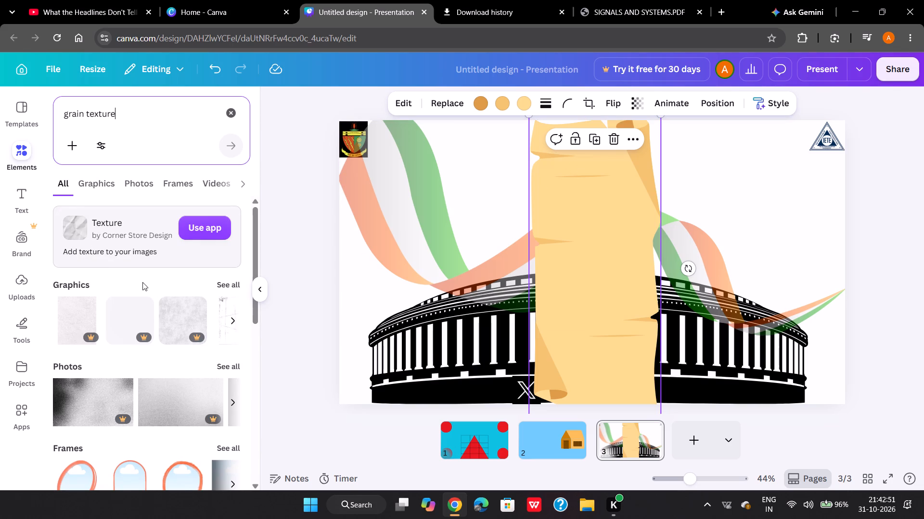
click(613, 136)
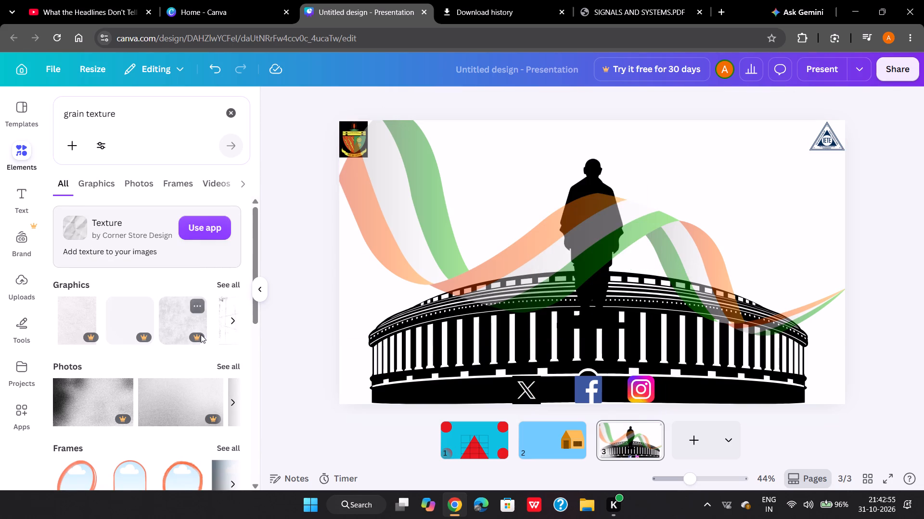
click(229, 321)
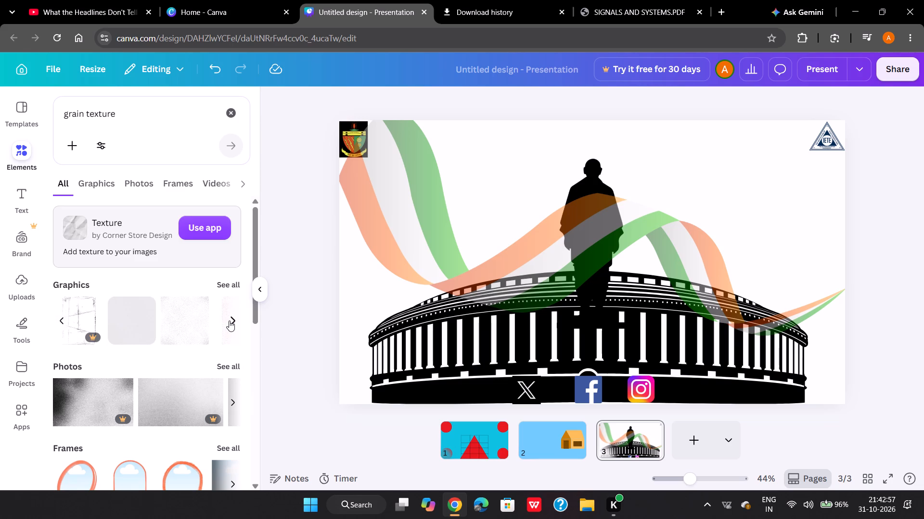
click(232, 321)
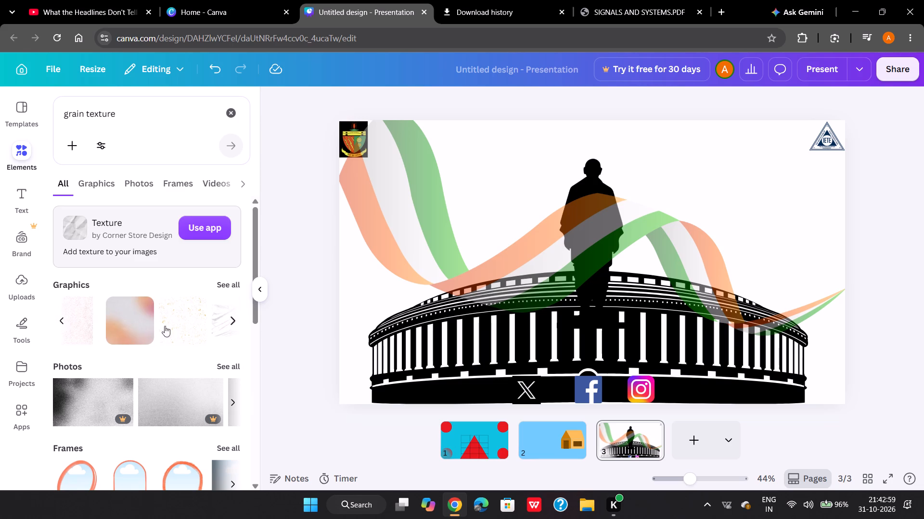
click(61, 324)
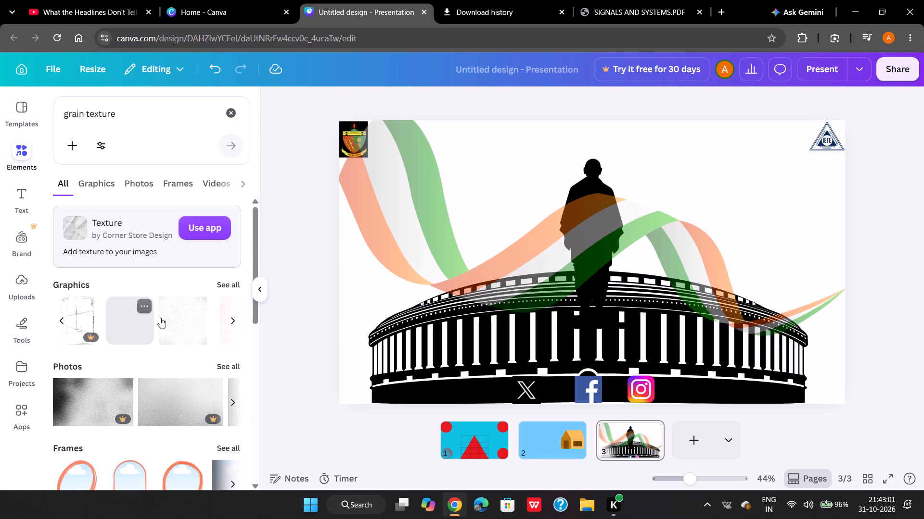
click(172, 318)
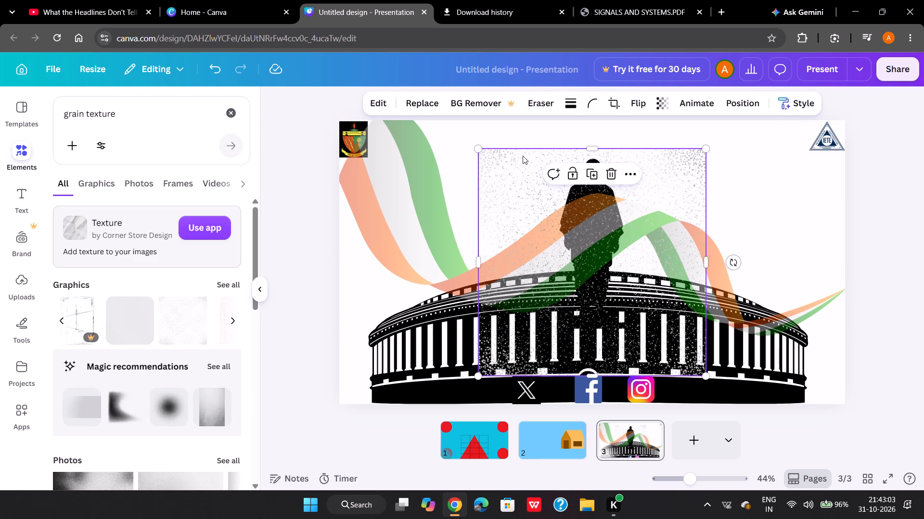
Enlarge and stretch the white speckled grain graphic until it covers the full height and width of page 3.
click(478, 152)
click(478, 152)
drag(479, 146, 422, 153)
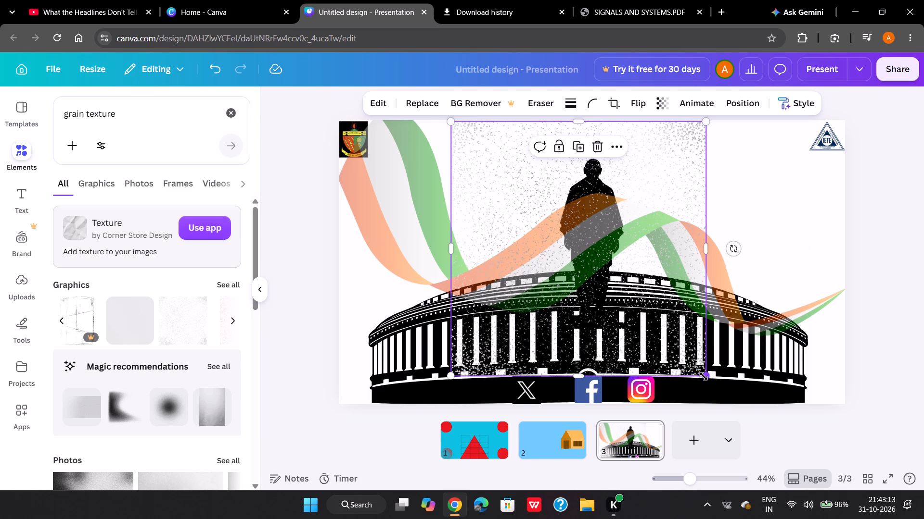
drag(704, 376, 729, 402)
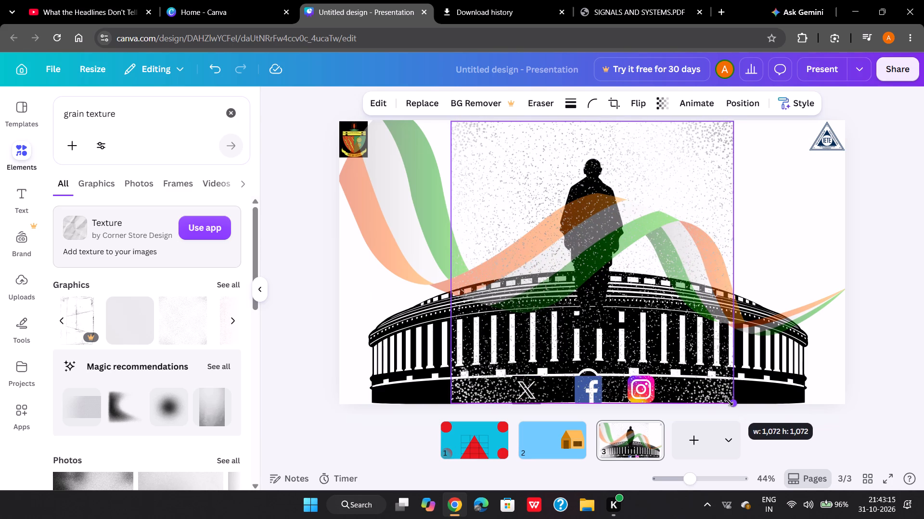
drag(729, 402, 729, 401)
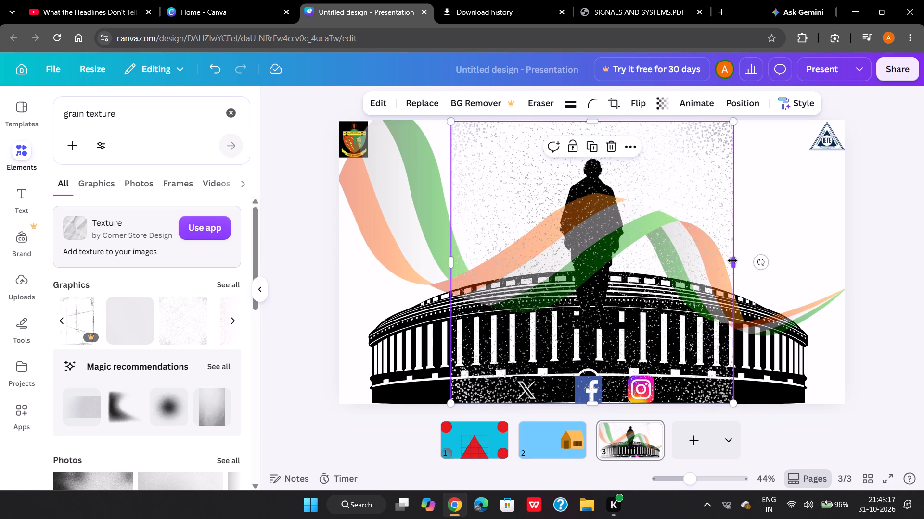
drag(732, 260, 837, 258)
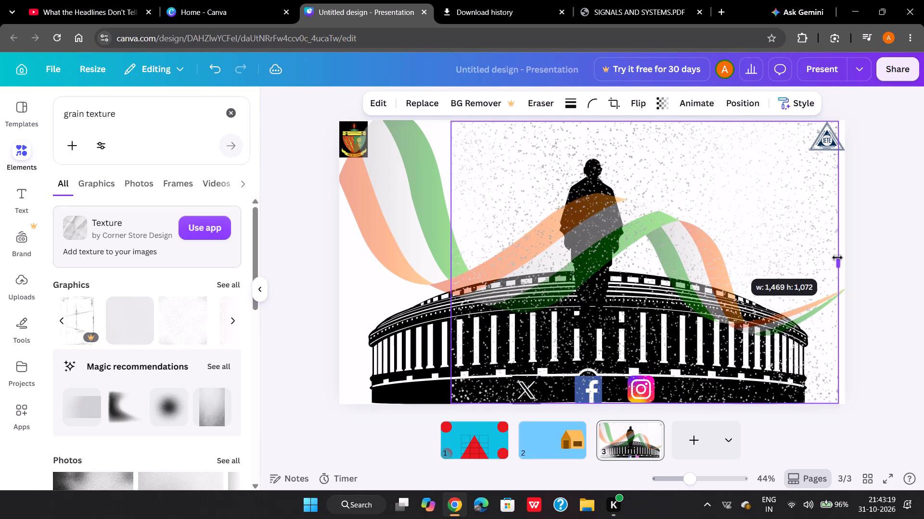
drag(837, 258, 841, 259)
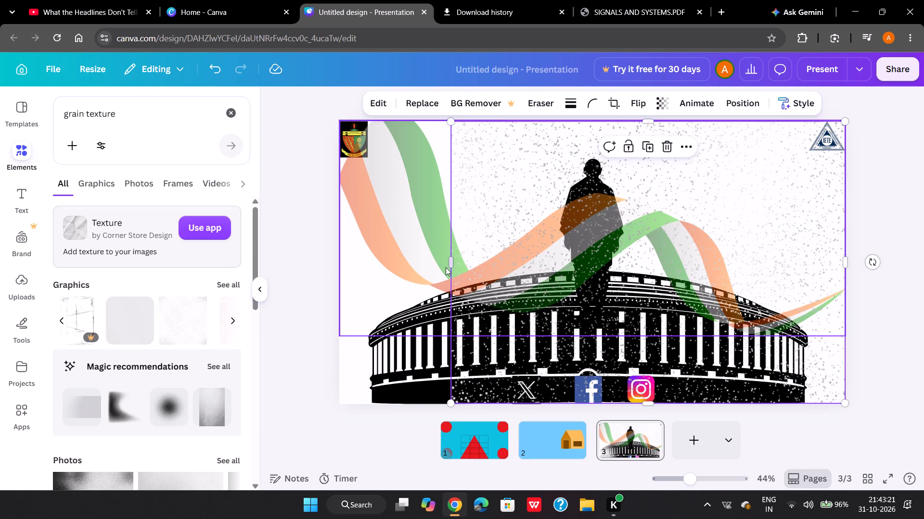
drag(452, 262, 360, 263)
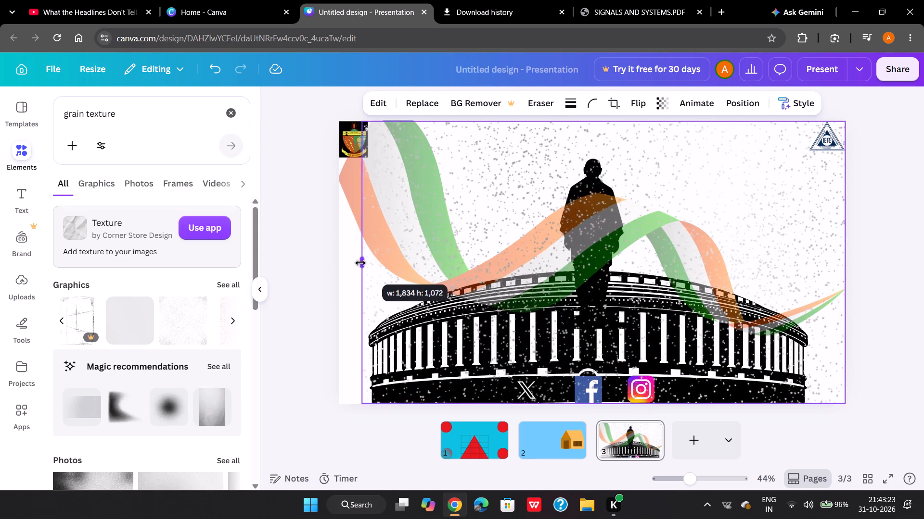
drag(360, 263, 339, 262)
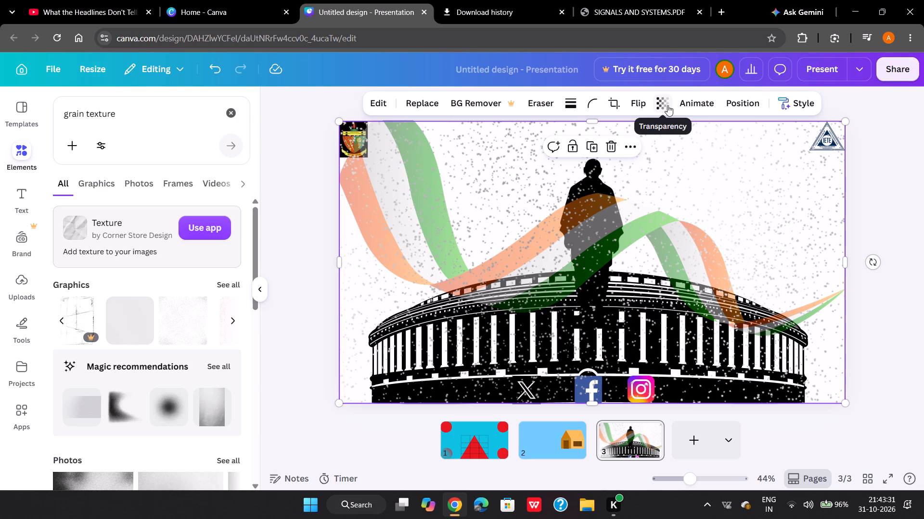
Set the speckled grain graphic's transparency to 60.
click(701, 106)
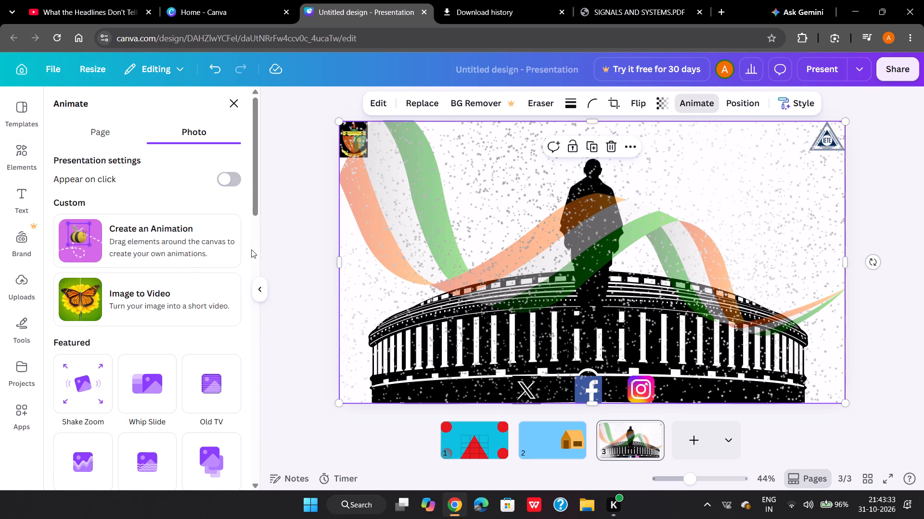
click(661, 106)
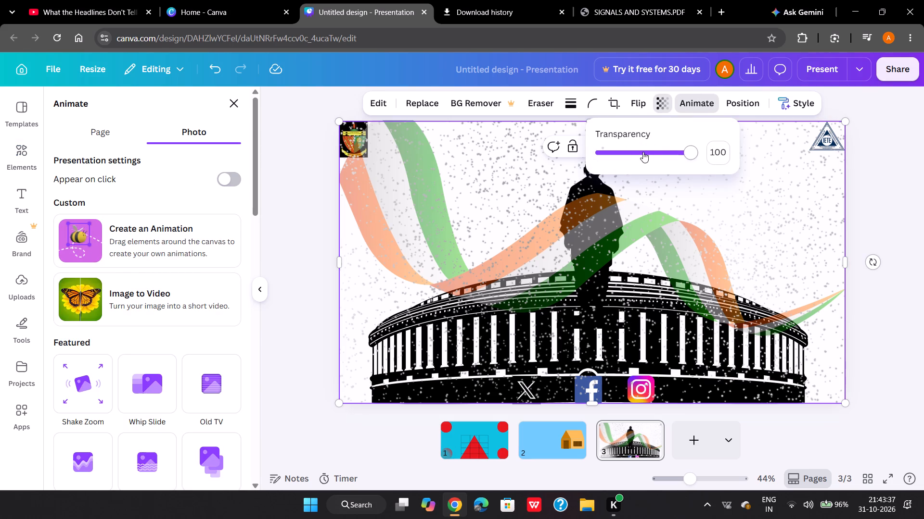
click(643, 152)
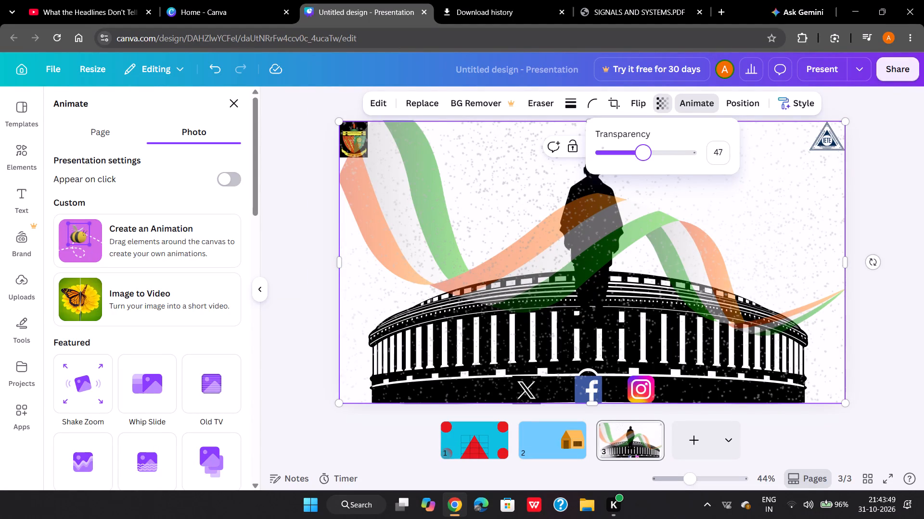
click(655, 154)
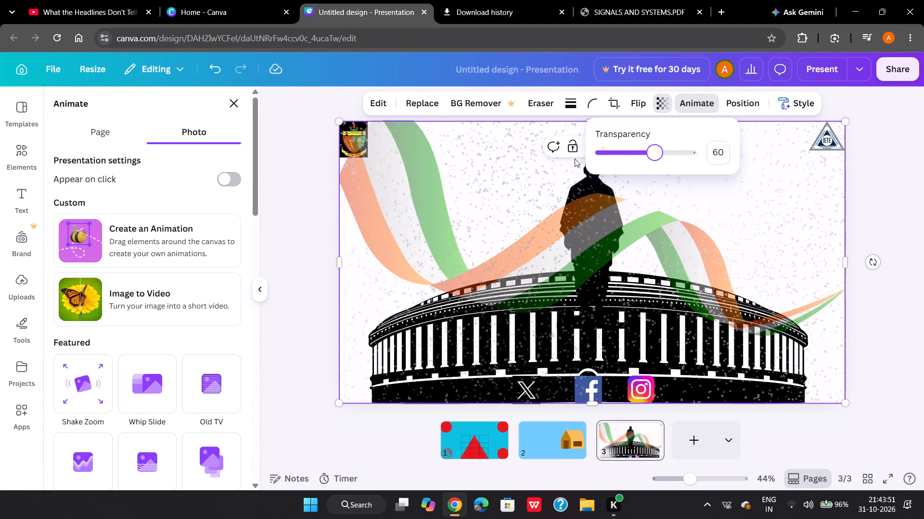
Move the speckled grain graphic beneath all other elements in page 3's layer order, directly above the page background.
click(731, 99)
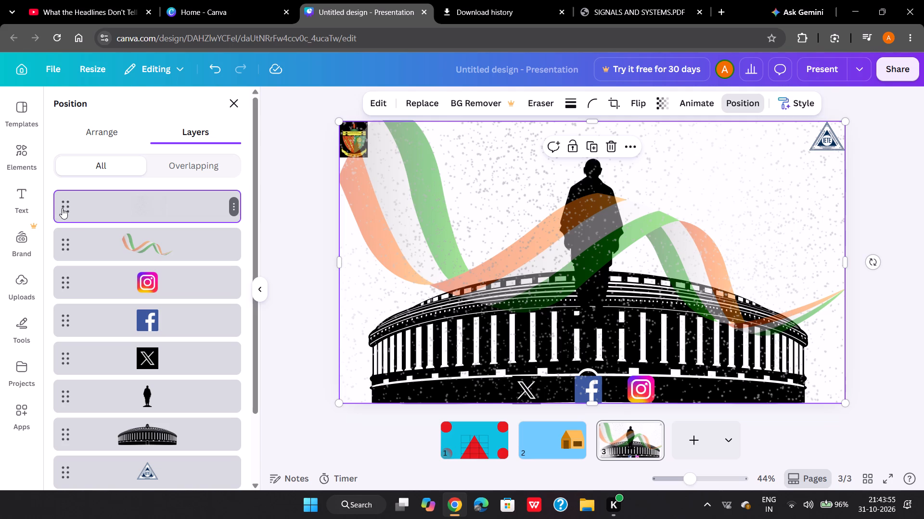
drag(62, 208, 53, 347)
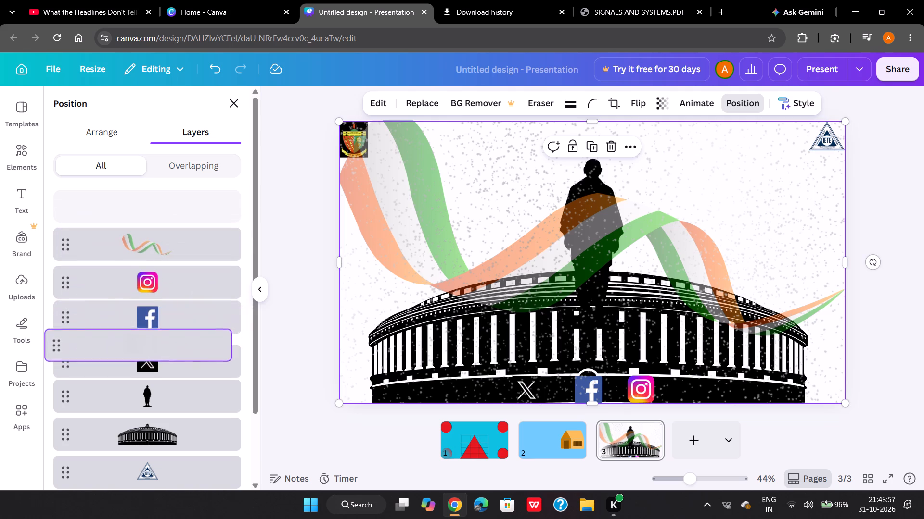
drag(53, 347, 53, 403)
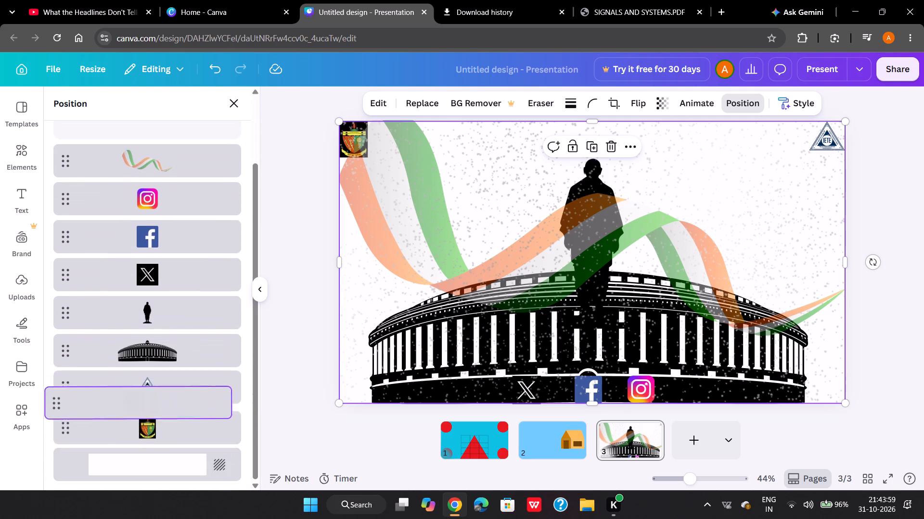
drag(53, 403, 57, 446)
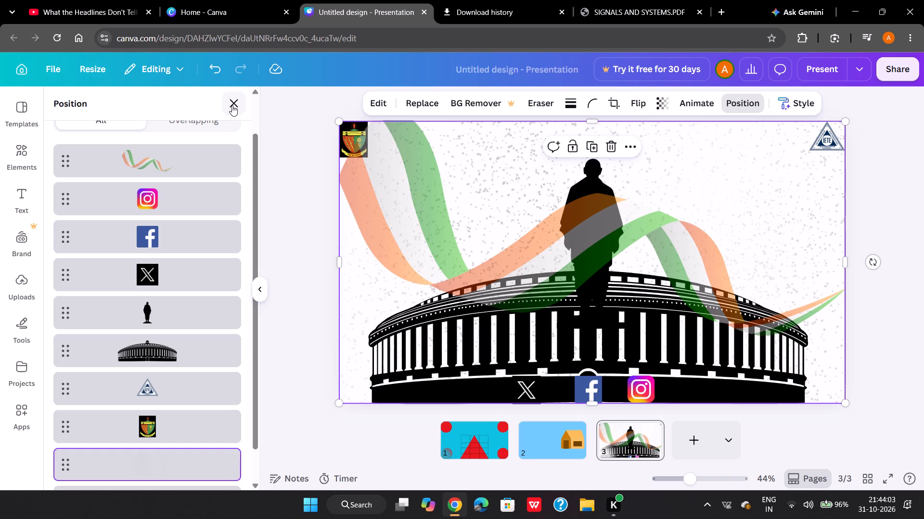
click(205, 132)
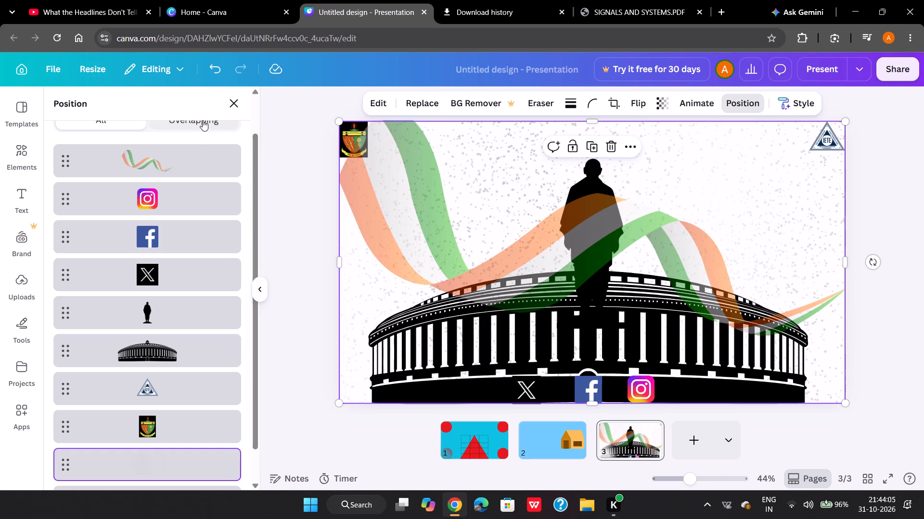
click(203, 120)
scroll(183, 219, down, 3)
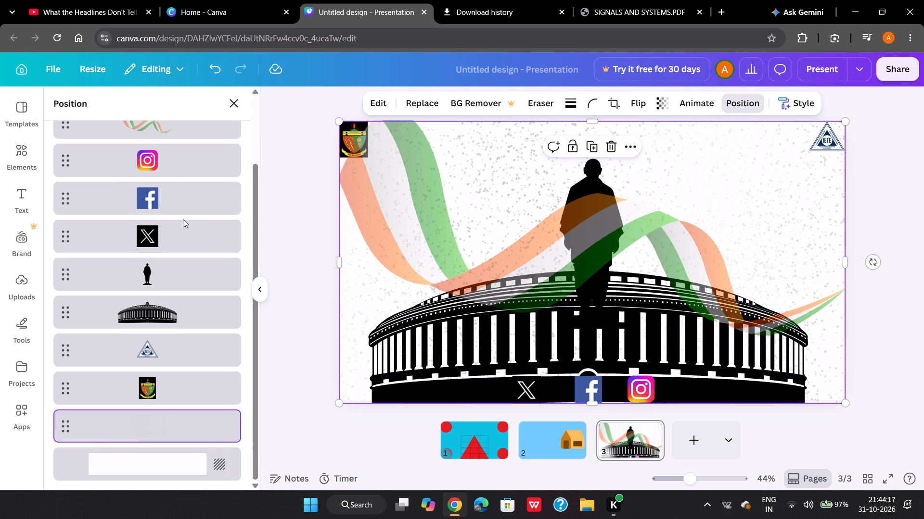
scroll(183, 219, up, 5)
click(193, 161)
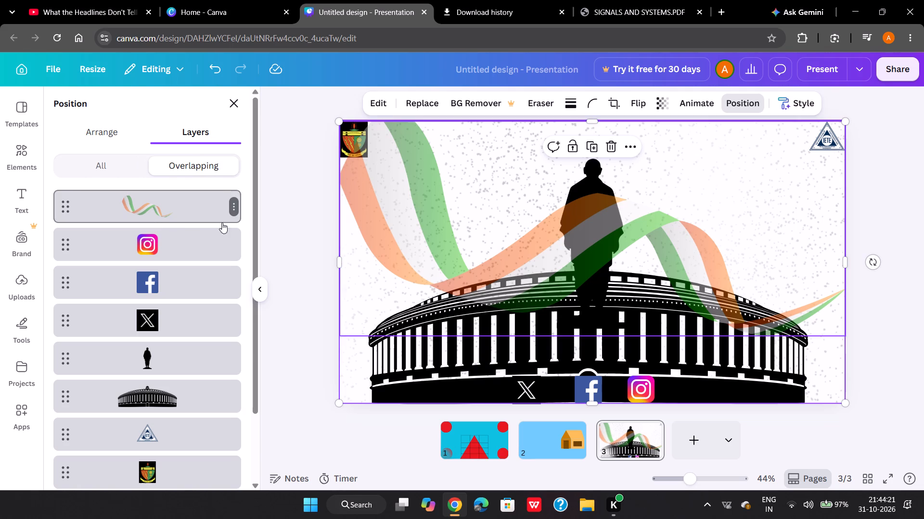
click(236, 106)
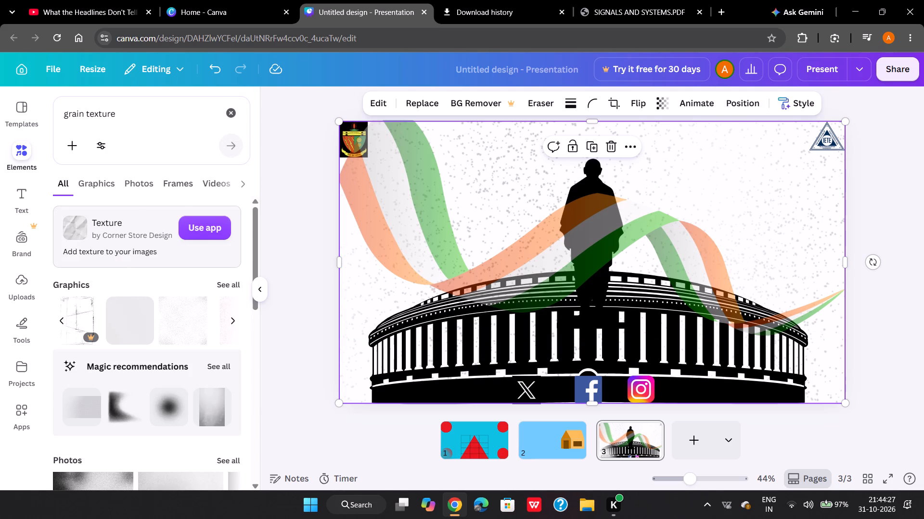
Browse all graphics results for "grain texture" and insert the free beige speckled square on page 3.
click(225, 283)
scroll(163, 366, down, 1)
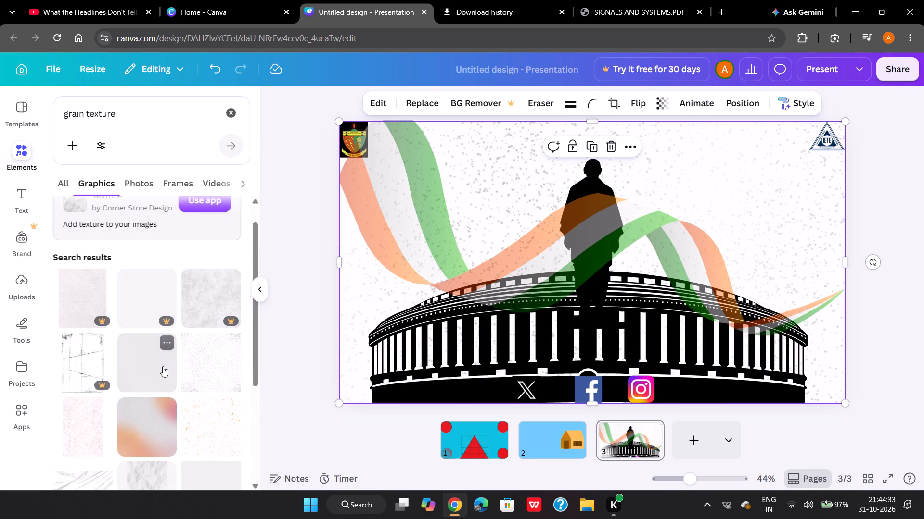
scroll(163, 366, right, 2)
scroll(163, 366, down, 2)
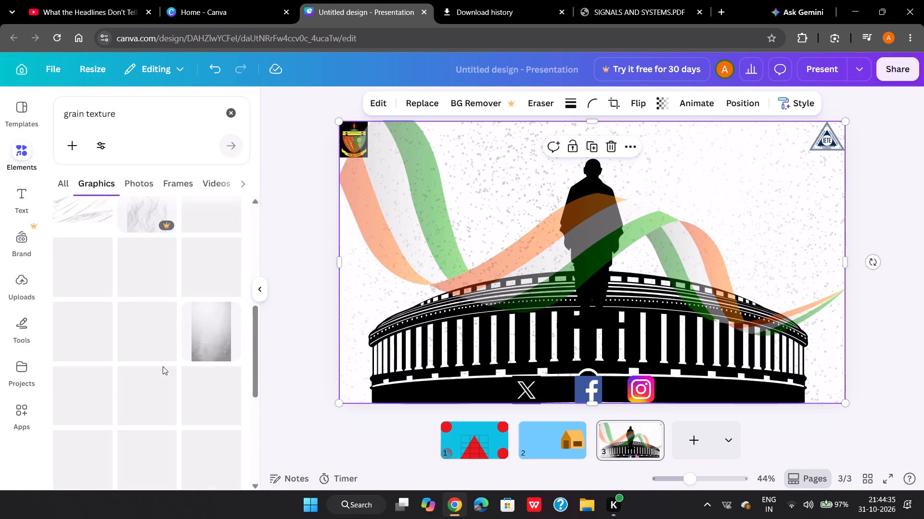
scroll(163, 366, down, 1)
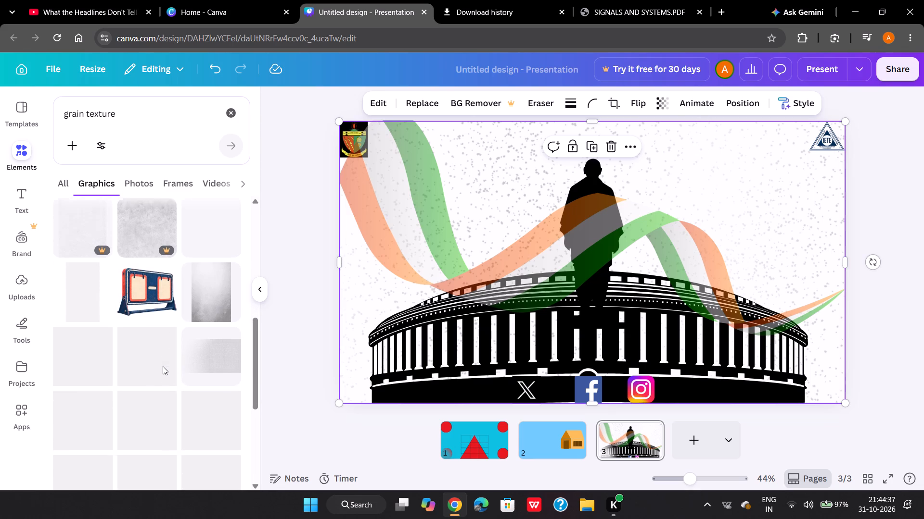
scroll(163, 366, down, 1)
scroll(163, 366, right, 6)
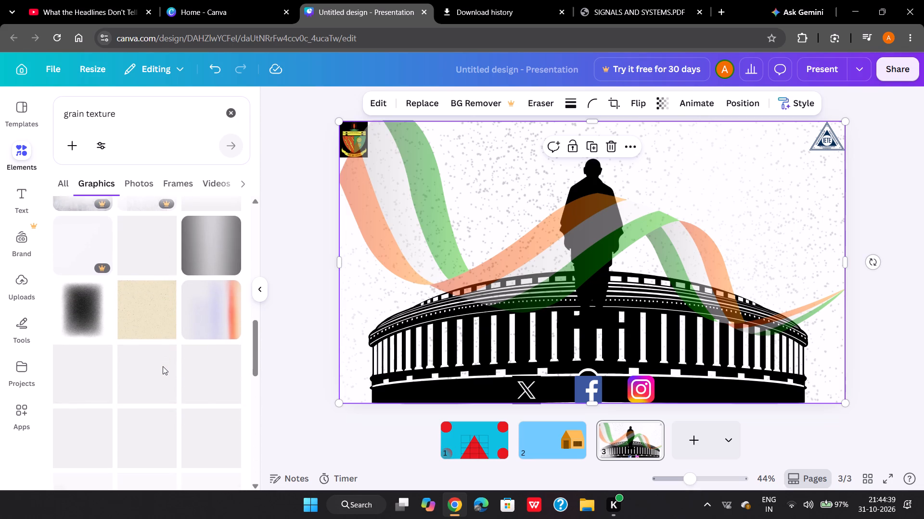
scroll(163, 366, down, 1)
scroll(163, 366, right, 2)
scroll(163, 366, down, 2)
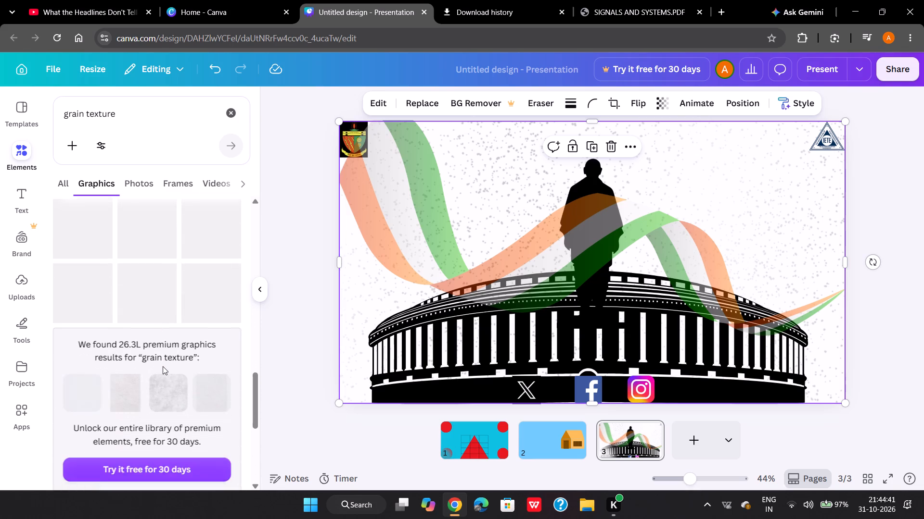
scroll(163, 366, down, 2)
scroll(163, 366, up, 5)
scroll(163, 366, down, 1)
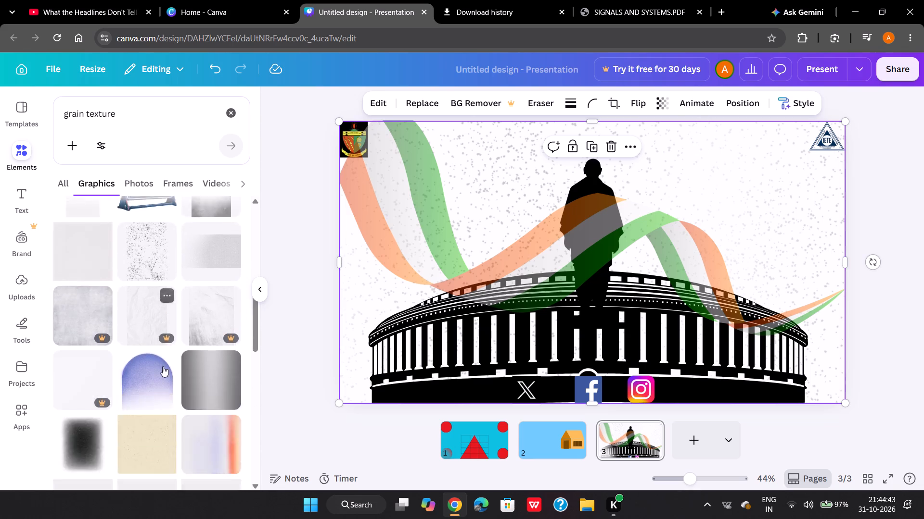
scroll(163, 366, down, 1)
scroll(163, 366, up, 4)
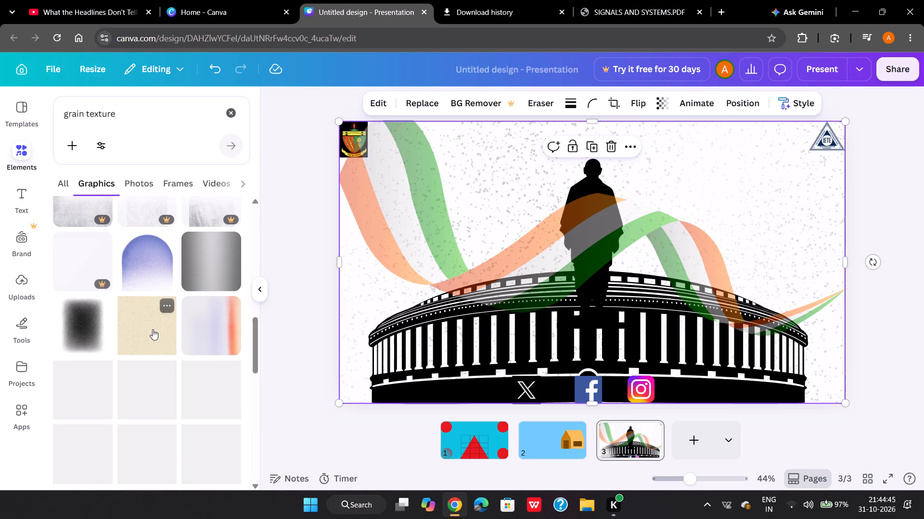
click(152, 328)
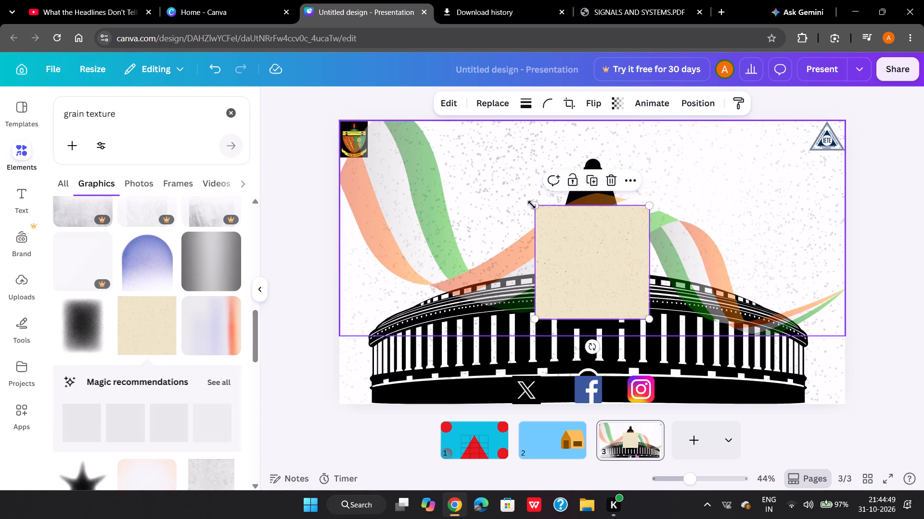
Enlarge the beige speckled square in both diagonal directions until it spans the full height of page 3.
drag(534, 203, 407, 174)
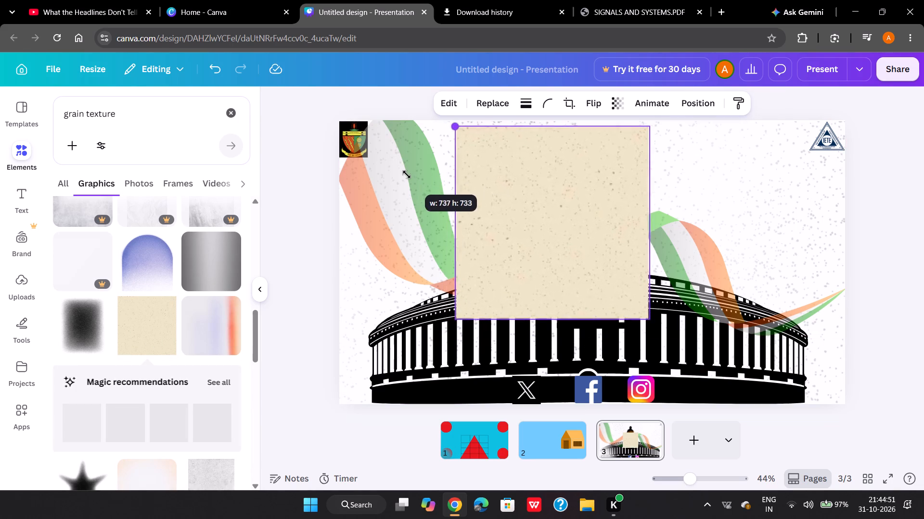
drag(407, 174, 405, 169)
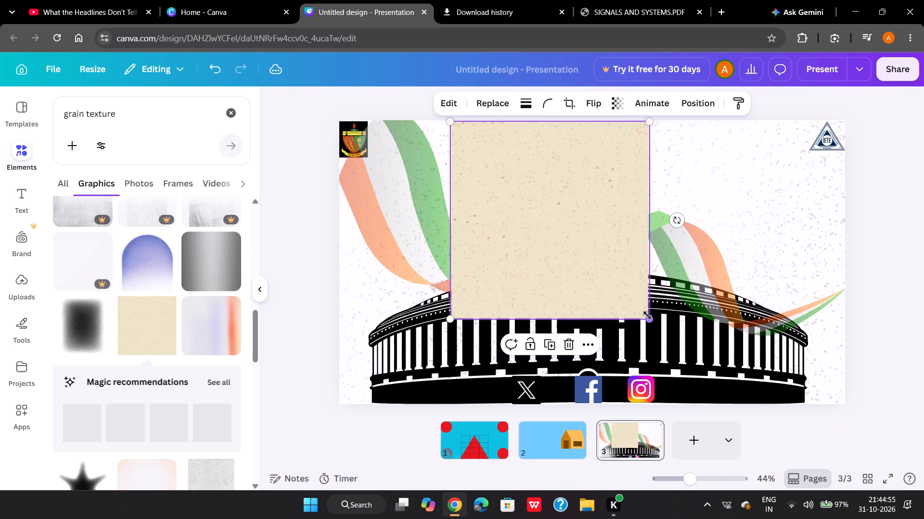
drag(647, 316, 707, 395)
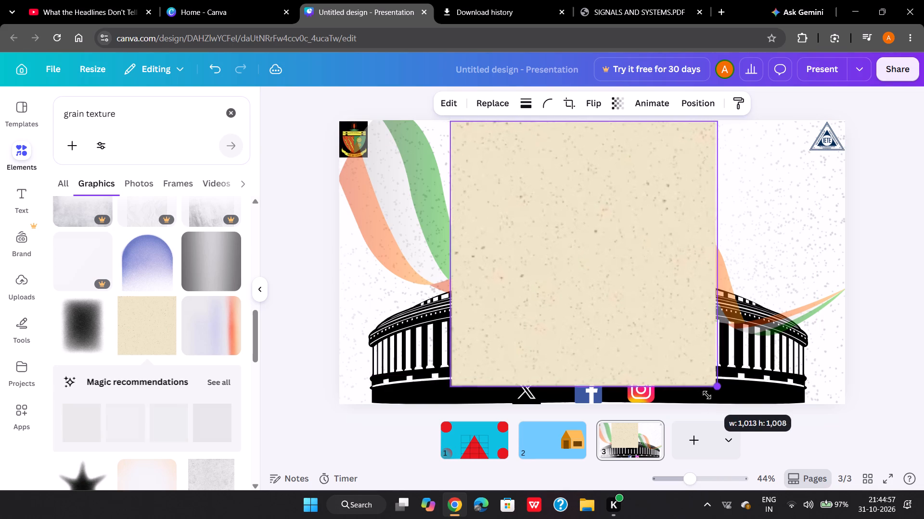
drag(707, 395, 717, 407)
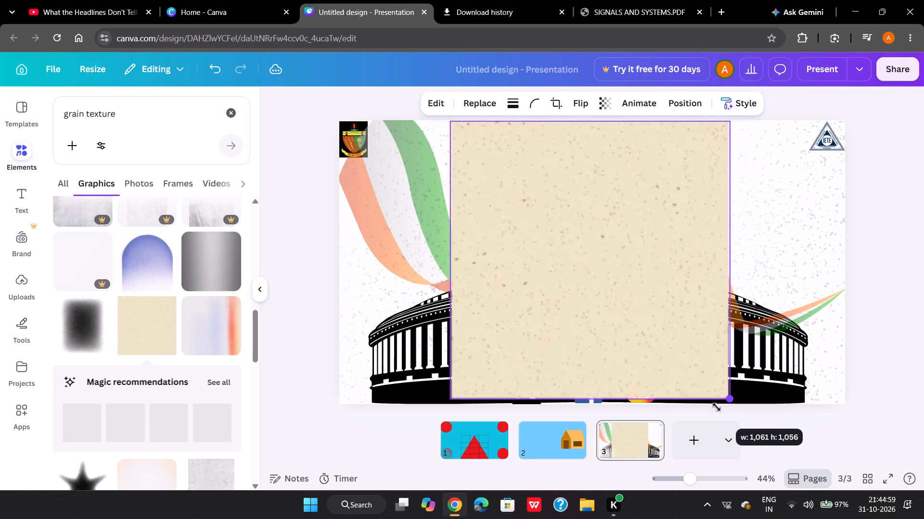
drag(717, 407, 719, 410)
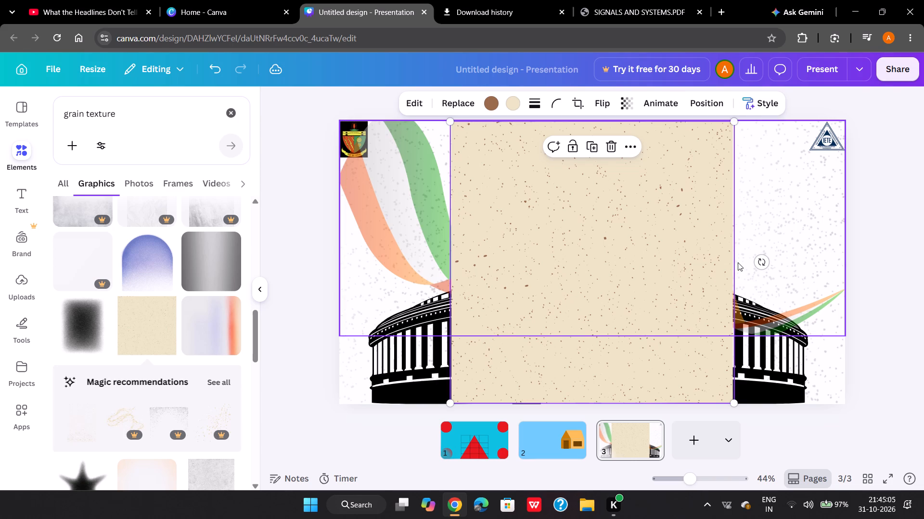
Enlarge the beige speckled square from opposite corners and reposition it so it covers all of page 3.
drag(735, 120, 828, 66)
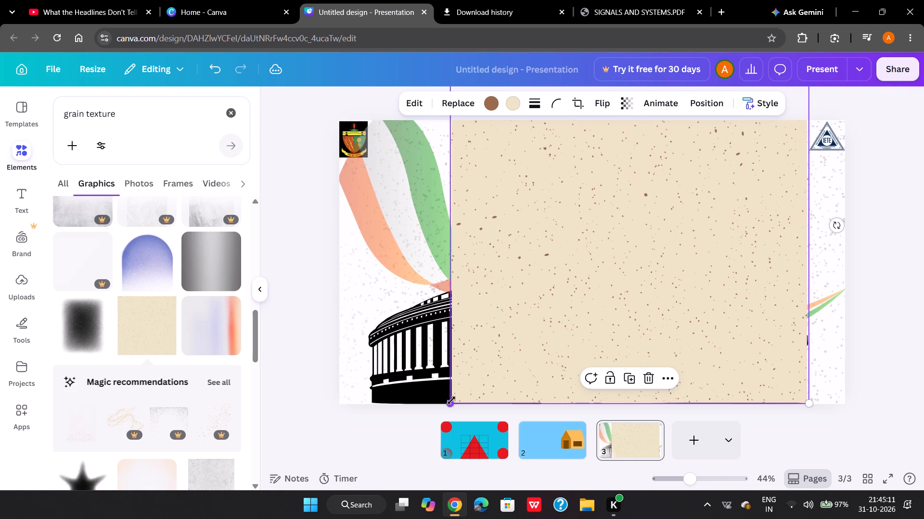
click(450, 401)
drag(450, 401, 335, 482)
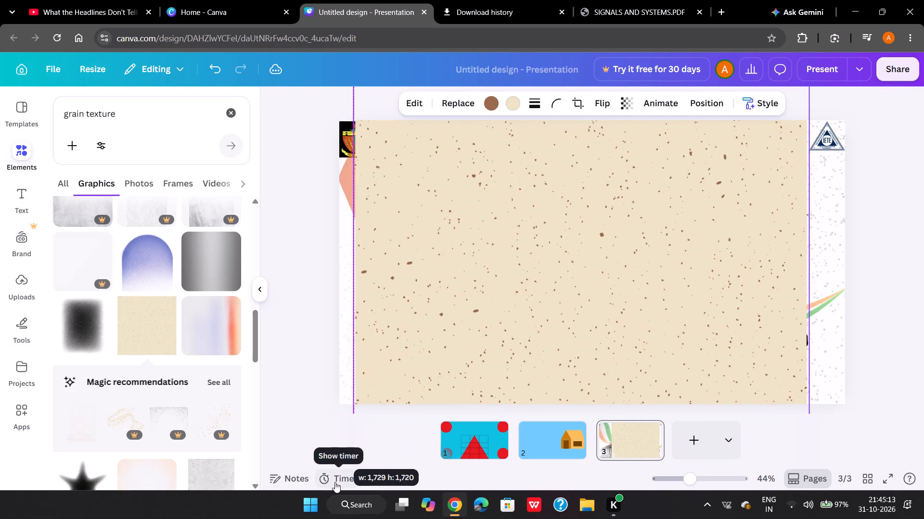
drag(335, 482, 326, 510)
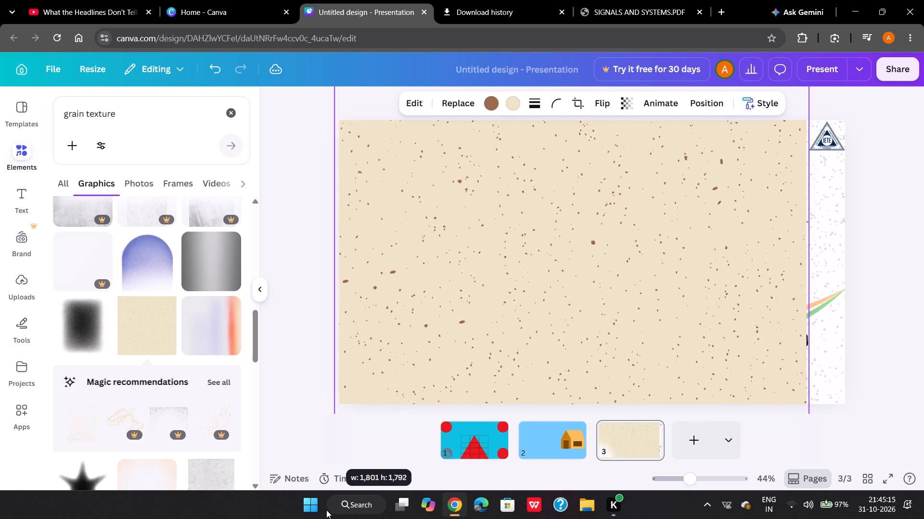
drag(326, 510, 238, 518)
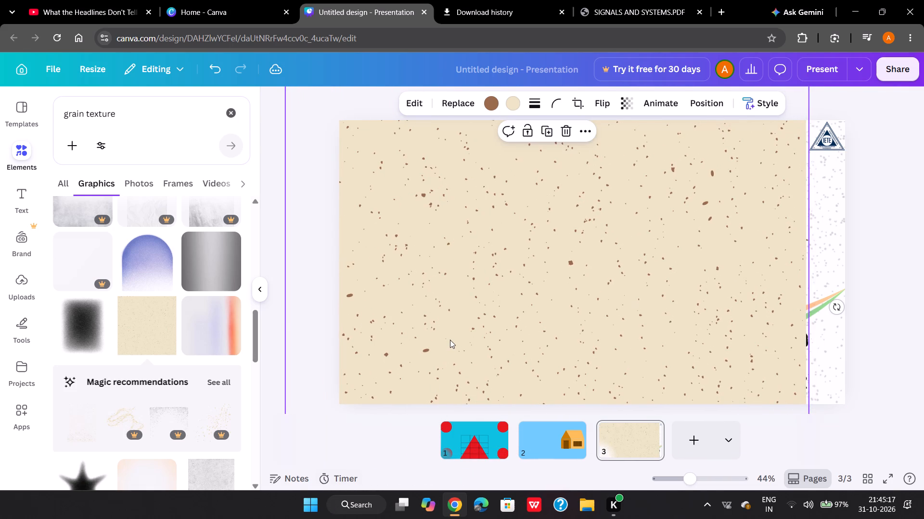
drag(450, 340, 490, 344)
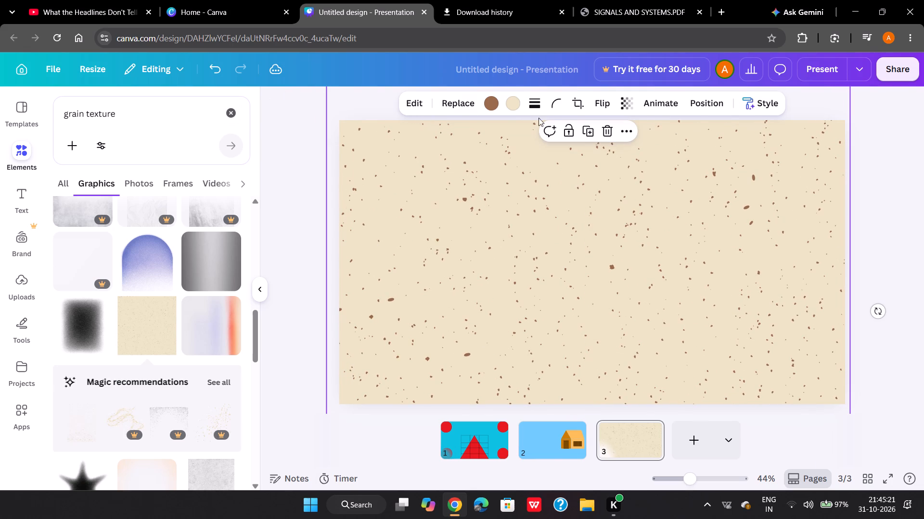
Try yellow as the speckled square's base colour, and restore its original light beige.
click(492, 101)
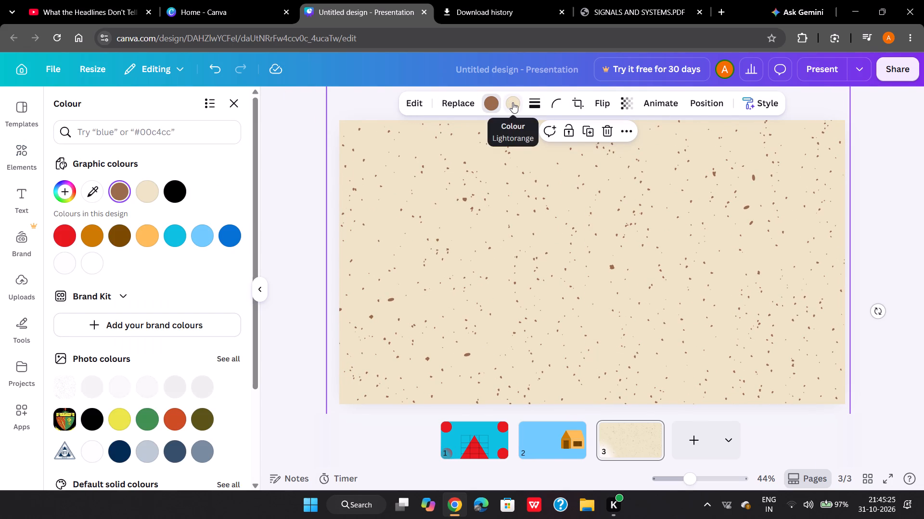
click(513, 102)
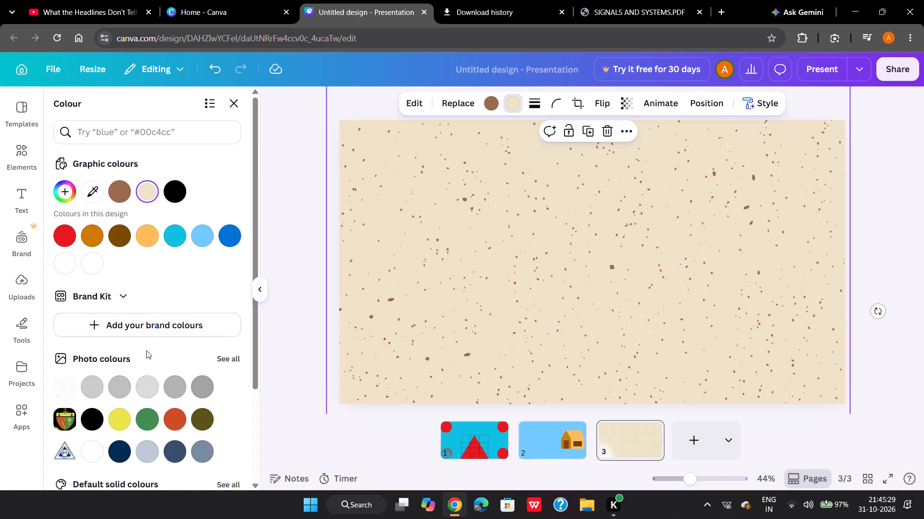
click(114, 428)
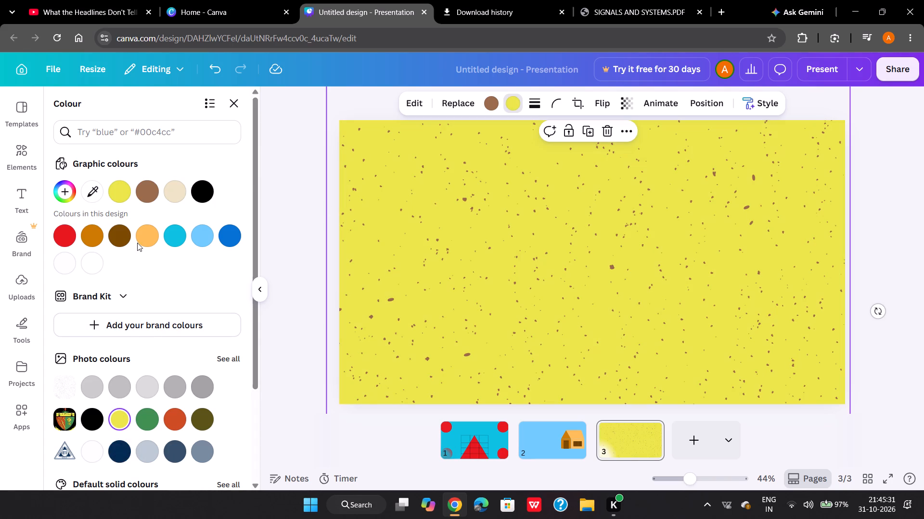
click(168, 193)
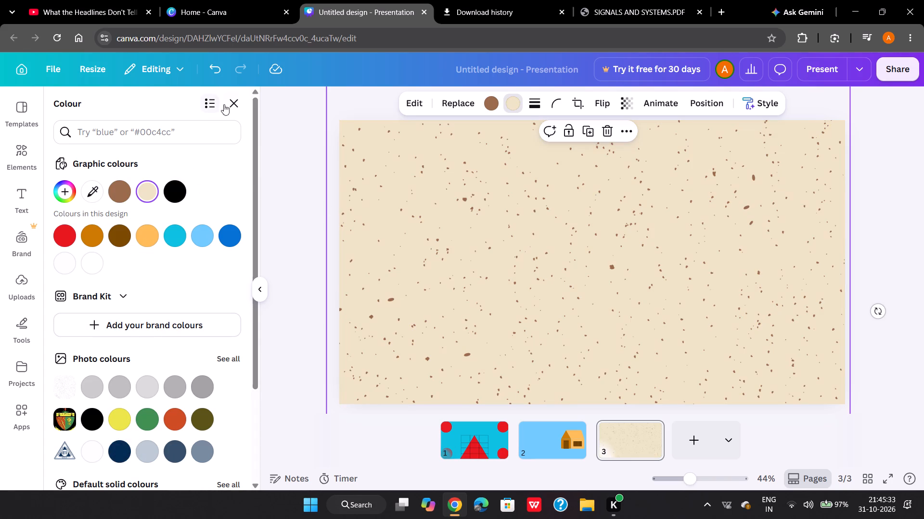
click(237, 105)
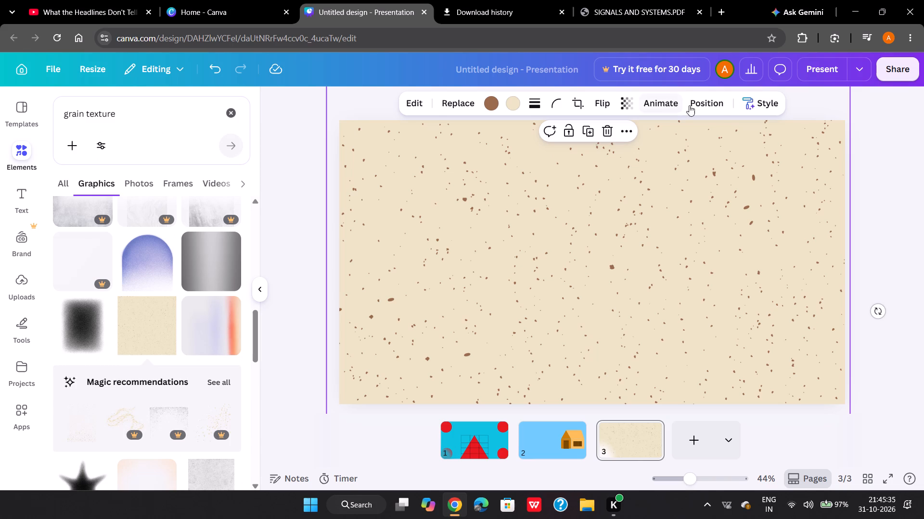
Move the beige speckled square to the bottom of page 3's layer order, directly above the page background.
click(700, 104)
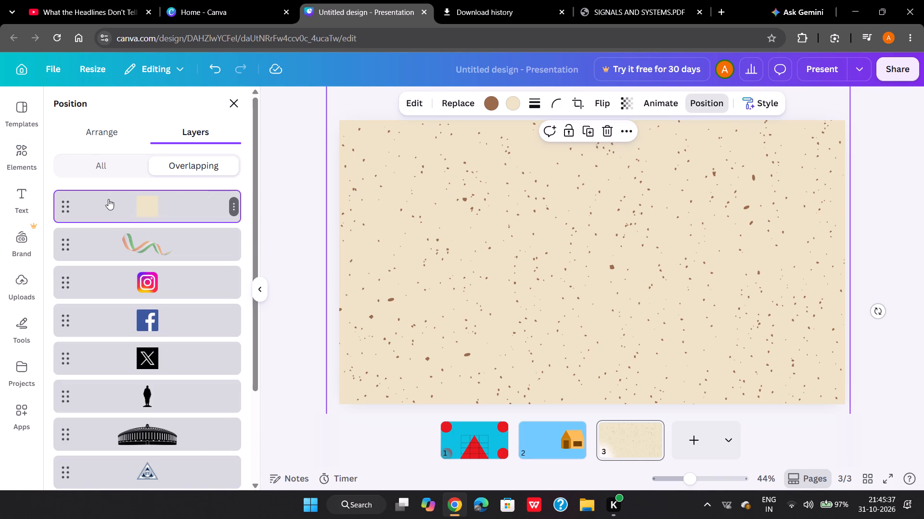
click(65, 203)
drag(62, 202, 61, 346)
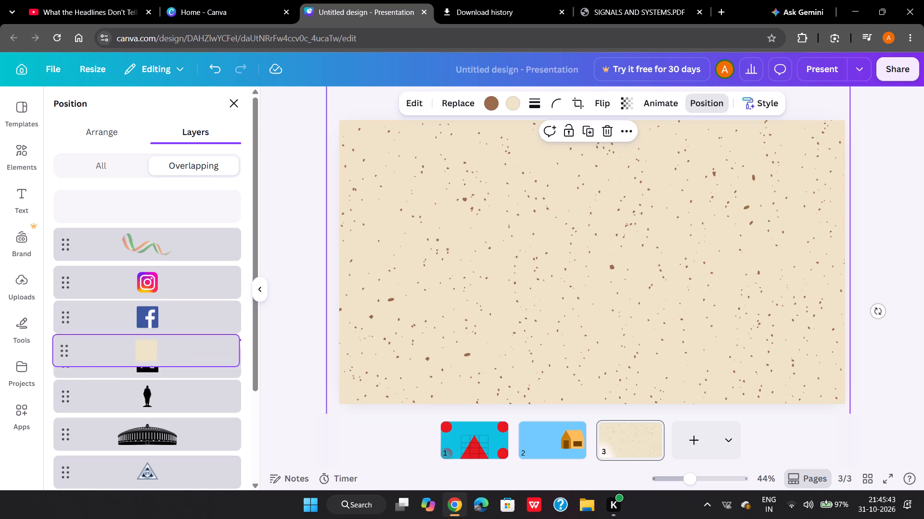
drag(61, 346, 72, 419)
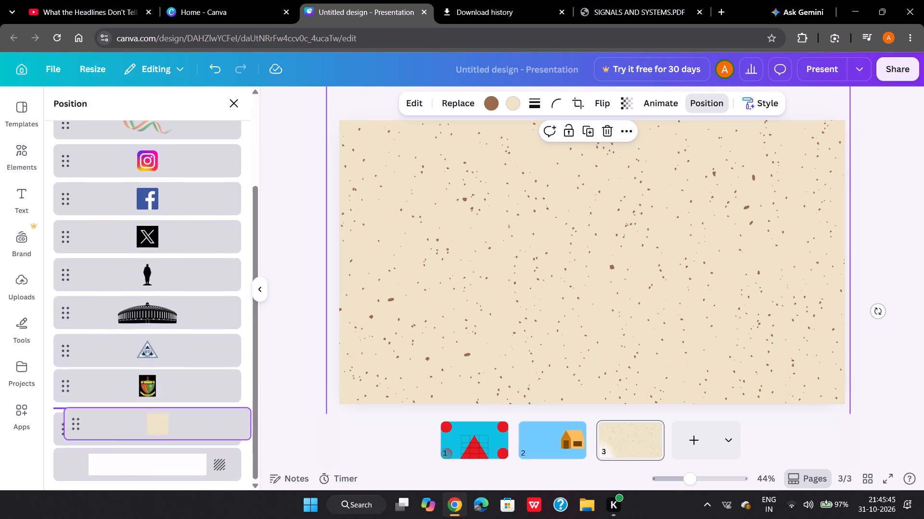
drag(72, 419, 61, 425)
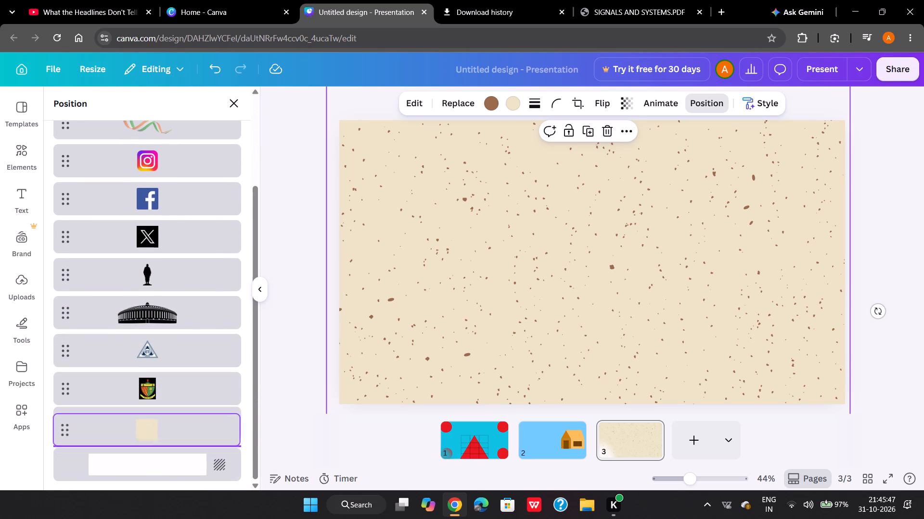
drag(61, 425, 59, 434)
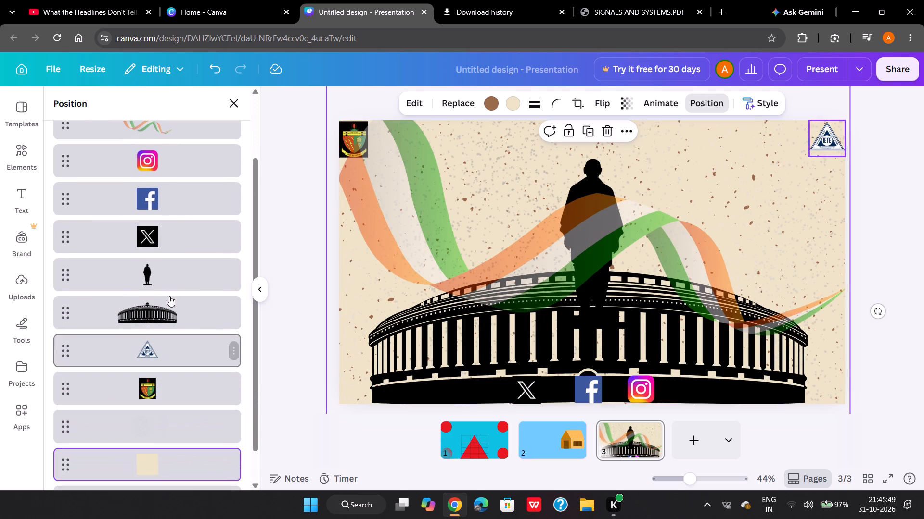
click(242, 102)
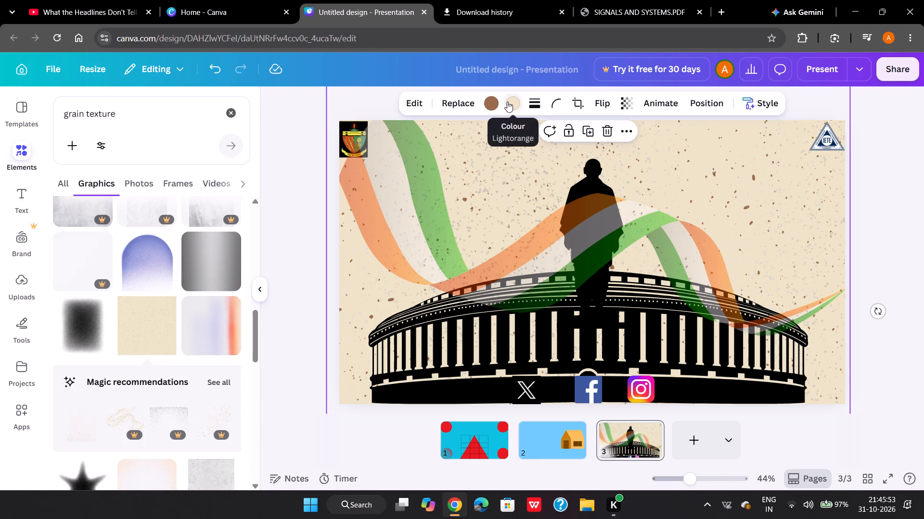
Make the beige speckled square partly transparent, trying settings down to 47 and settling somewhat above 60.
click(507, 101)
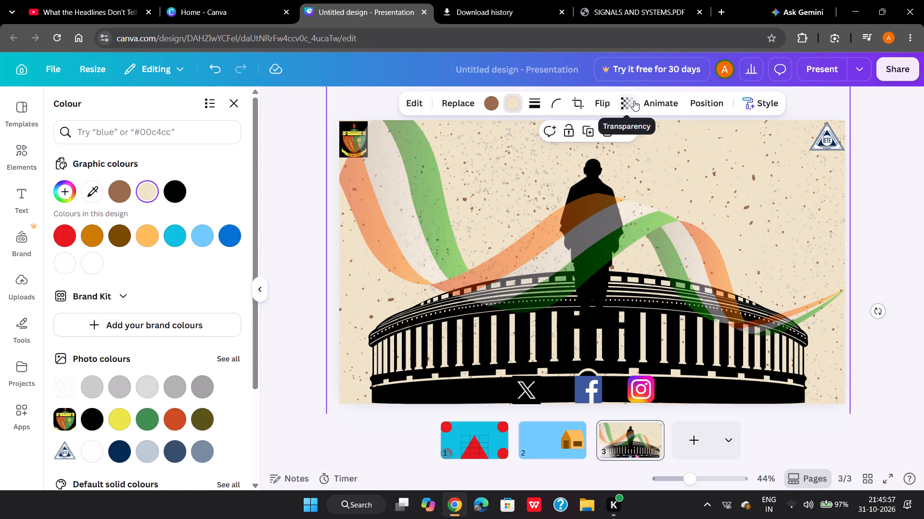
click(634, 100)
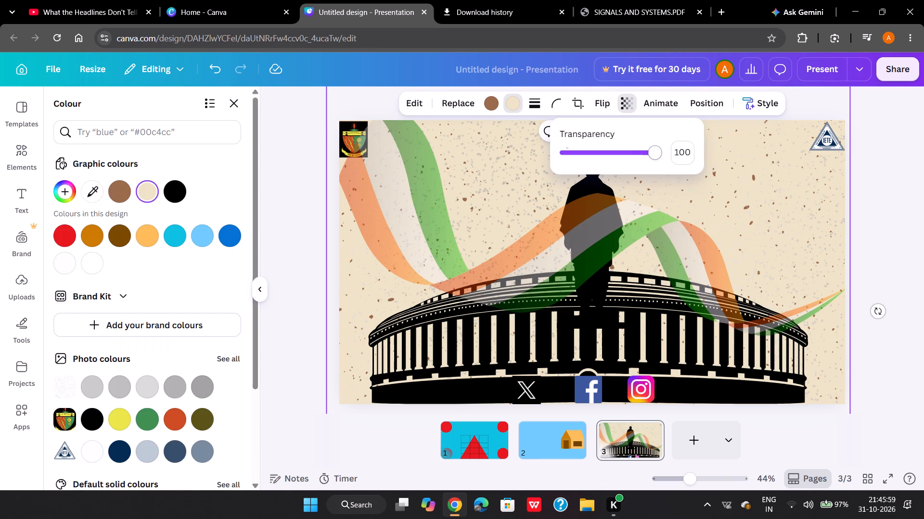
drag(651, 157, 620, 151)
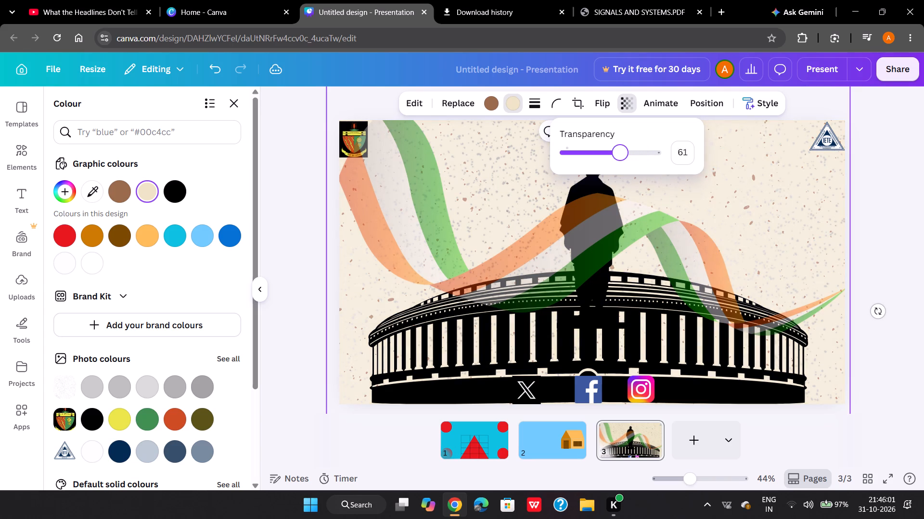
drag(620, 151, 607, 152)
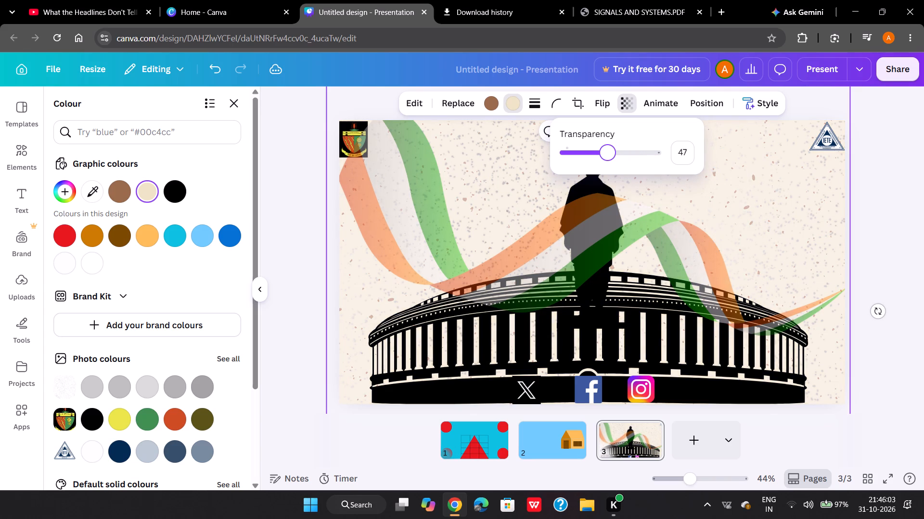
drag(607, 152, 619, 155)
drag(619, 155, 637, 159)
click(516, 105)
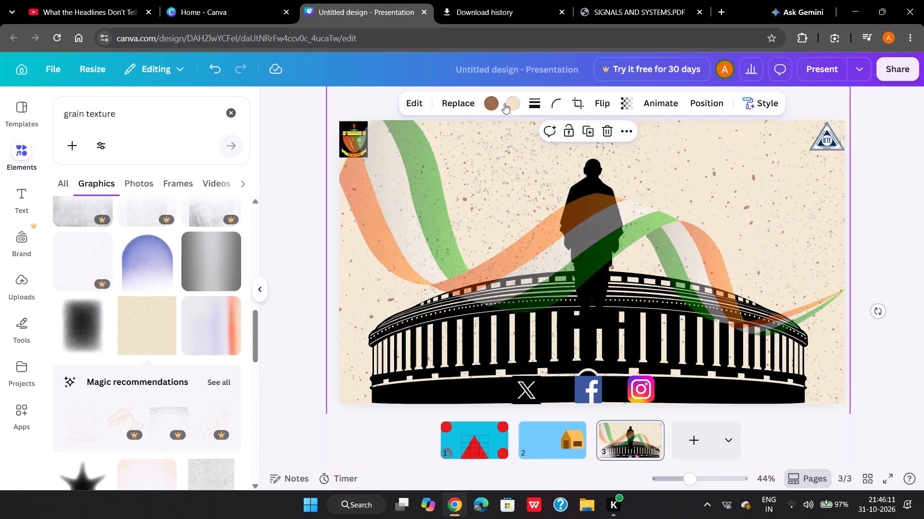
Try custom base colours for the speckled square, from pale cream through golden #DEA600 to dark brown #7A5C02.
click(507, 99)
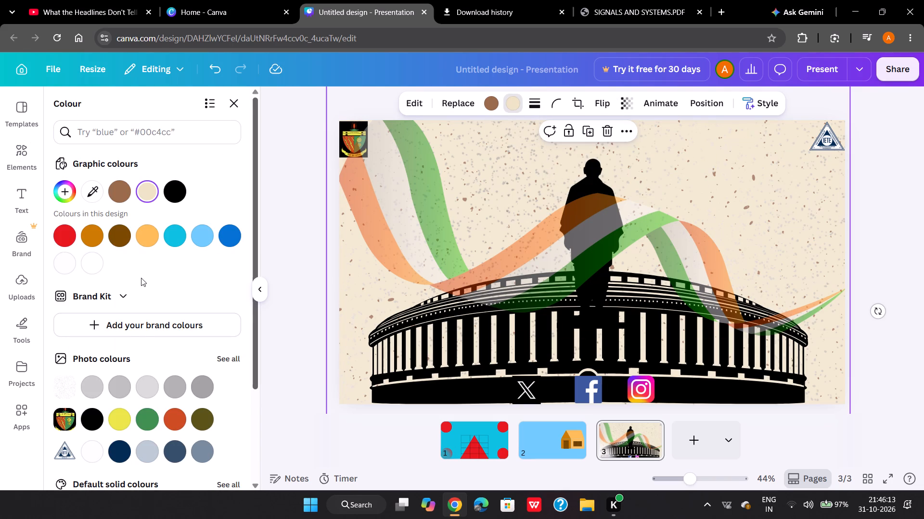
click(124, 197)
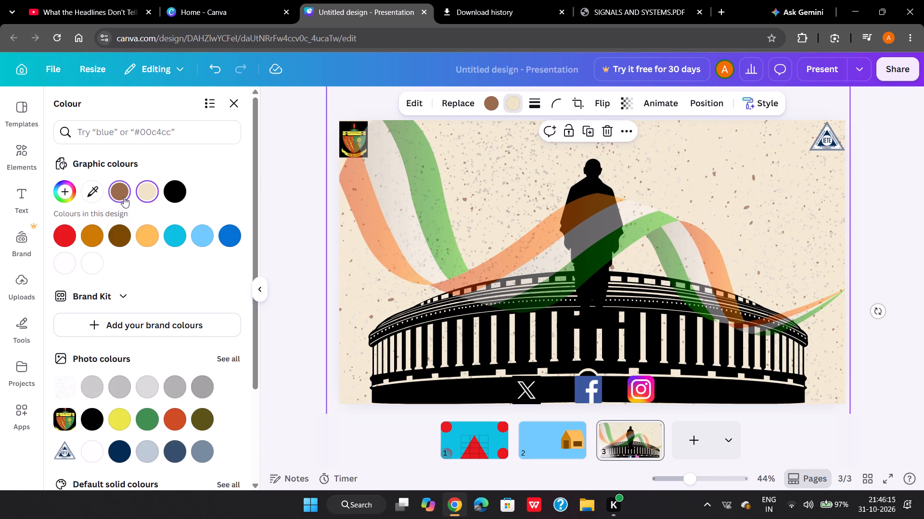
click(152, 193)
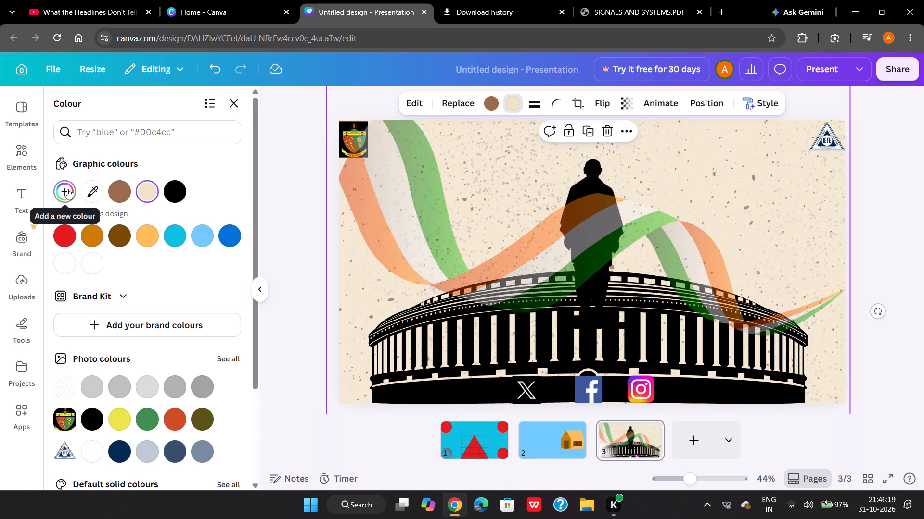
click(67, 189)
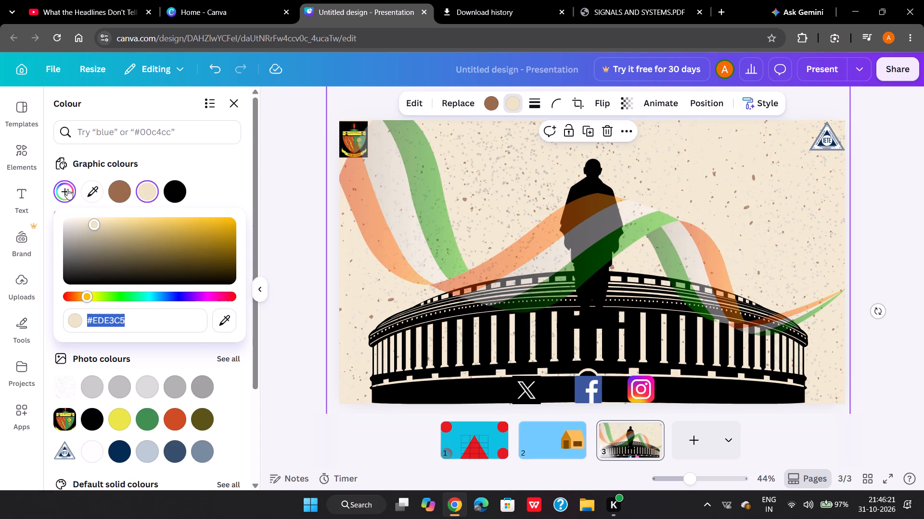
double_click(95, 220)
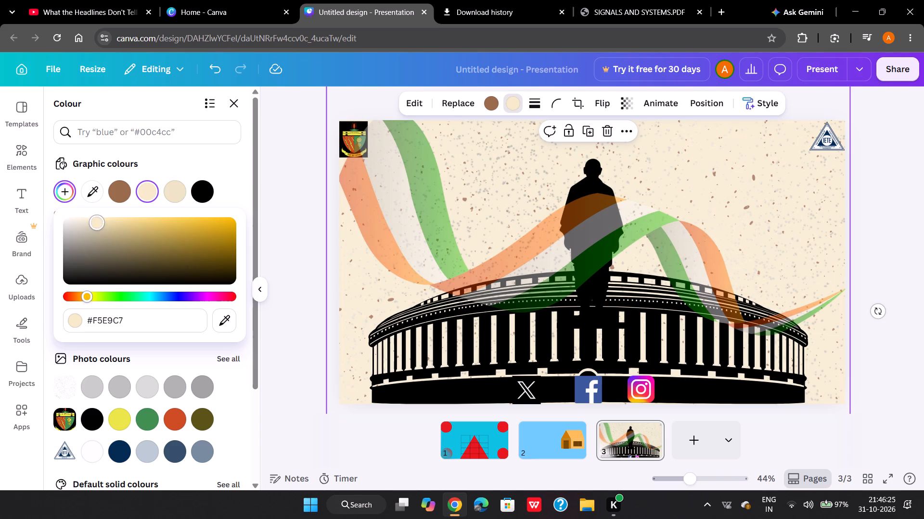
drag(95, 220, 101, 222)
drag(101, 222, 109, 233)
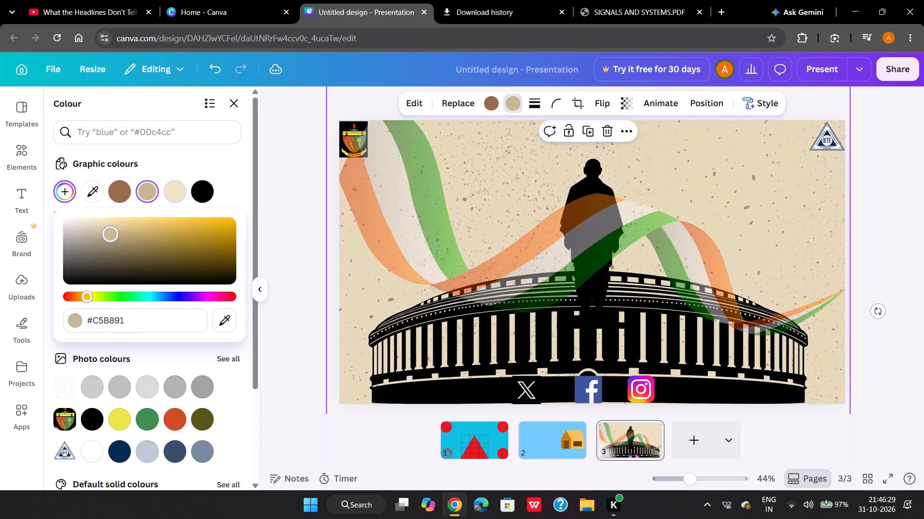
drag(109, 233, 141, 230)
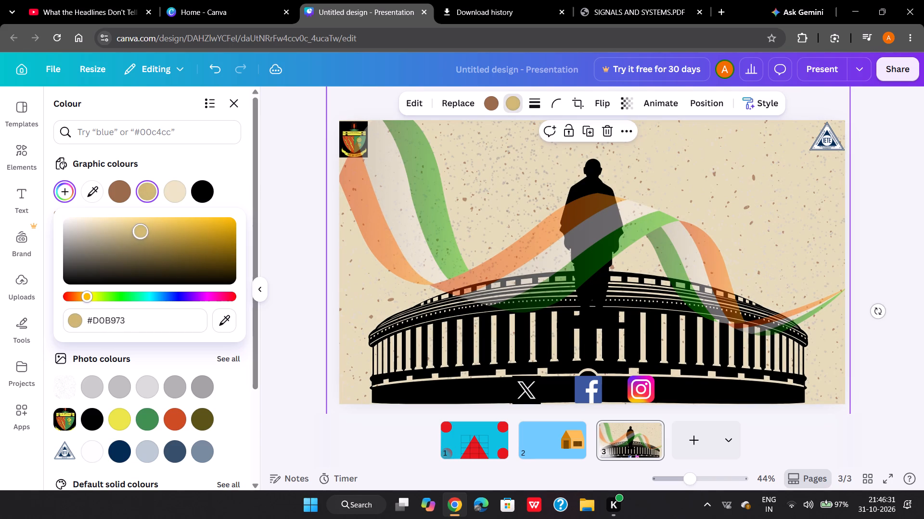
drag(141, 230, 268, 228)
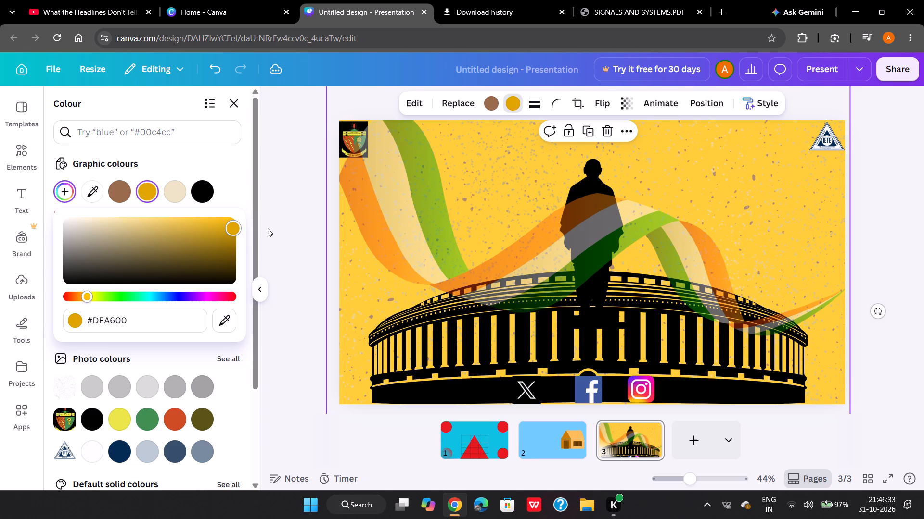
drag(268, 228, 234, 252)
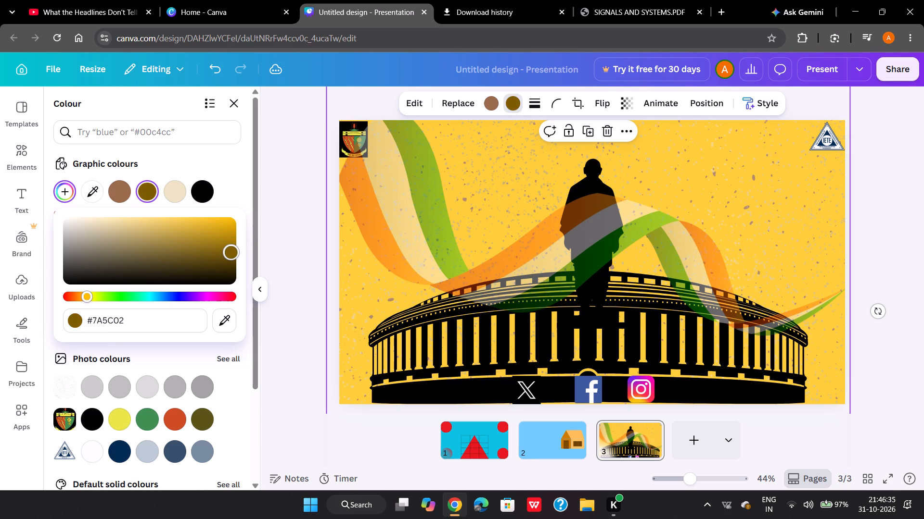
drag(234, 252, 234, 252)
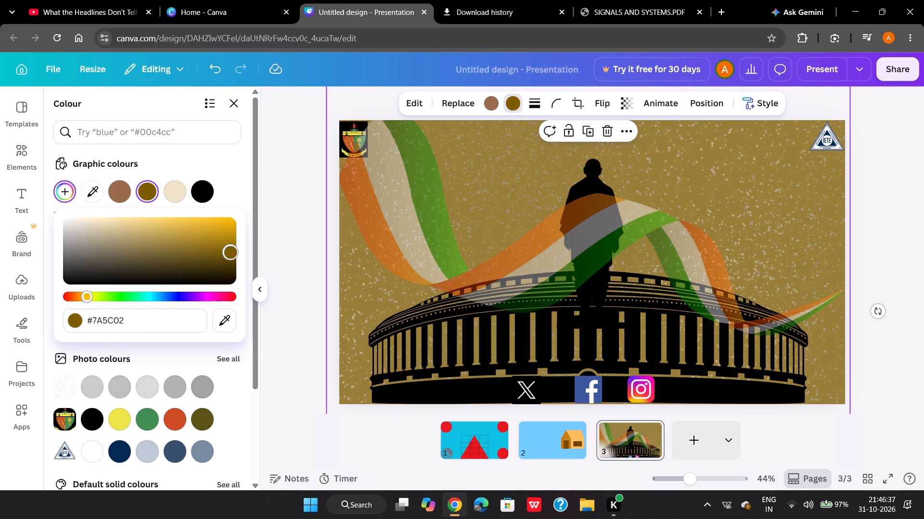
Lighten the speckled square's base colour through tan and beige shades, settling on sandy beige #E5D4A3.
drag(234, 252, 204, 241)
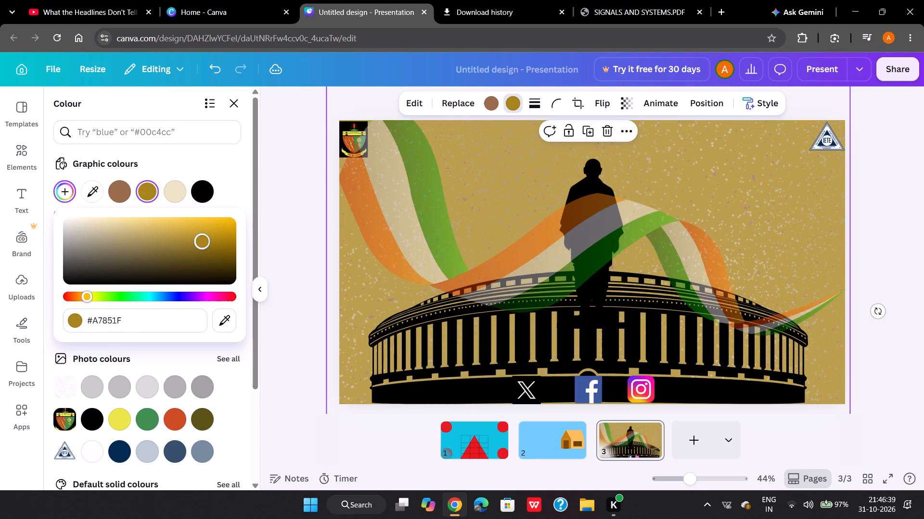
drag(204, 241, 166, 227)
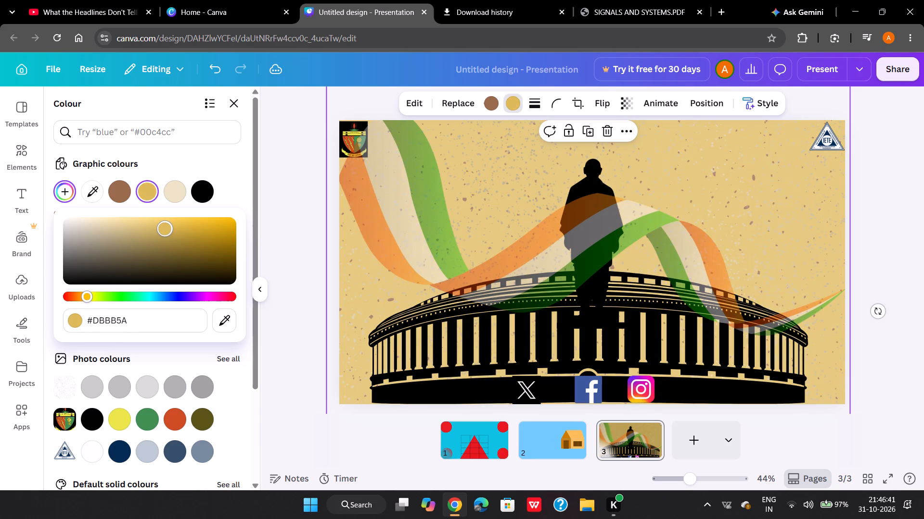
drag(166, 227, 131, 224)
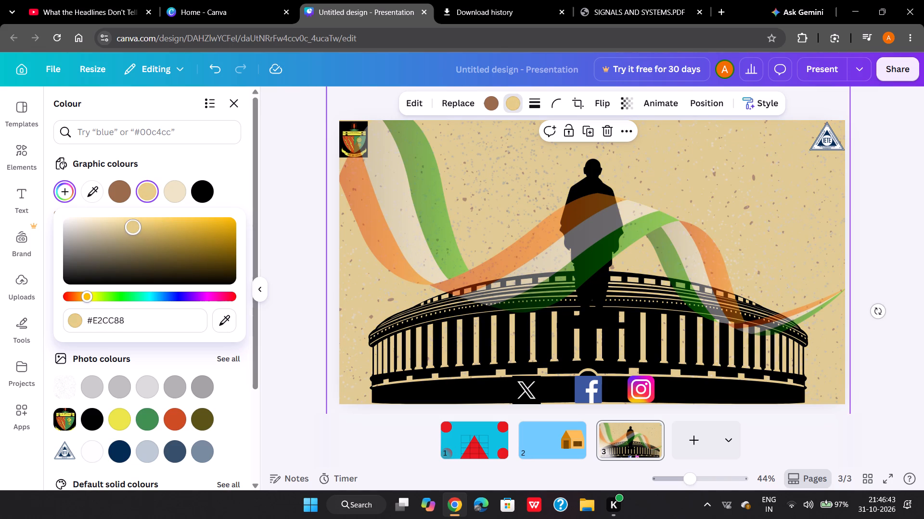
drag(131, 224, 100, 220)
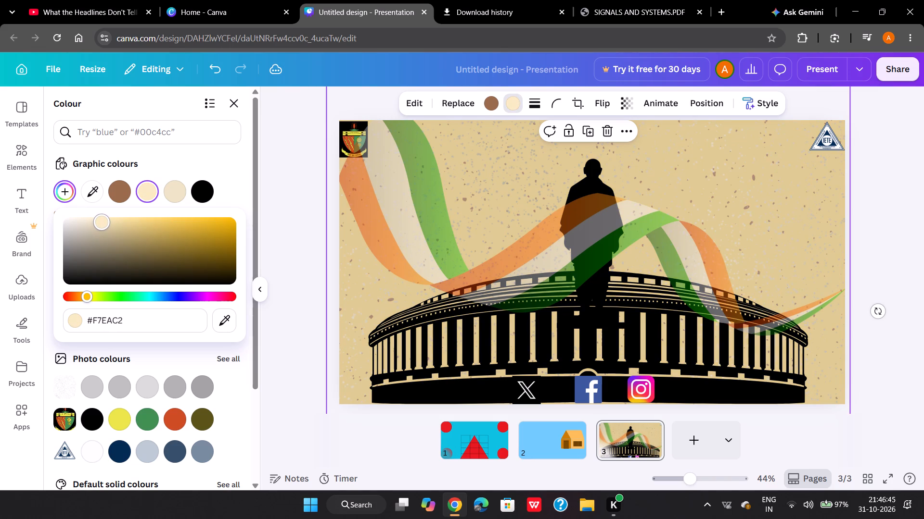
drag(100, 220, 121, 241)
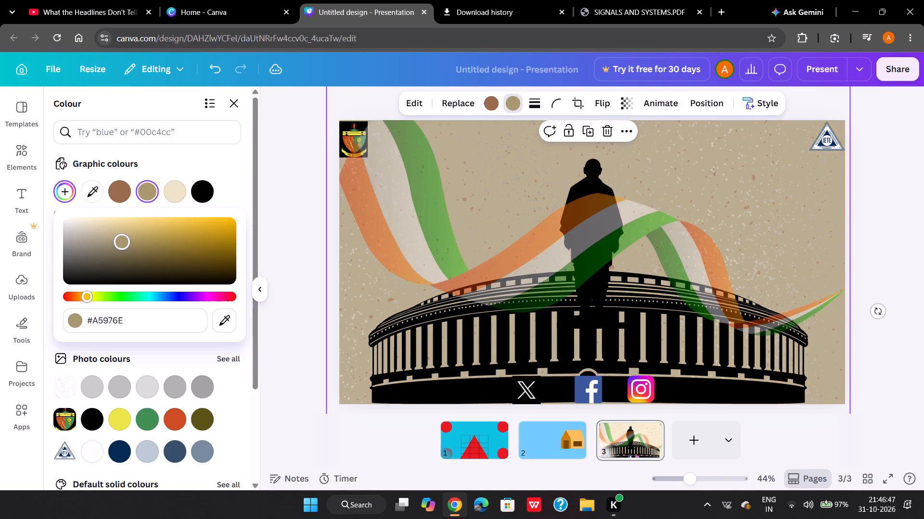
drag(121, 241, 120, 230)
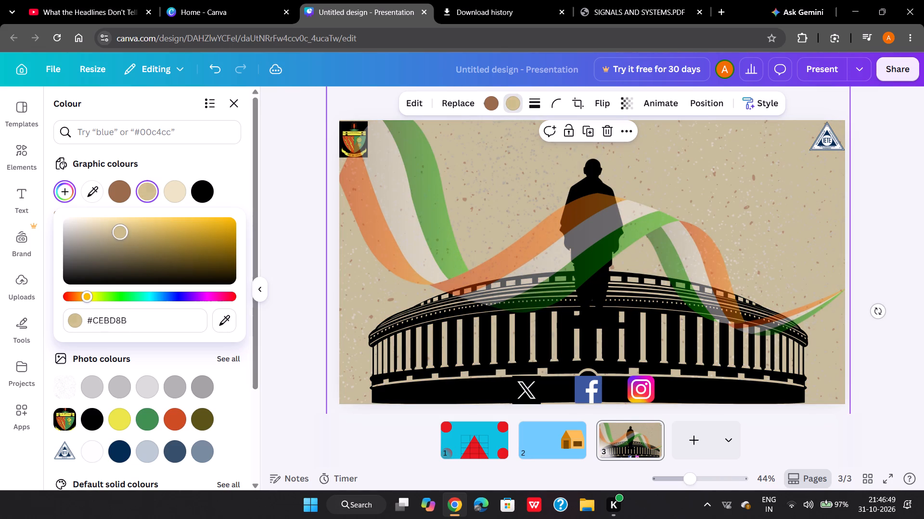
drag(120, 230, 121, 224)
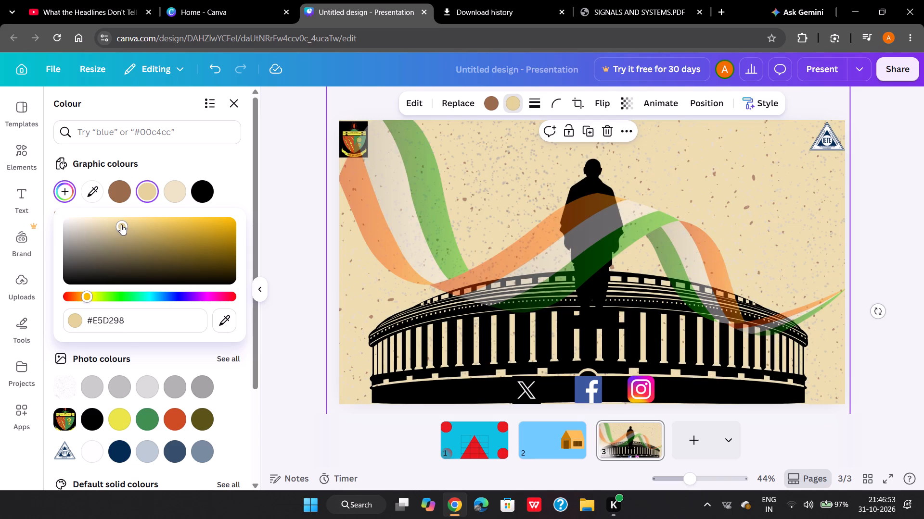
drag(121, 225, 117, 222)
drag(117, 222, 113, 224)
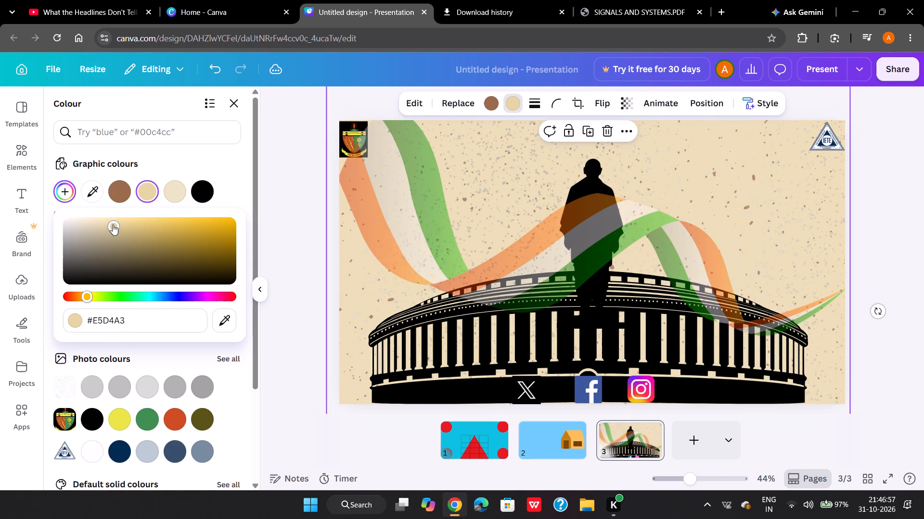
click(231, 105)
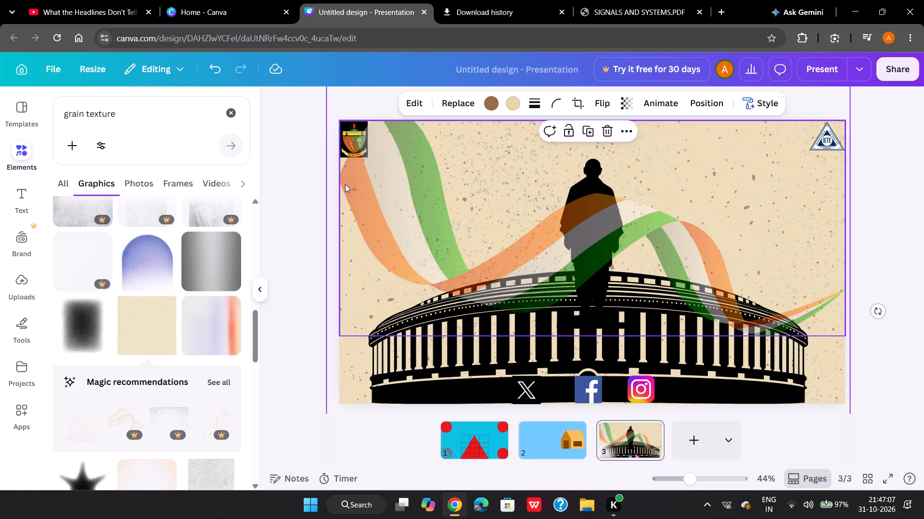
Reduce the tricolour ribbon's transparency setting on page 3 to 26.
click(406, 201)
click(406, 201)
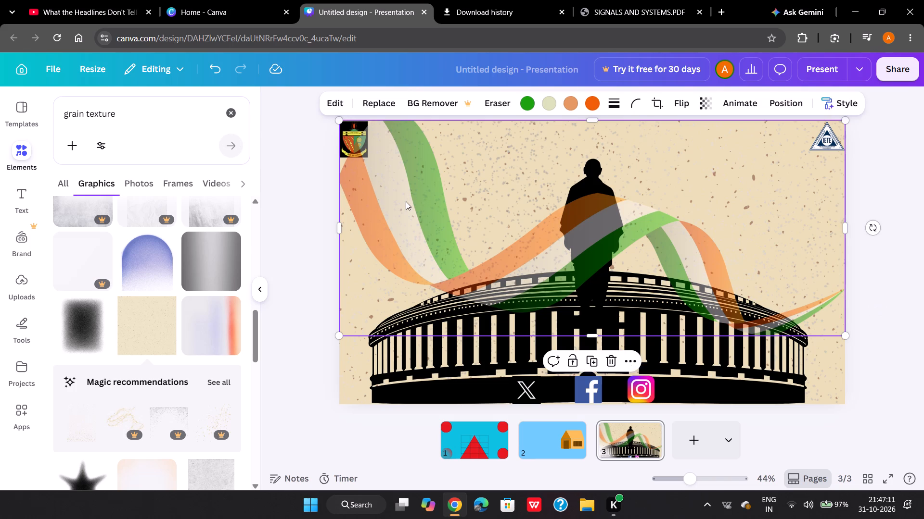
click(412, 195)
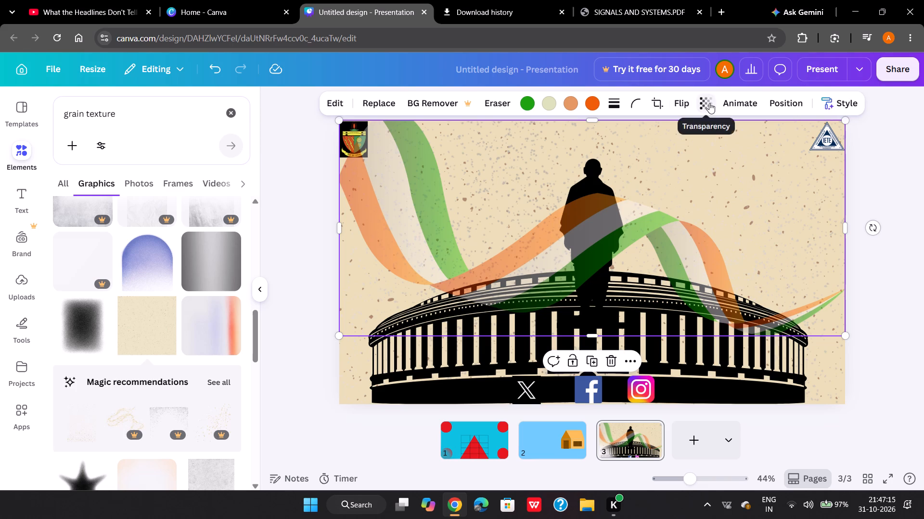
click(709, 103)
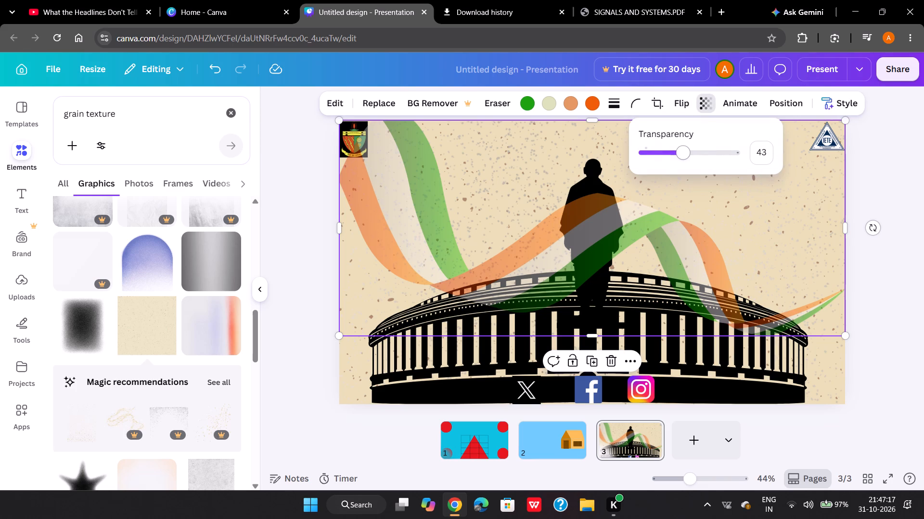
drag(683, 151, 666, 146)
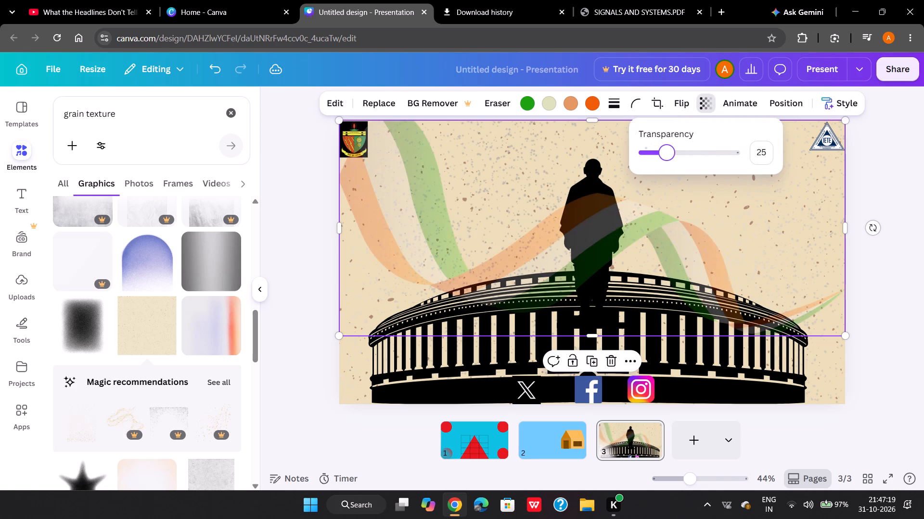
drag(666, 146, 670, 147)
drag(670, 147, 667, 147)
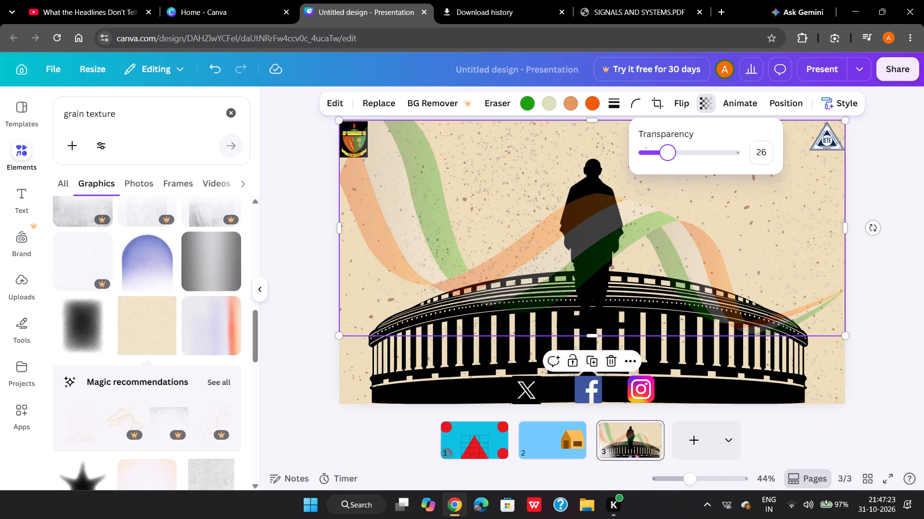
drag(667, 147, 667, 147)
Replace the grain texture search with a search of the elements library for "ashok chakra".
click(228, 119)
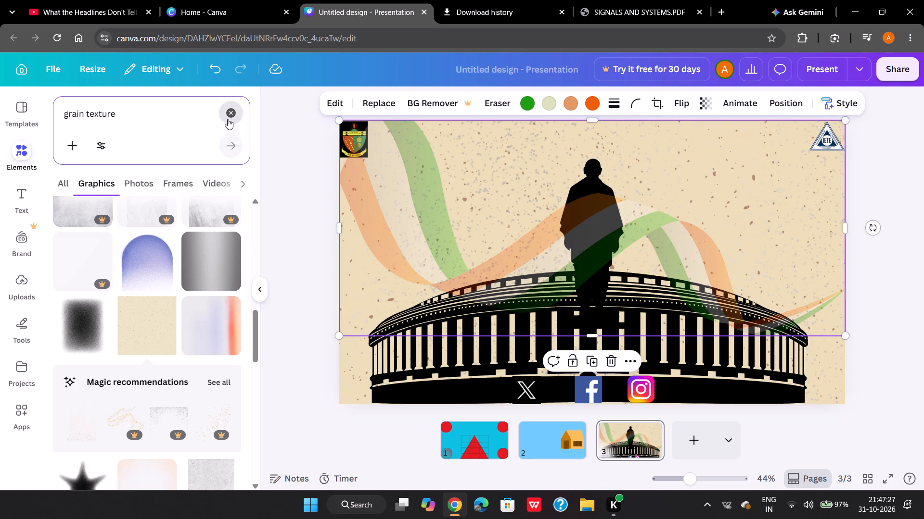
text(ashol)
key(BackSpace)
text(k)
key(space)
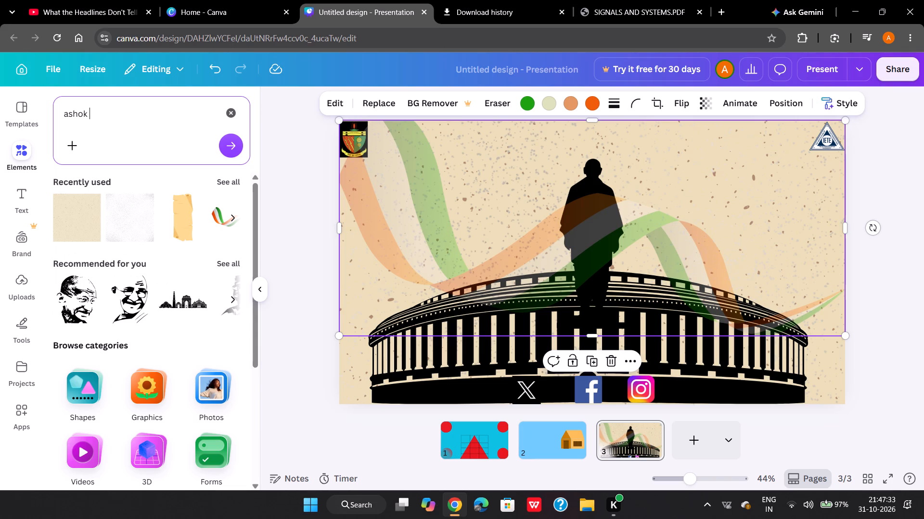
text(chakt)
key(BackSpace)
text(ra)
key(Return)
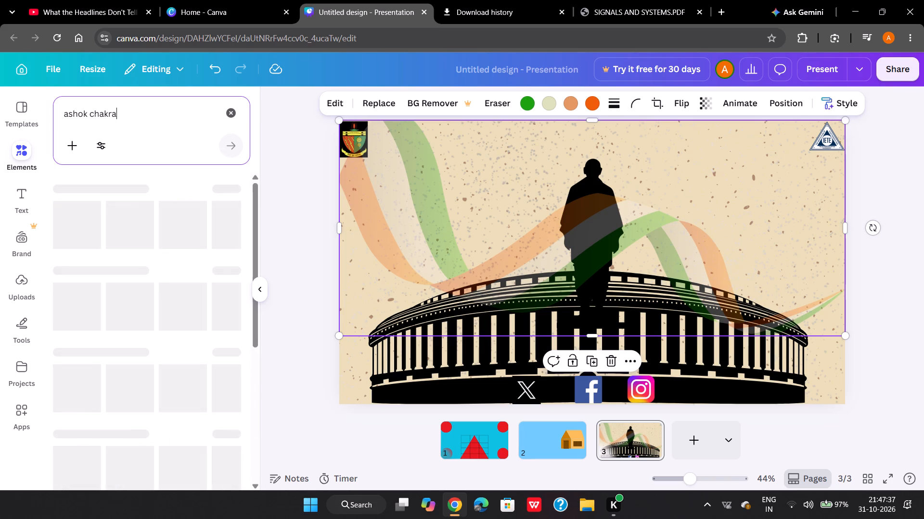
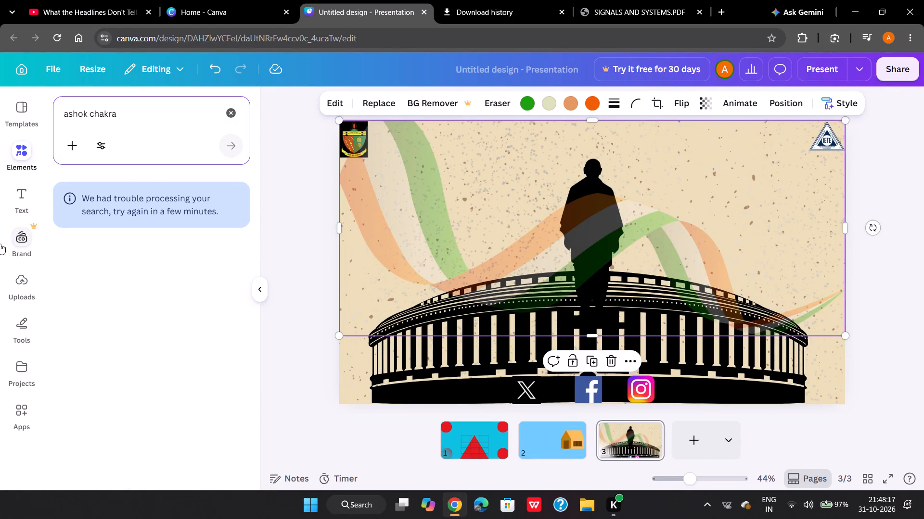
Rerun the elements library search for "ashok chakra" using the recent search.
click(169, 116)
key(Return)
click(233, 145)
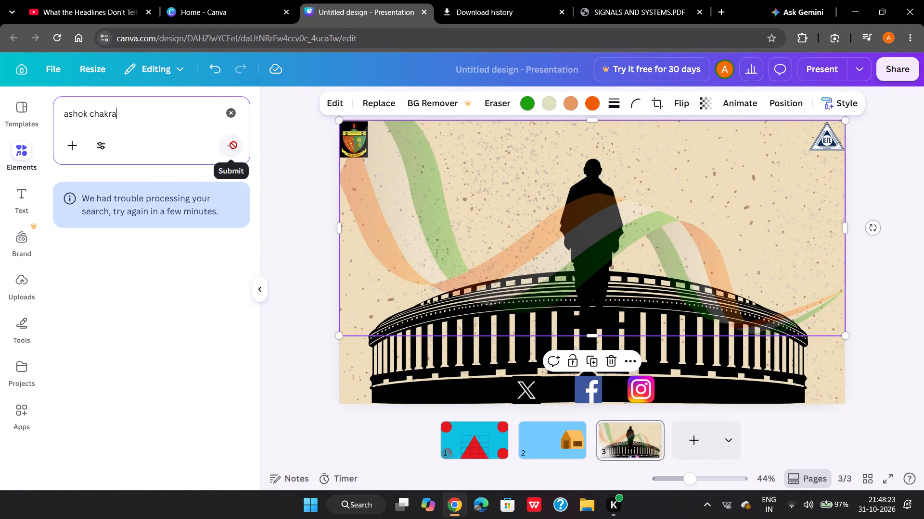
click(163, 116)
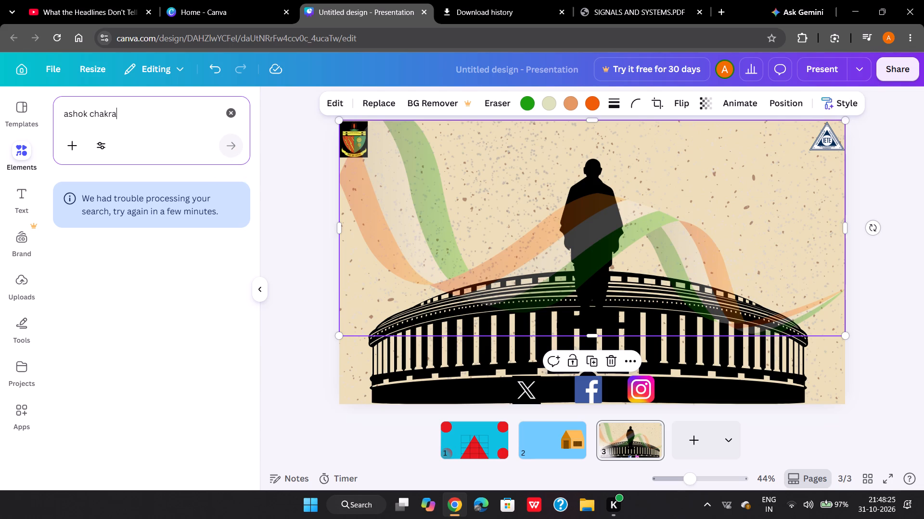
key(BackSpace)
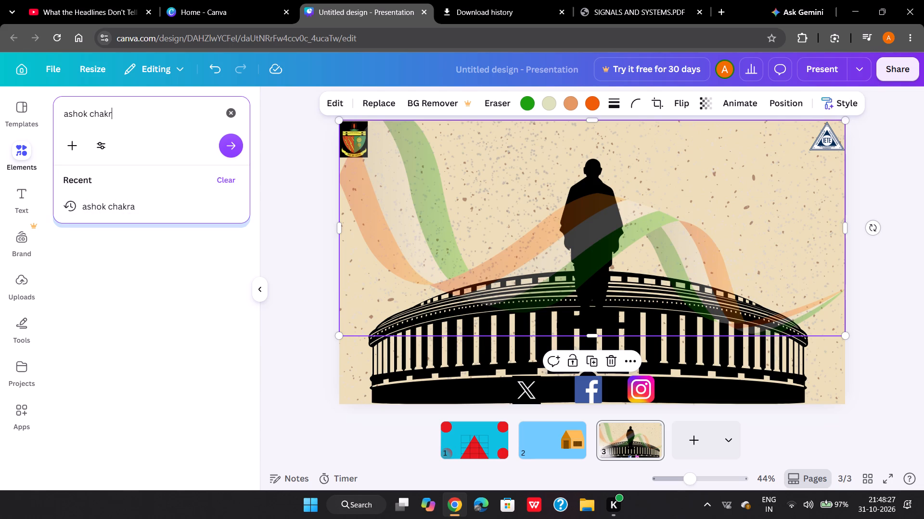
click(112, 210)
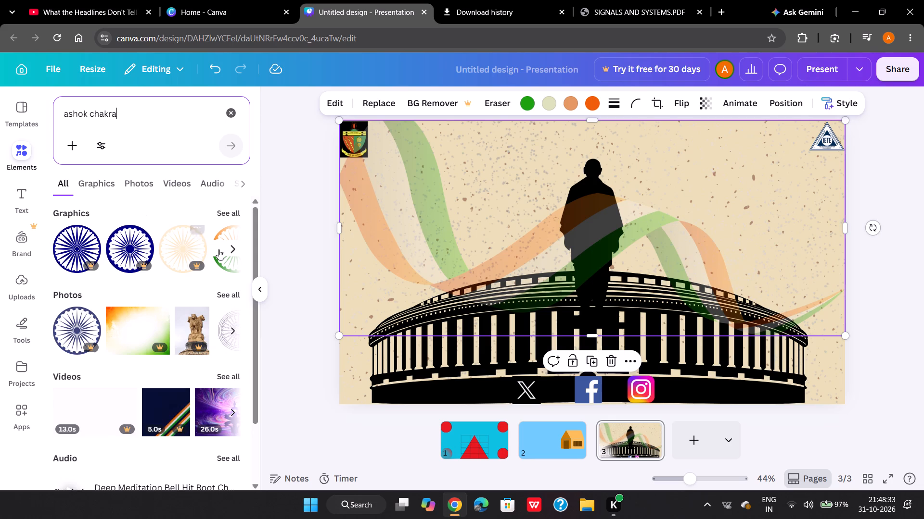
Browse all graphics results for "ashok chakra" and add the blue chakra with the curved tricolour swoosh to page 3.
click(229, 210)
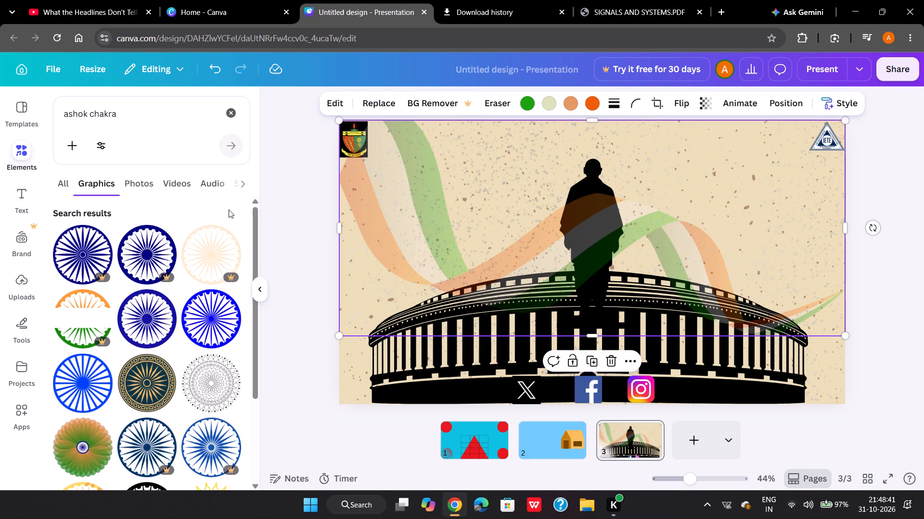
scroll(229, 210, down, 3)
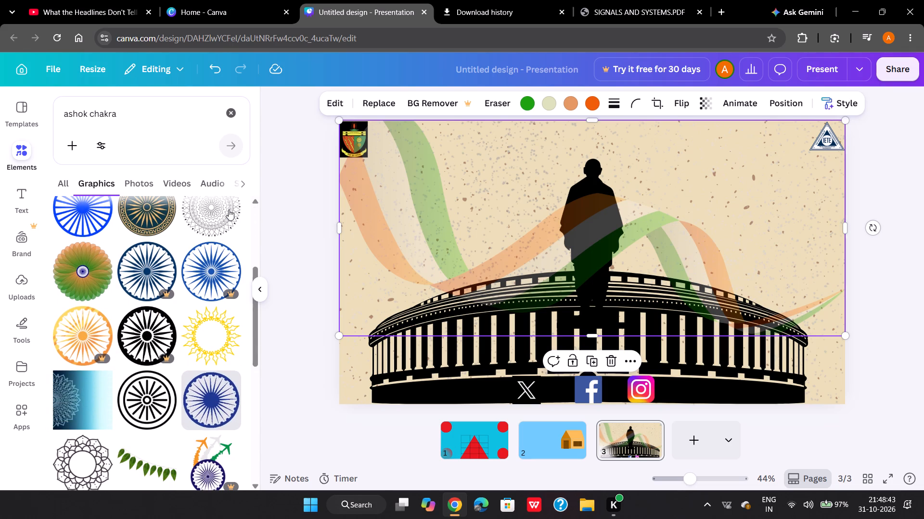
scroll(229, 210, up, 1)
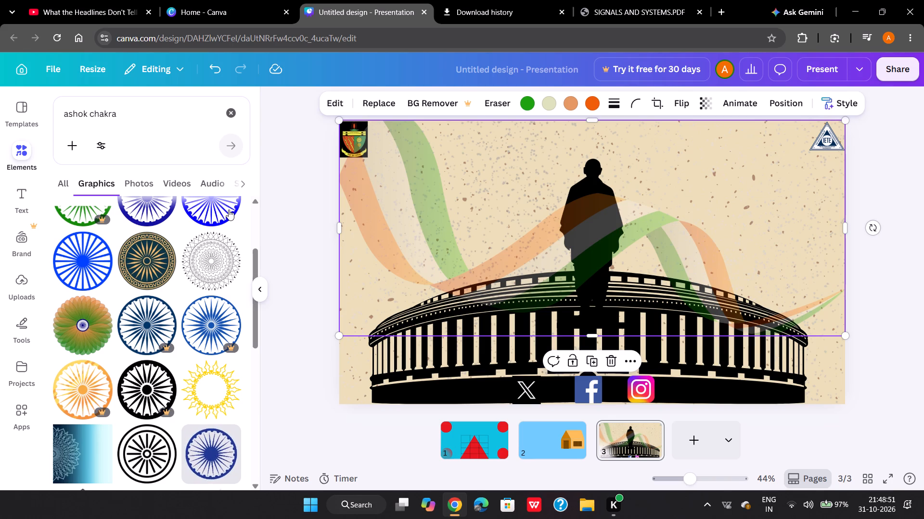
scroll(229, 210, down, 4)
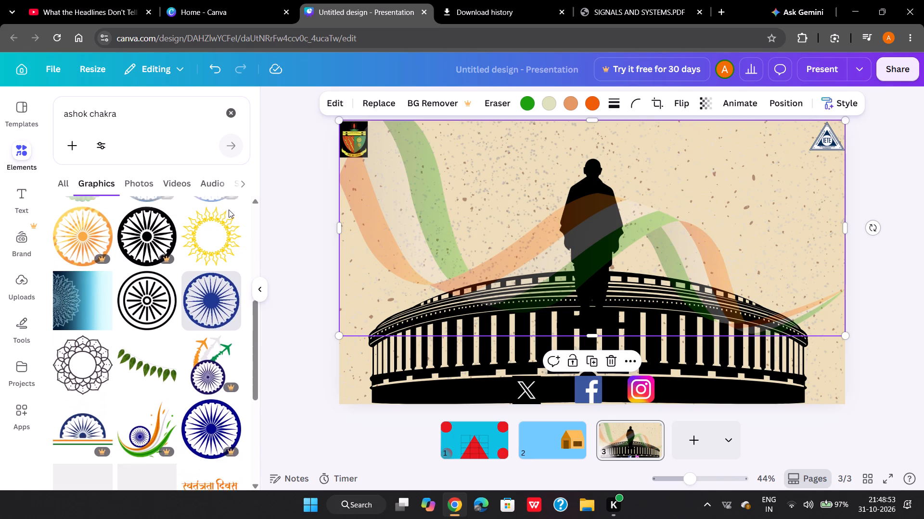
scroll(229, 210, down, 1)
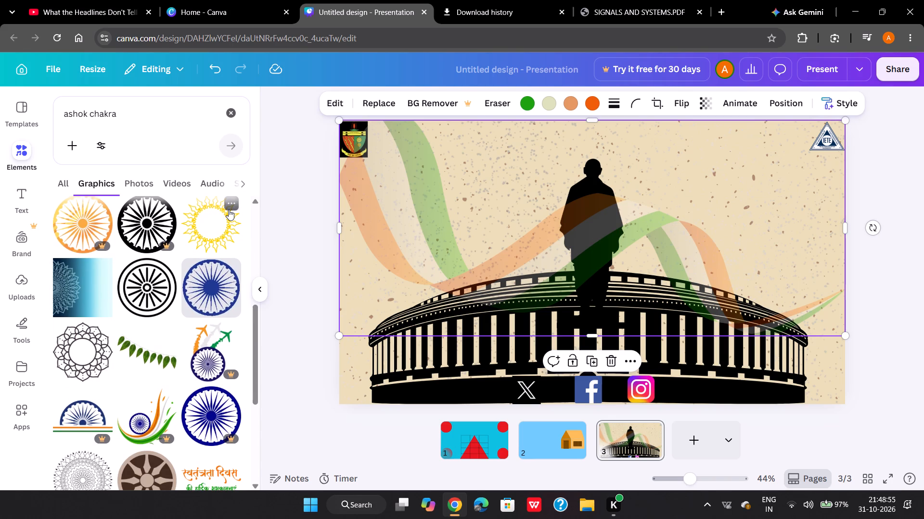
scroll(229, 210, down, 2)
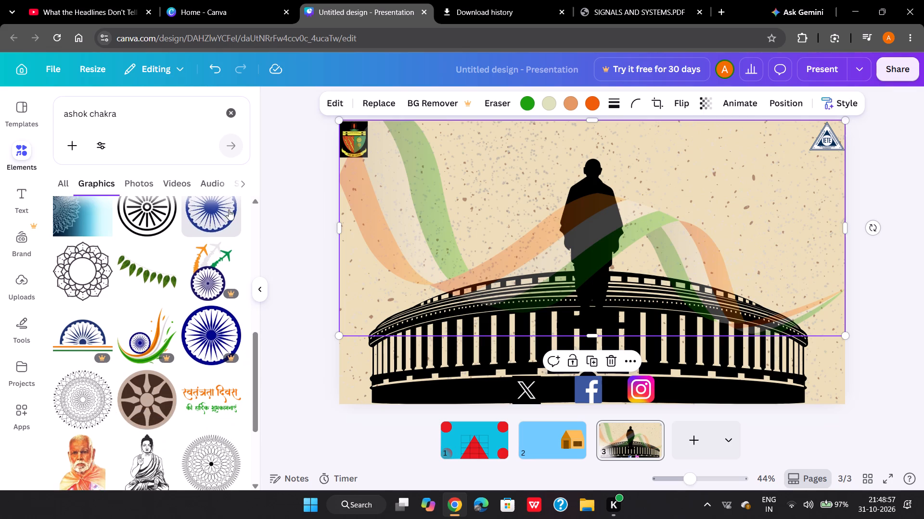
scroll(229, 210, down, 1)
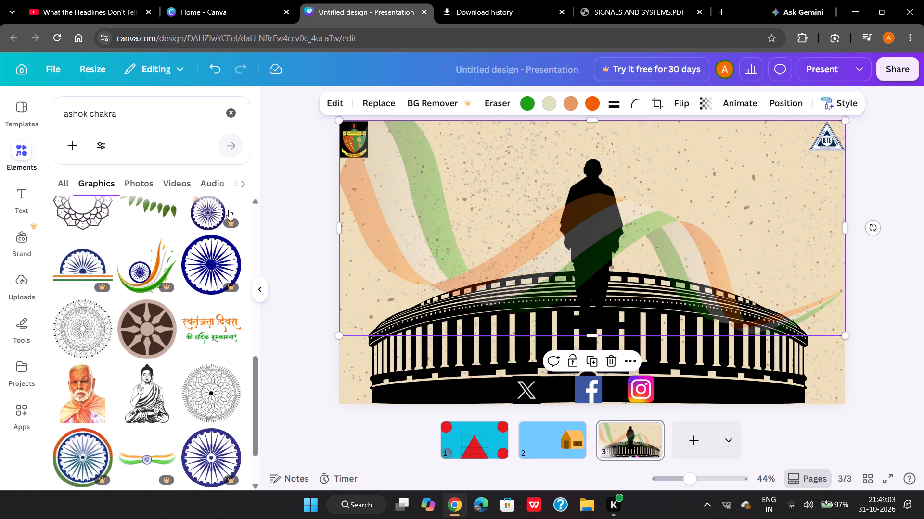
scroll(229, 210, up, 1)
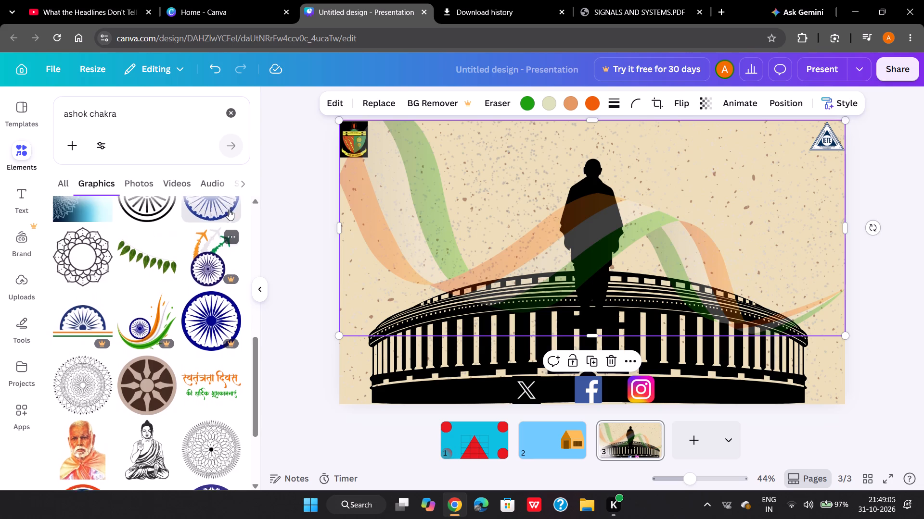
scroll(229, 210, down, 4)
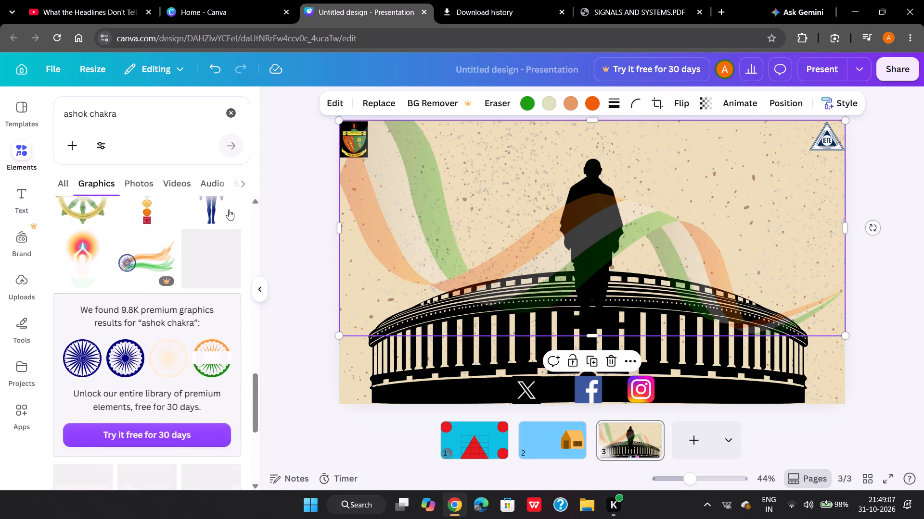
scroll(229, 210, up, 6)
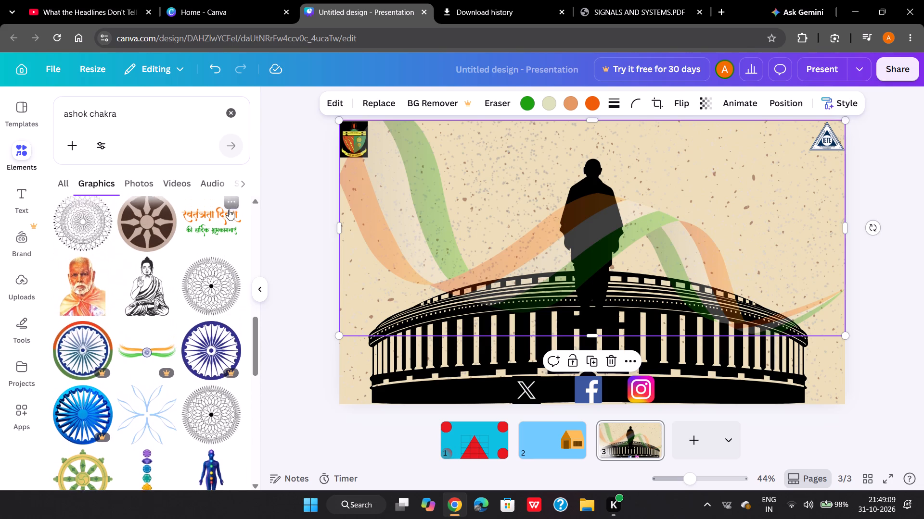
scroll(229, 210, up, 4)
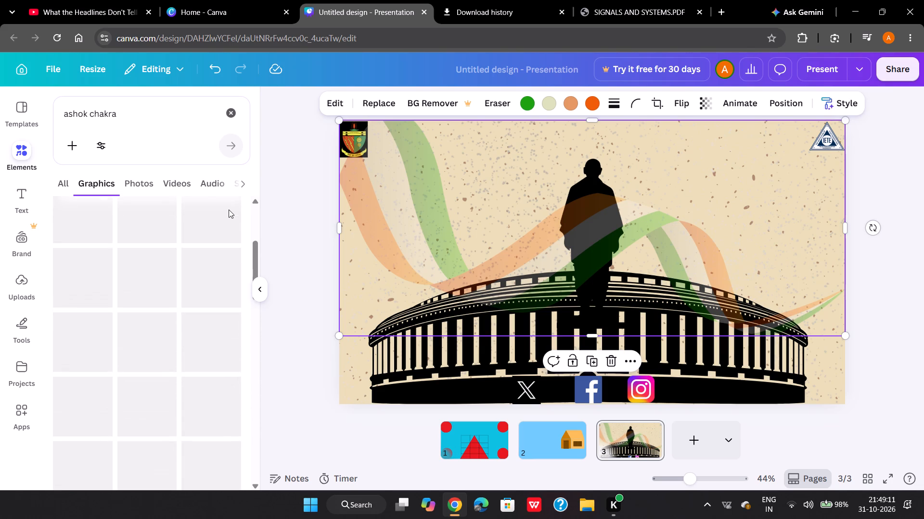
scroll(229, 210, up, 4)
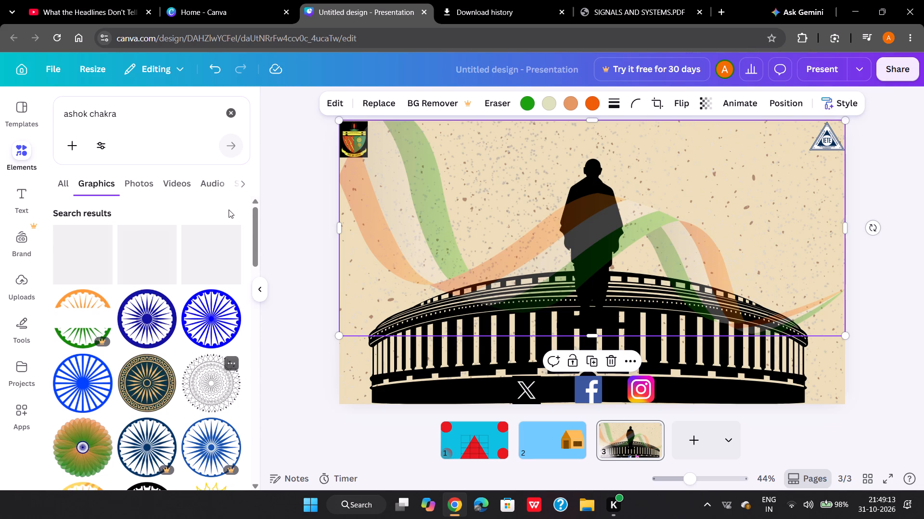
scroll(229, 210, down, 4)
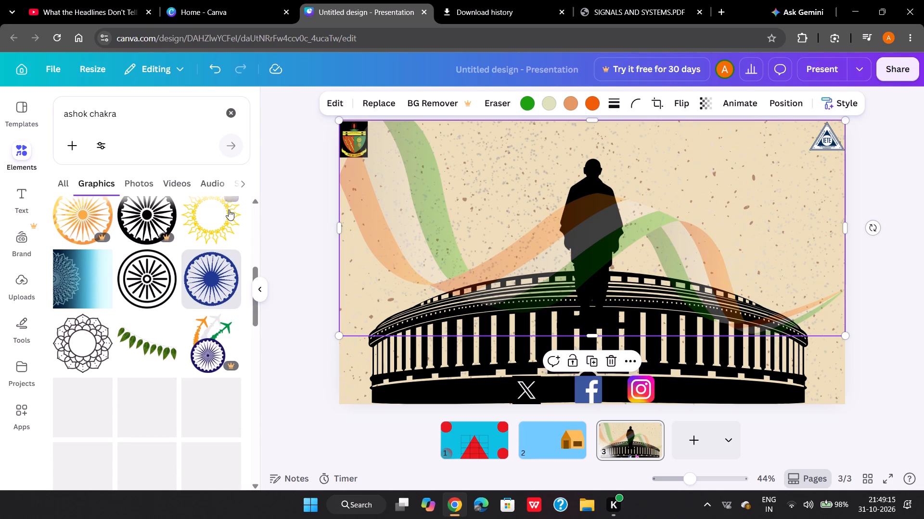
scroll(229, 210, down, 1)
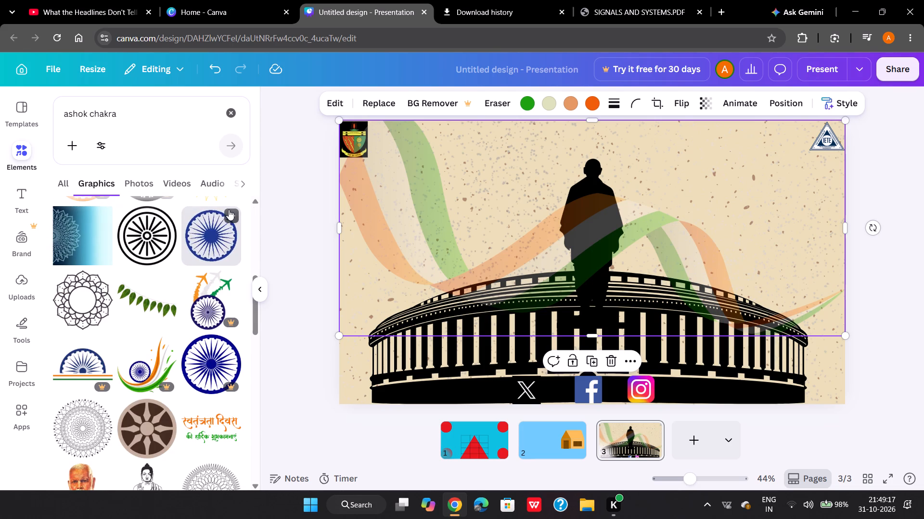
scroll(229, 210, down, 1)
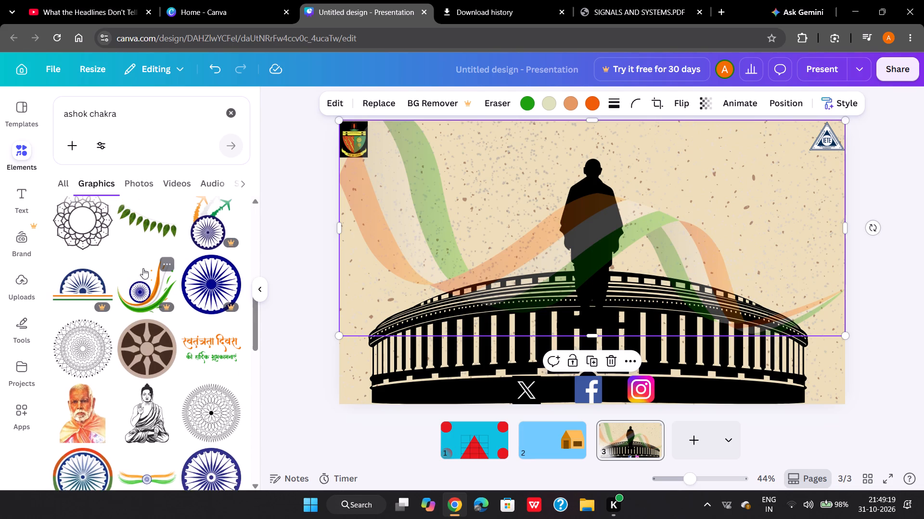
click(146, 281)
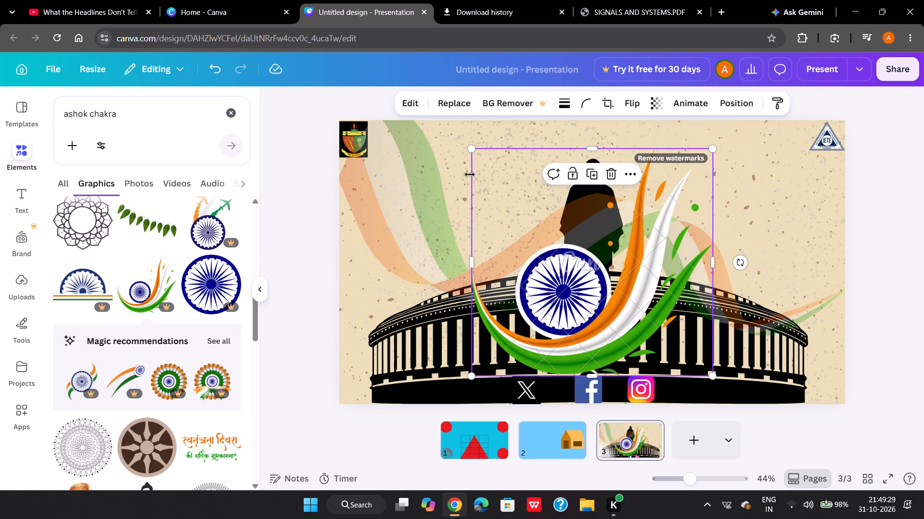
Delete the faint tricolour ribbon from page 3.
click(422, 187)
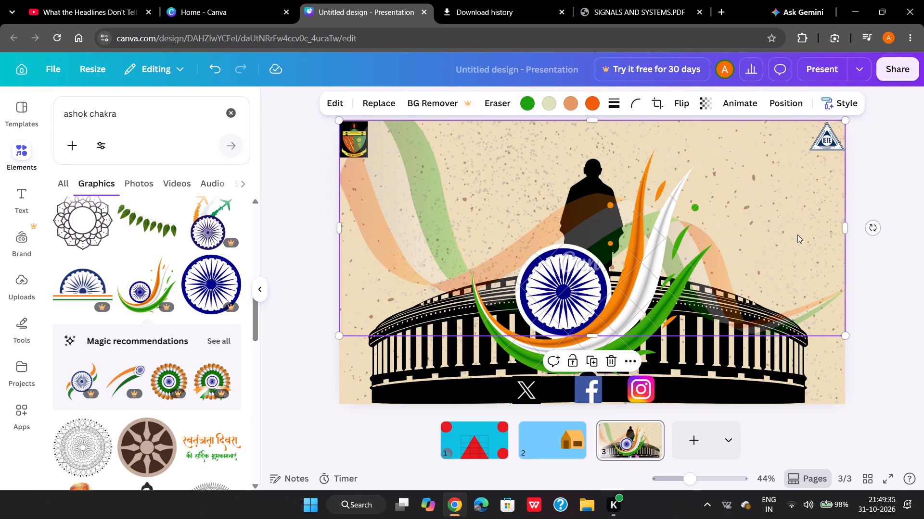
click(615, 366)
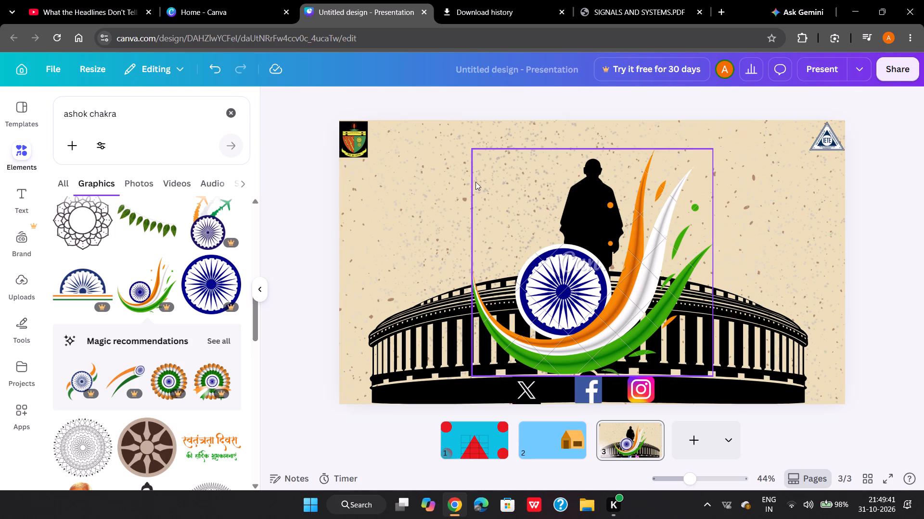
Align the chakra swoosh graphic with the page's top edge and enlarge it to full page height, about 1,455 wide.
drag(500, 195, 507, 147)
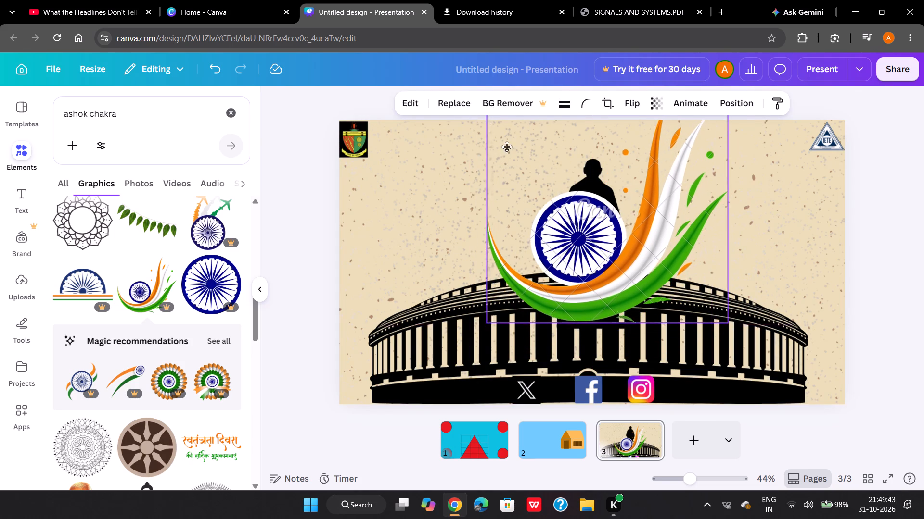
drag(507, 147, 496, 164)
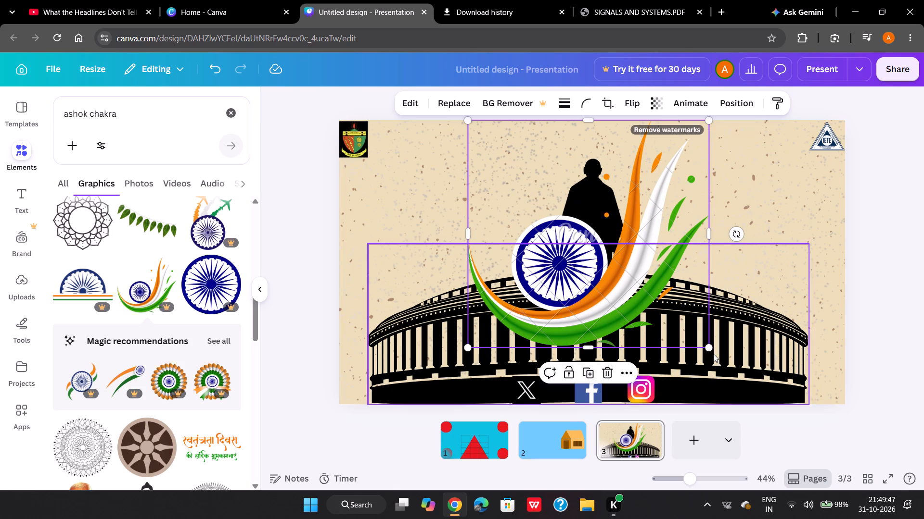
drag(708, 348, 727, 352)
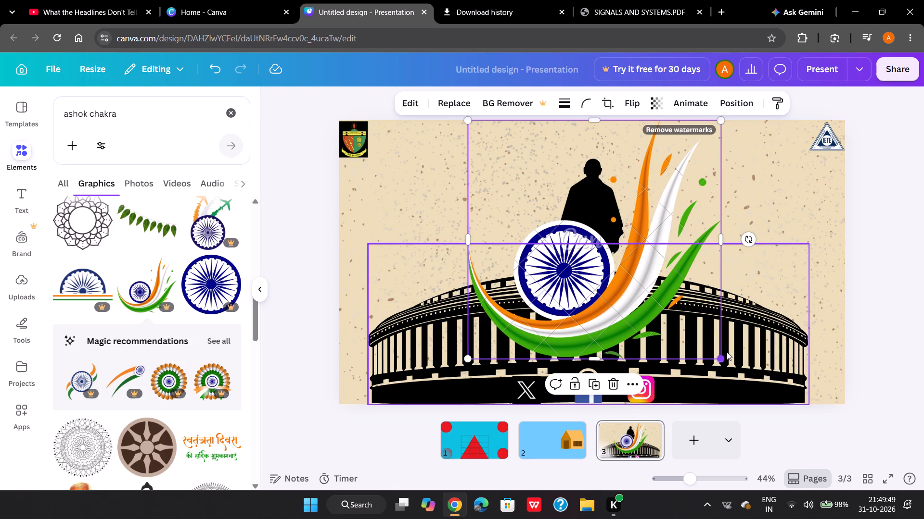
drag(470, 235, 460, 233)
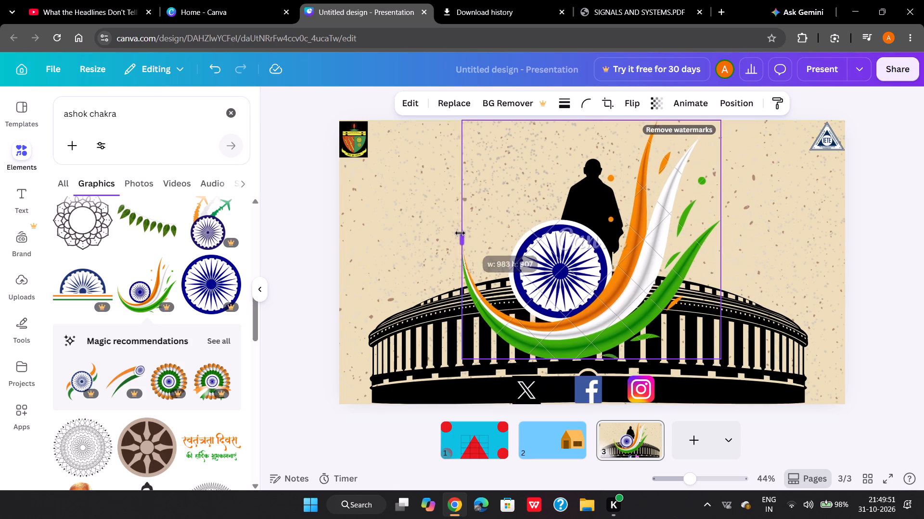
drag(460, 233, 403, 228)
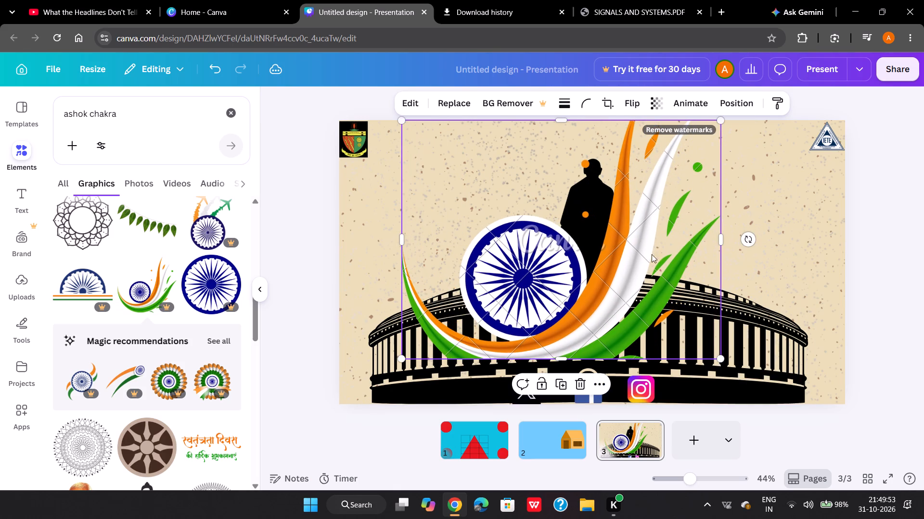
drag(723, 238, 779, 242)
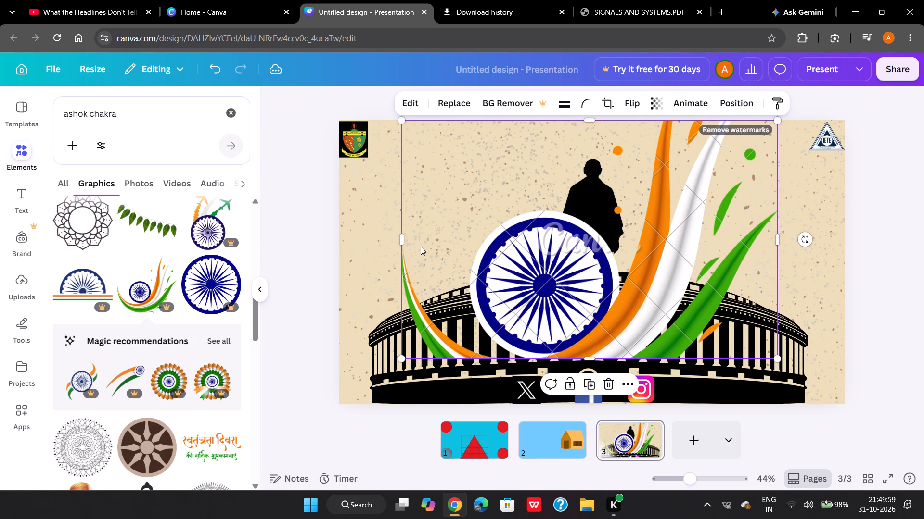
drag(400, 237, 438, 240)
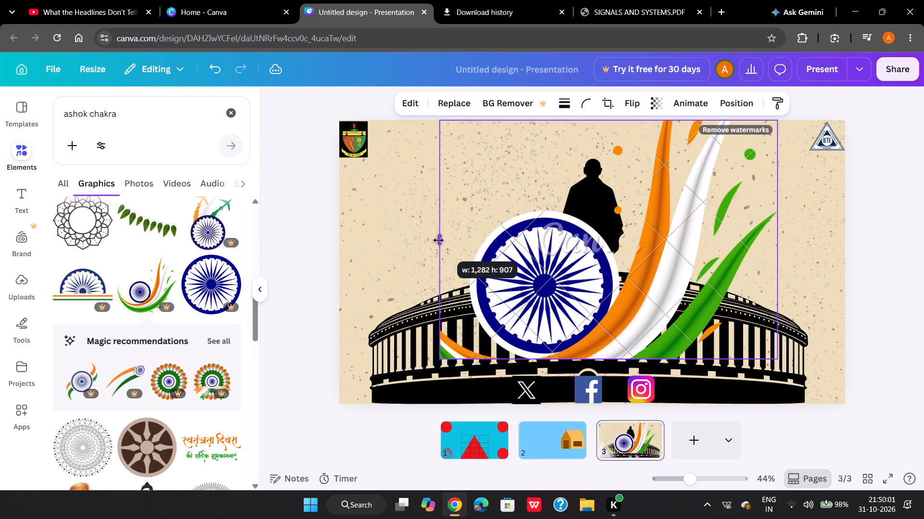
drag(438, 240, 393, 232)
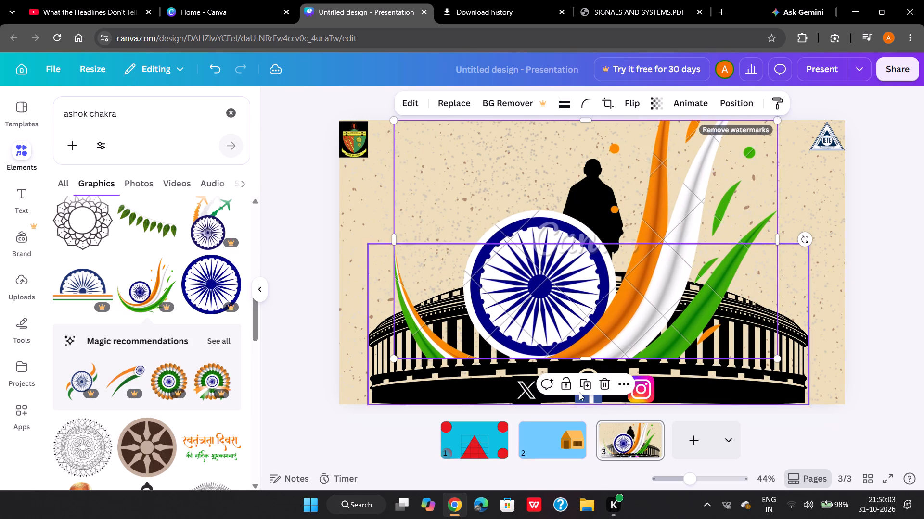
drag(586, 361, 581, 402)
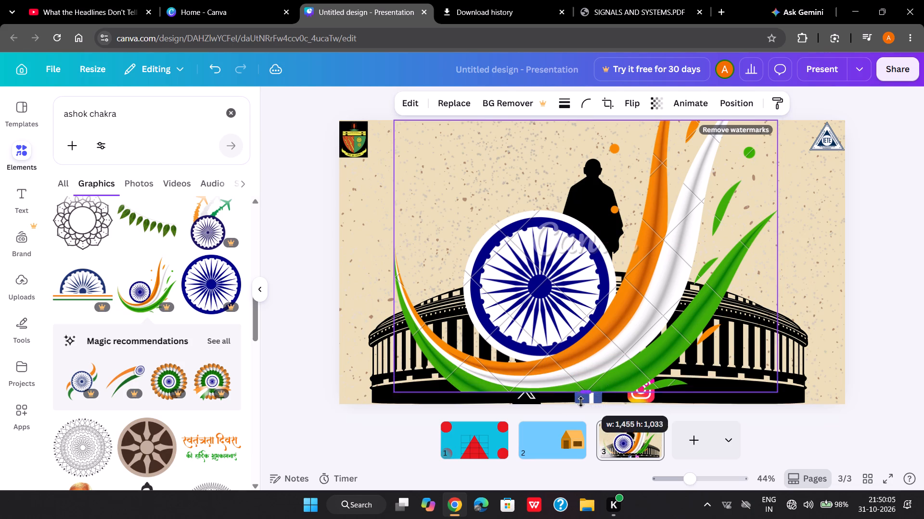
drag(581, 402, 581, 406)
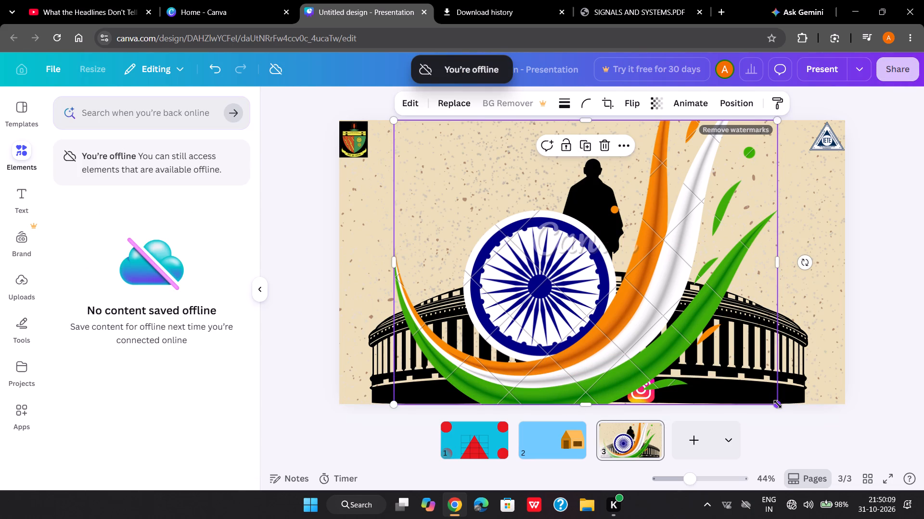
Scale the chakra swoosh graphic down proportionally from its lower corner so it ends above the social icons.
drag(778, 404, 714, 342)
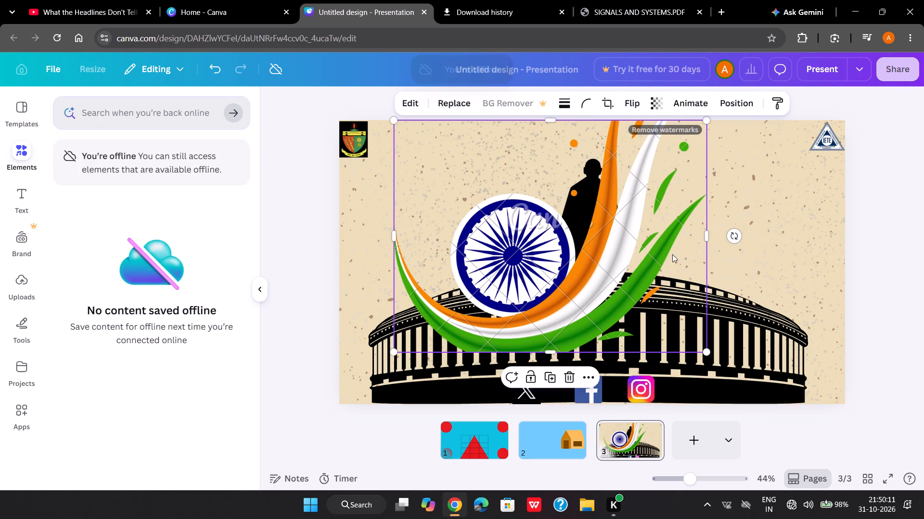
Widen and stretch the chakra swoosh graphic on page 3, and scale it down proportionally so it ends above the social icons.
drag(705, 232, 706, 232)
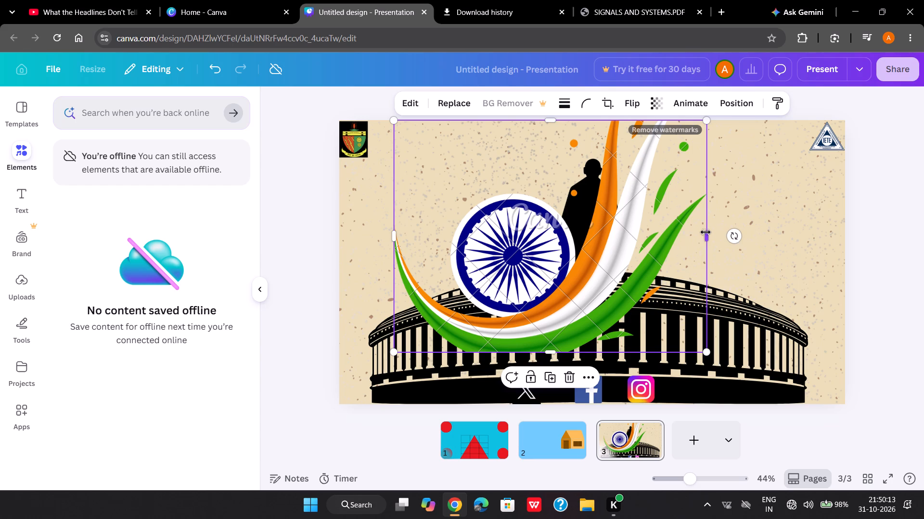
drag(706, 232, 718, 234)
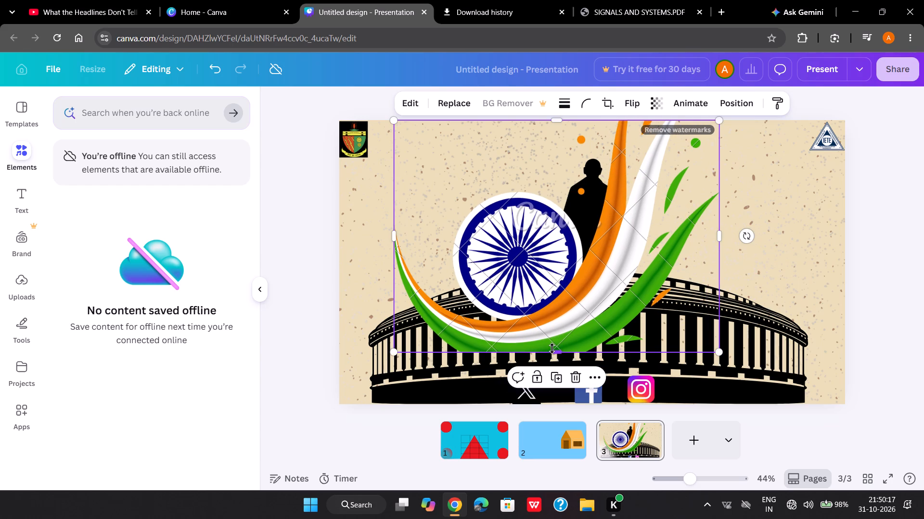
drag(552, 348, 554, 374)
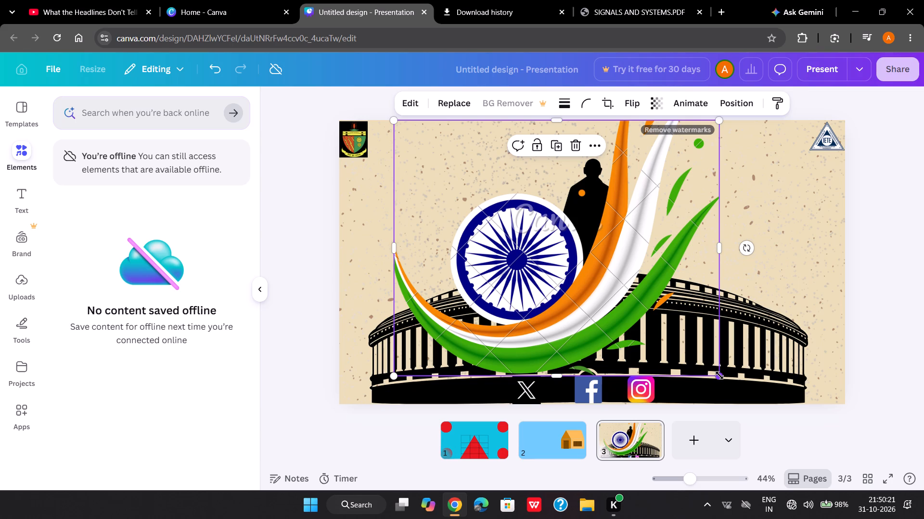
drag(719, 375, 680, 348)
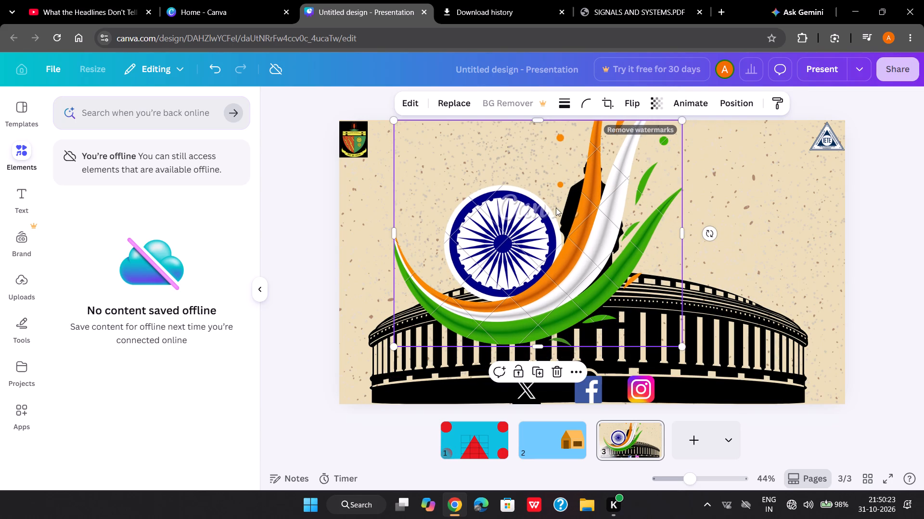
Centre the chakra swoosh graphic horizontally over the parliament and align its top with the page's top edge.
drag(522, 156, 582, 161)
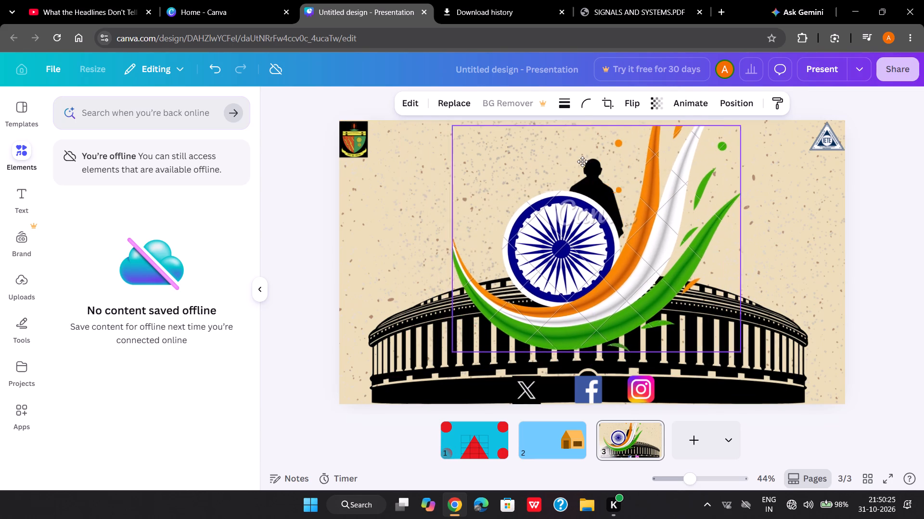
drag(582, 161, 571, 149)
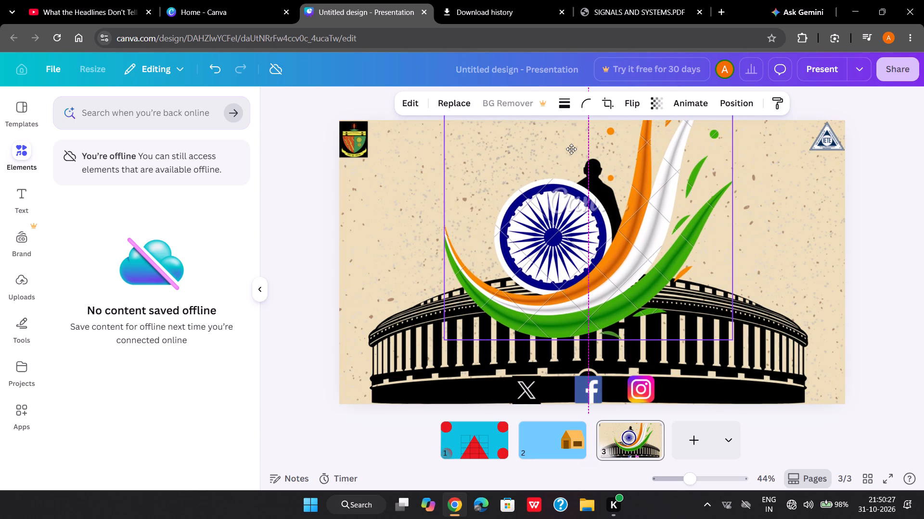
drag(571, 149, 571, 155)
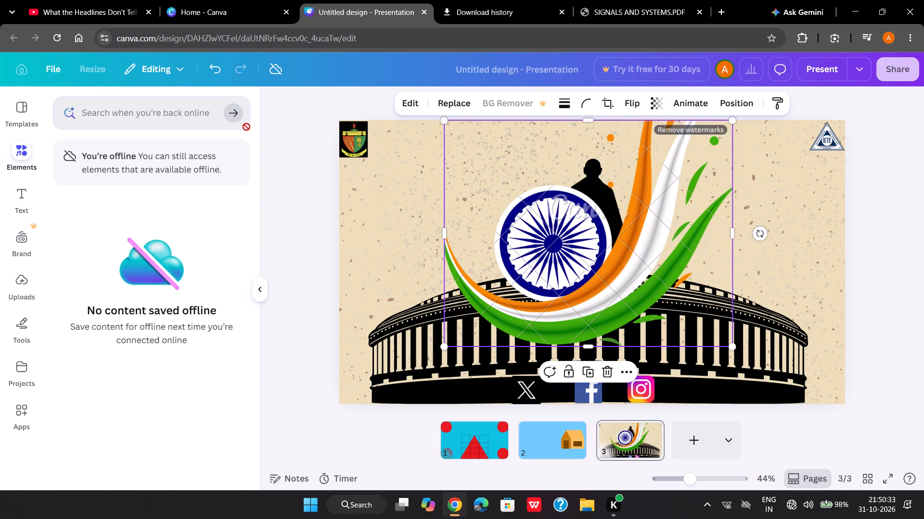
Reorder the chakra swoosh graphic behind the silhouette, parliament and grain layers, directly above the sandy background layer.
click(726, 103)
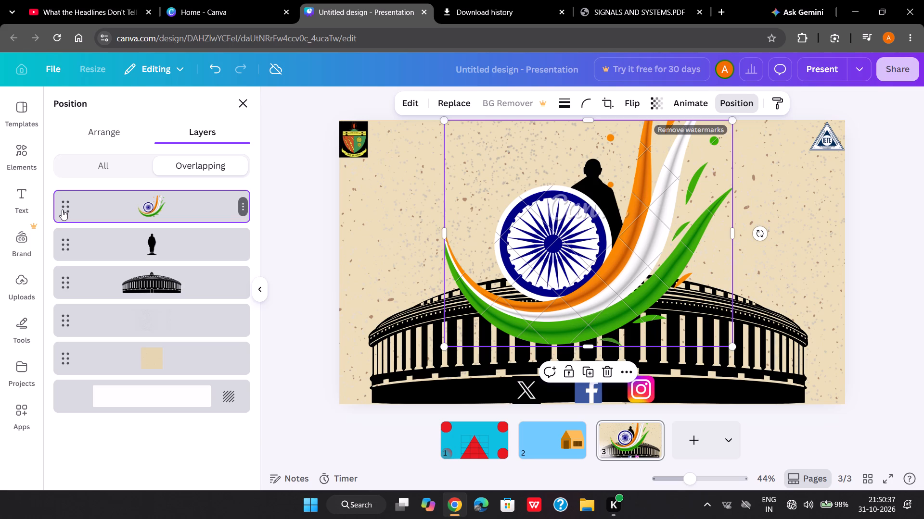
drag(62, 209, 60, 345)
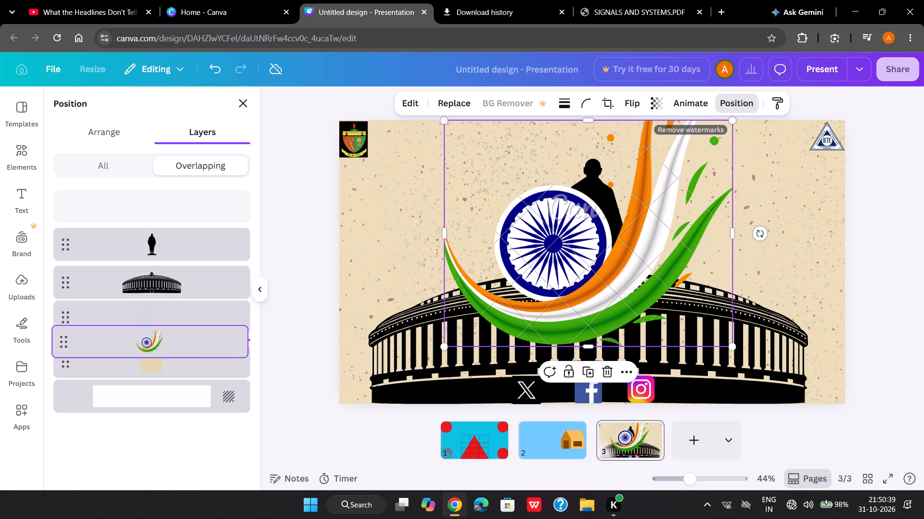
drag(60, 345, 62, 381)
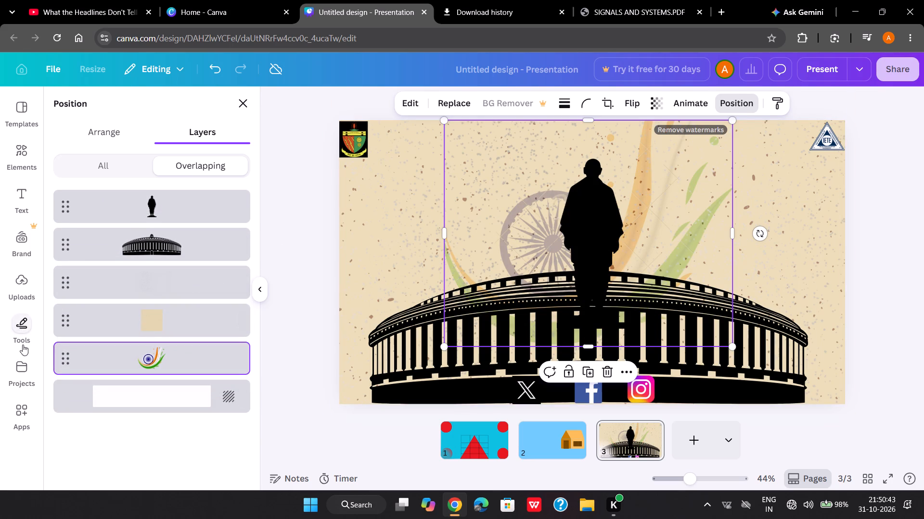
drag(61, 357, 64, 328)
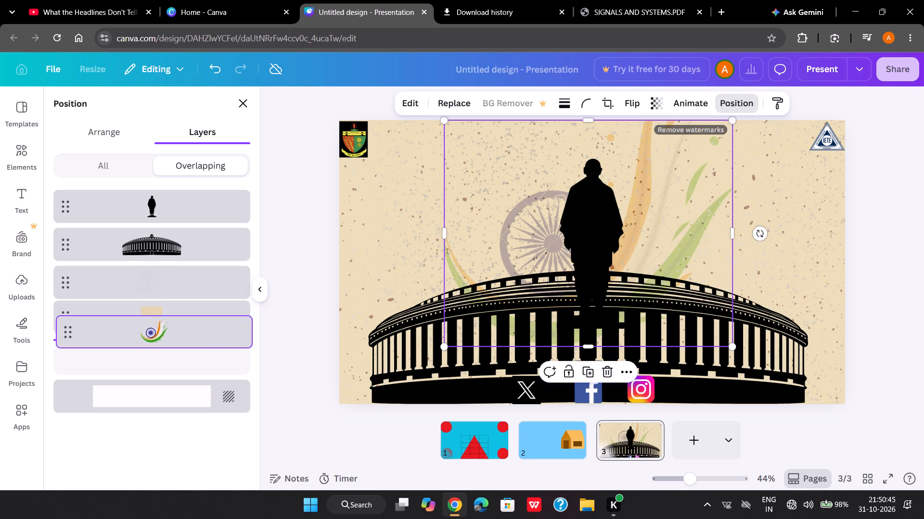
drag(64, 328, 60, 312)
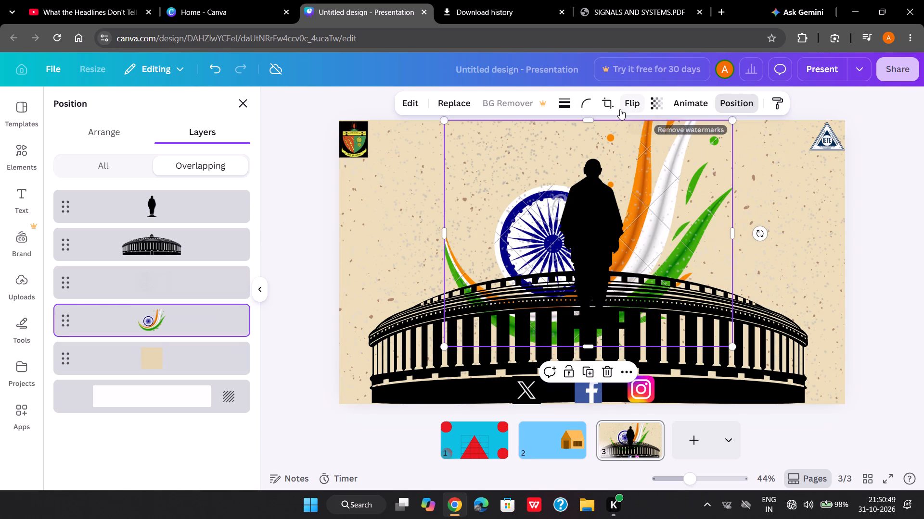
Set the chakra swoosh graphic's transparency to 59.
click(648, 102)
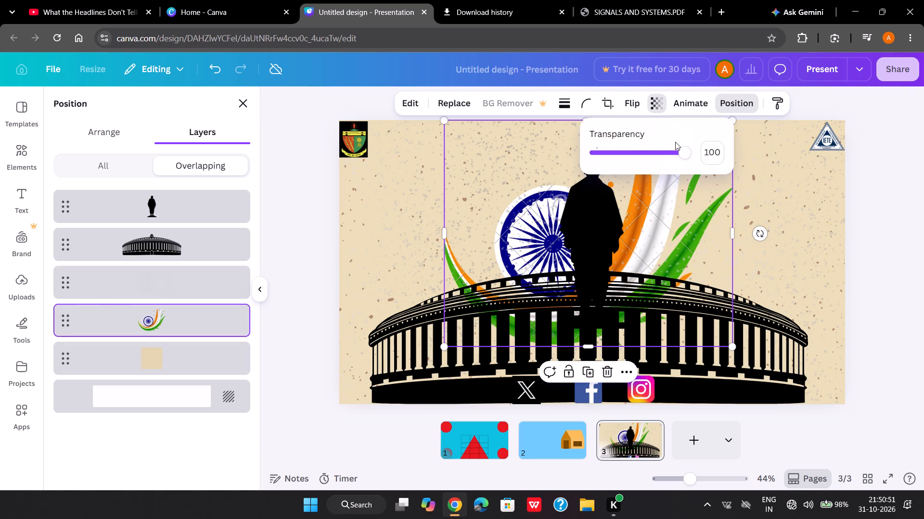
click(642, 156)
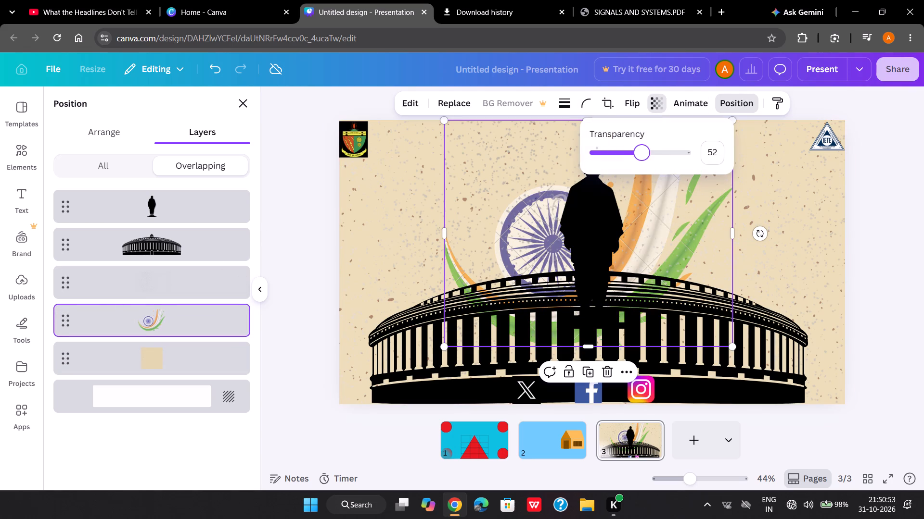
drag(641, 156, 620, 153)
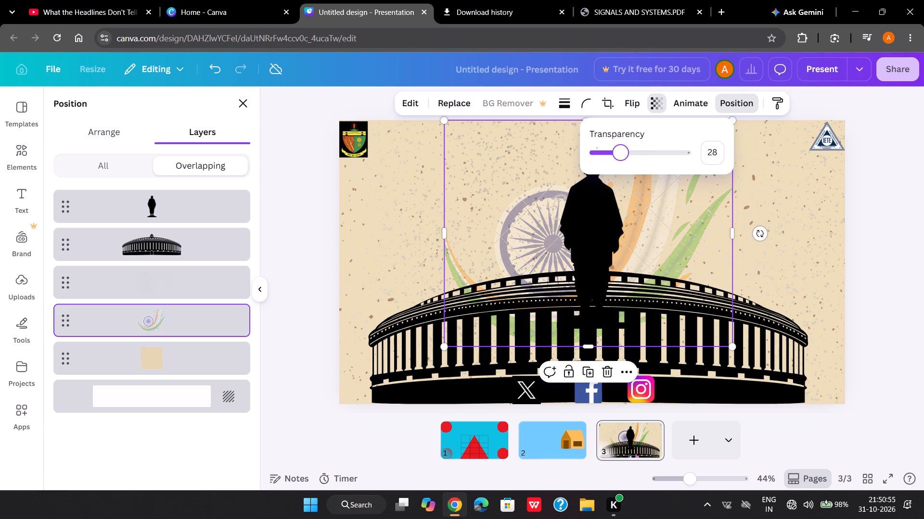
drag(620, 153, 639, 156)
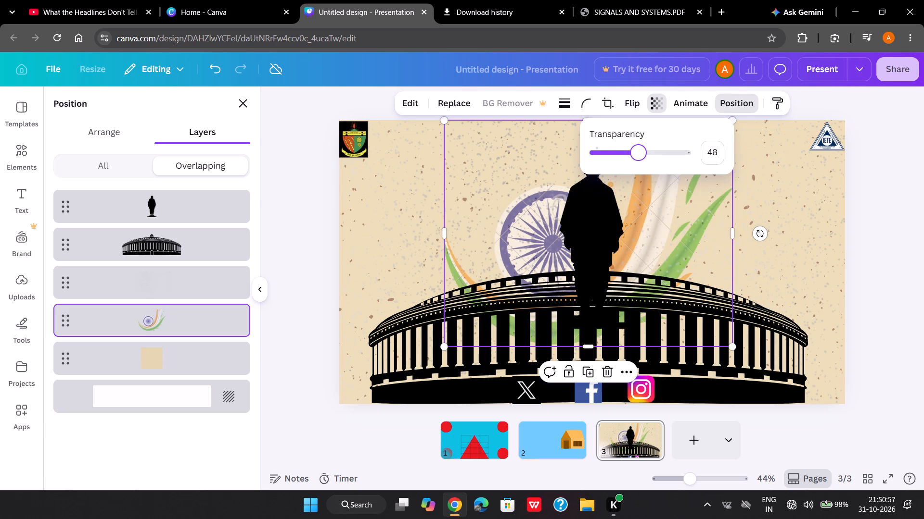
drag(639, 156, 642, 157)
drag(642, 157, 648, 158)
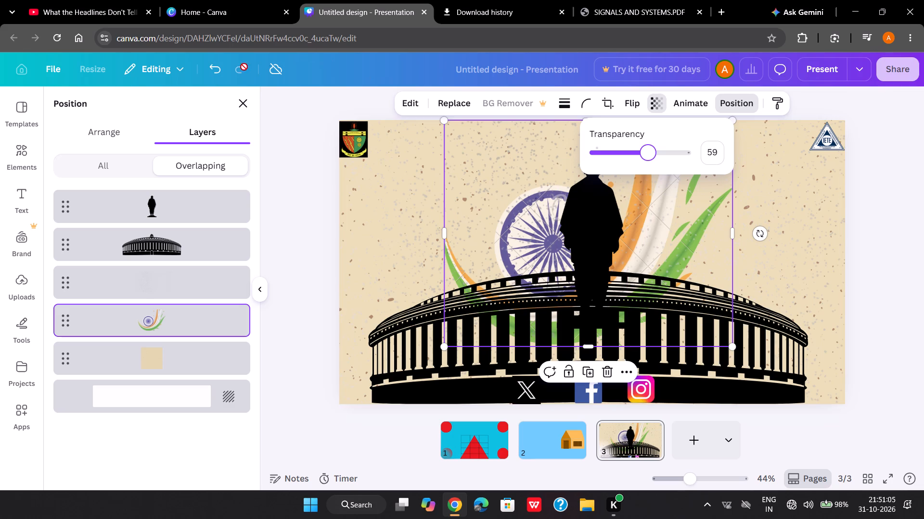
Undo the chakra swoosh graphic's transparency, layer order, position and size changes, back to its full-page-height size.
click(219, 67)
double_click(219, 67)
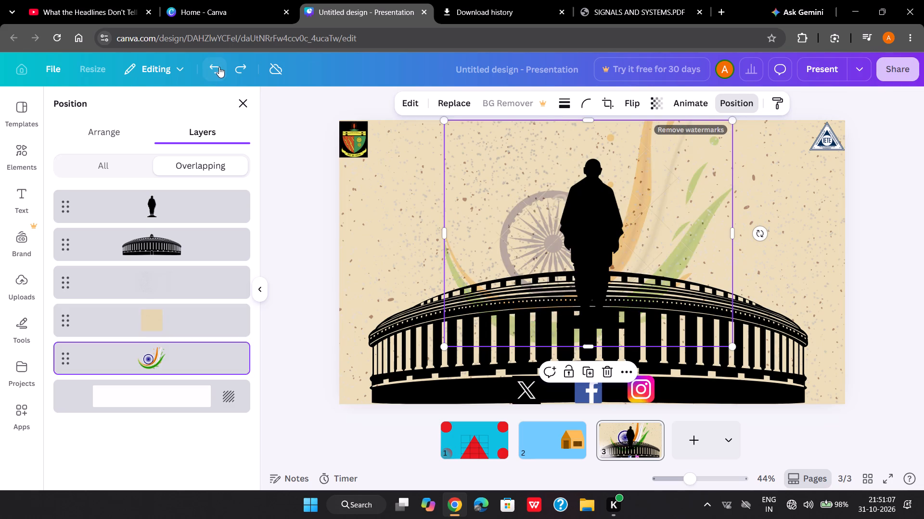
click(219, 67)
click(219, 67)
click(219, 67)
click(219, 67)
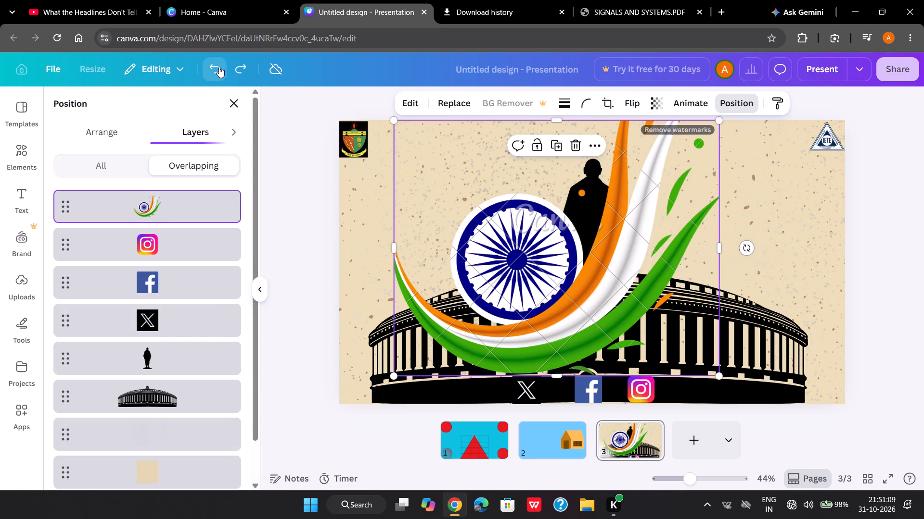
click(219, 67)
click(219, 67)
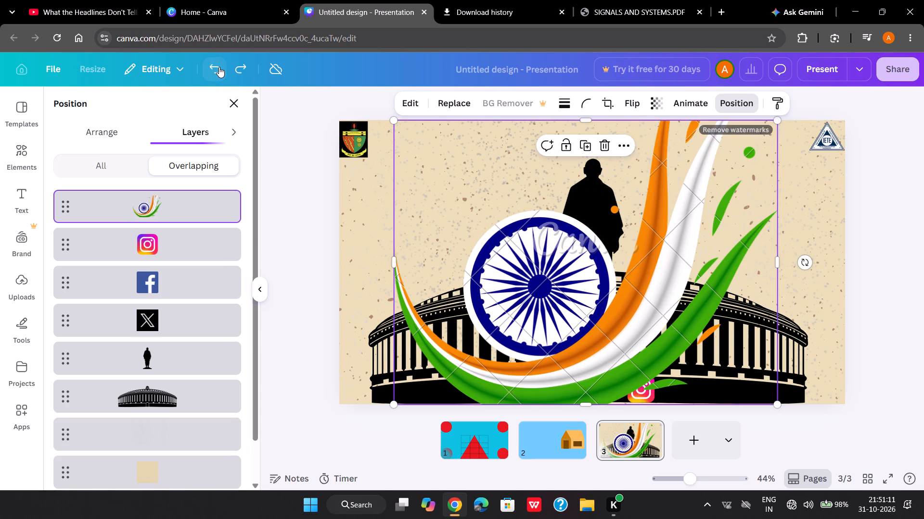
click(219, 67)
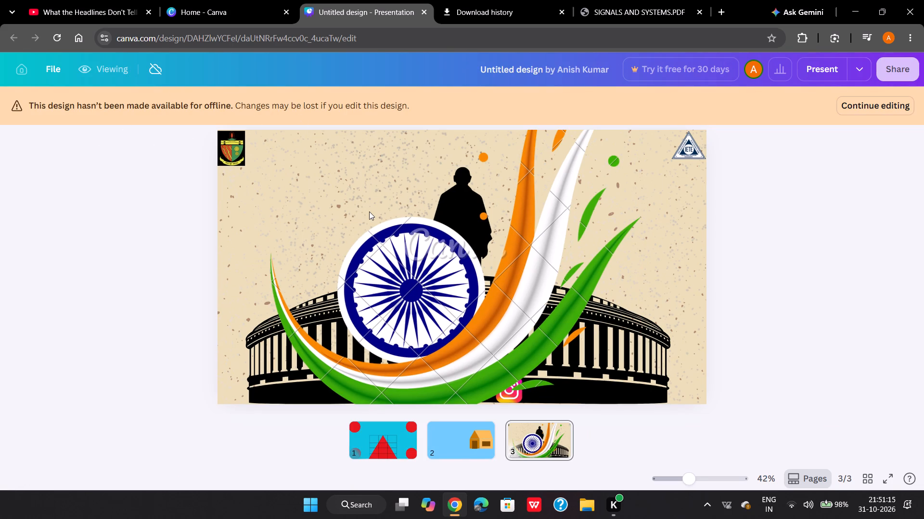
Undo the earlier page 3 edits back past the addition of the chakra swoosh graphic.
click(413, 263)
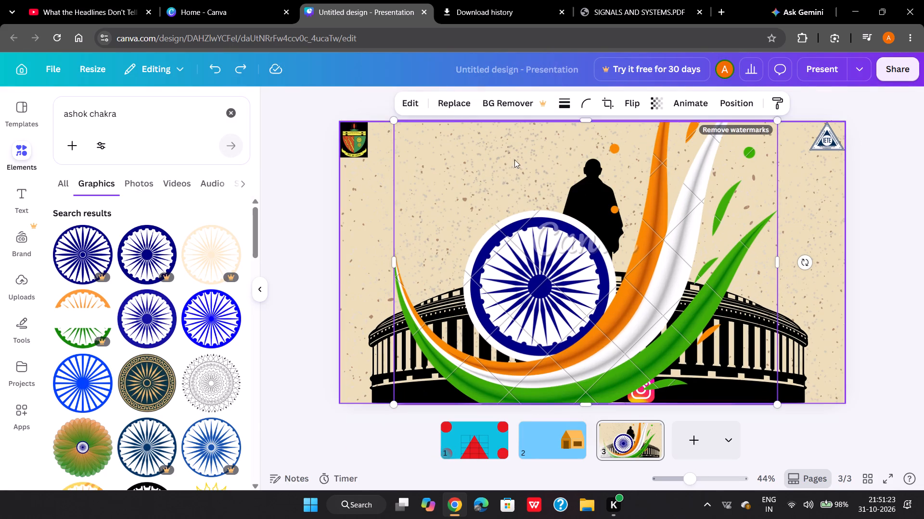
click(218, 62)
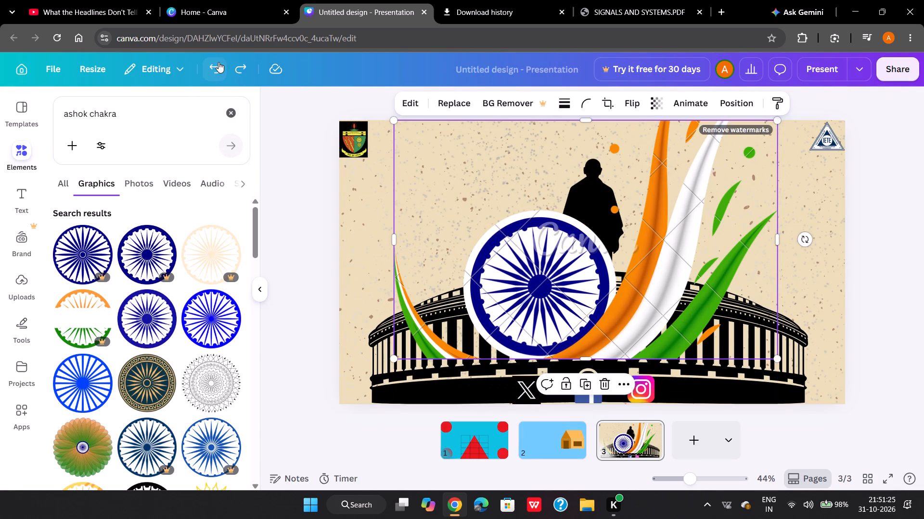
click(218, 62)
click(218, 62)
double_click(218, 62)
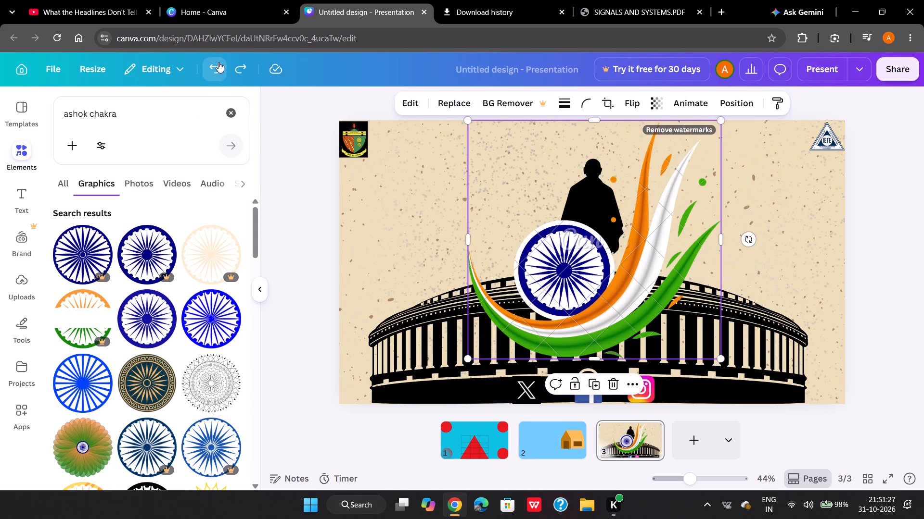
click(218, 62)
click(218, 62)
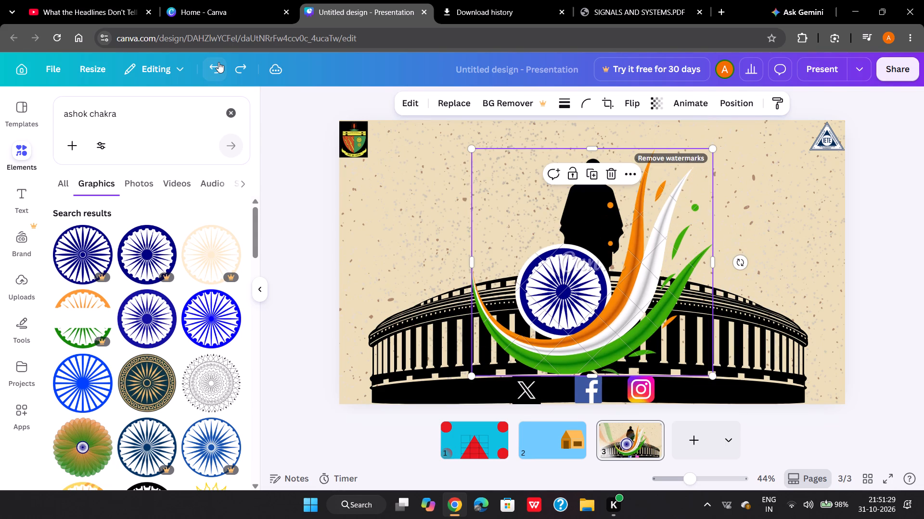
click(218, 62)
click(218, 62)
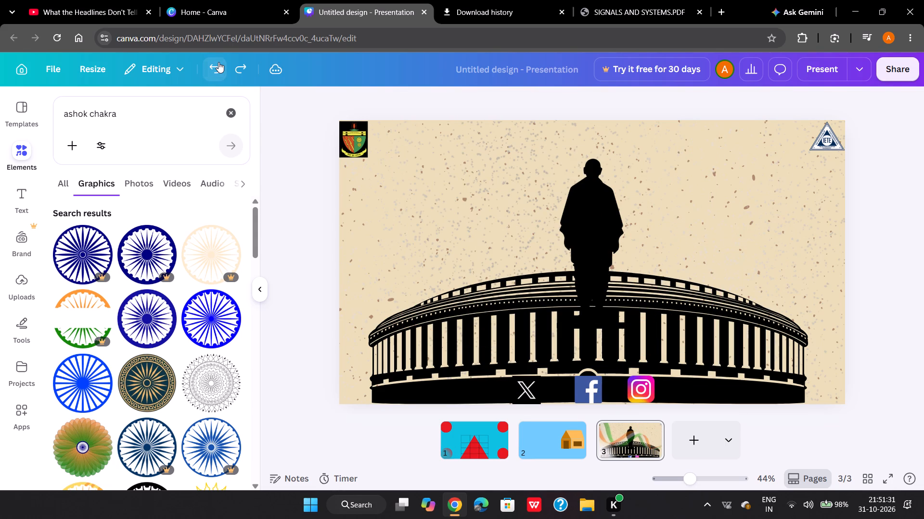
click(218, 62)
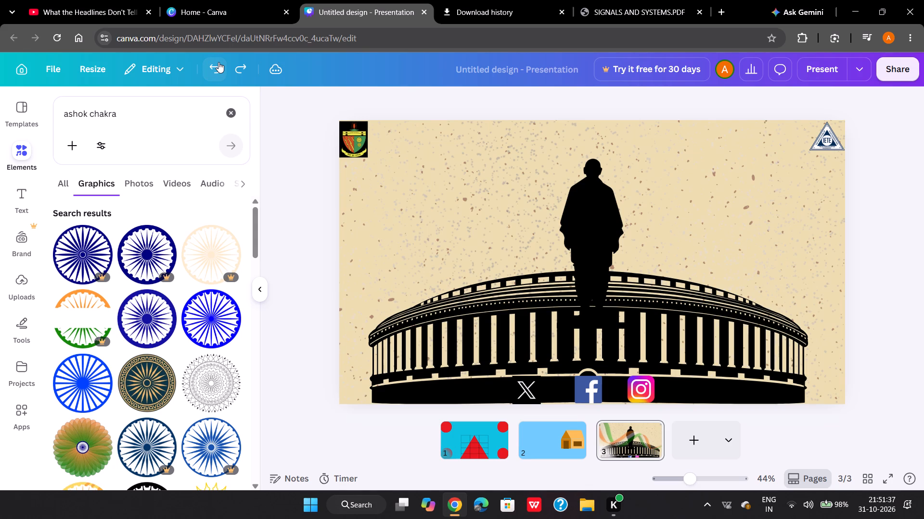
Redo the edits that restore page 3's lighter sandy background, leaving the chakra swoosh graphic off the page.
click(238, 68)
click(238, 68)
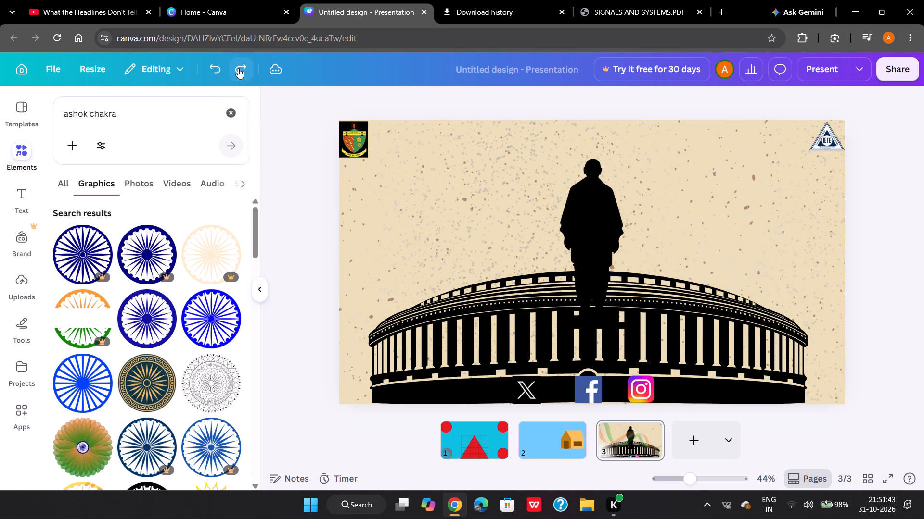
triple_click(238, 68)
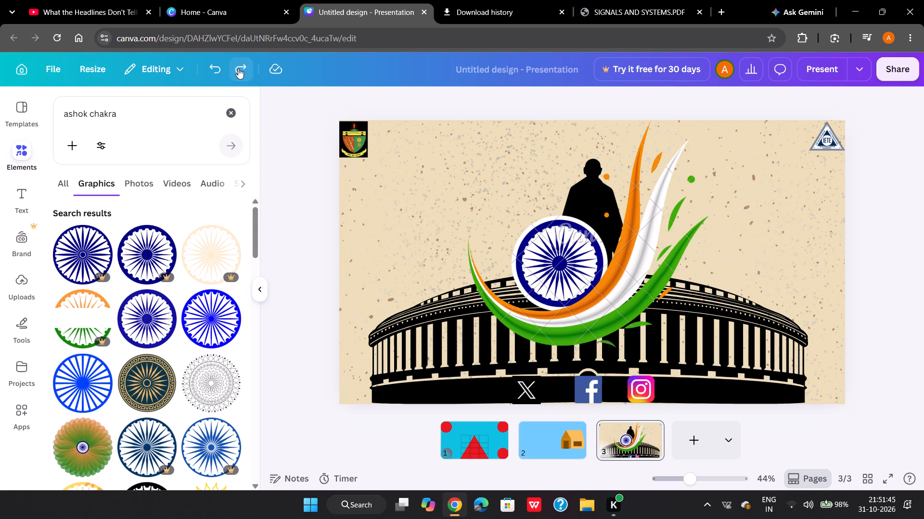
click(208, 69)
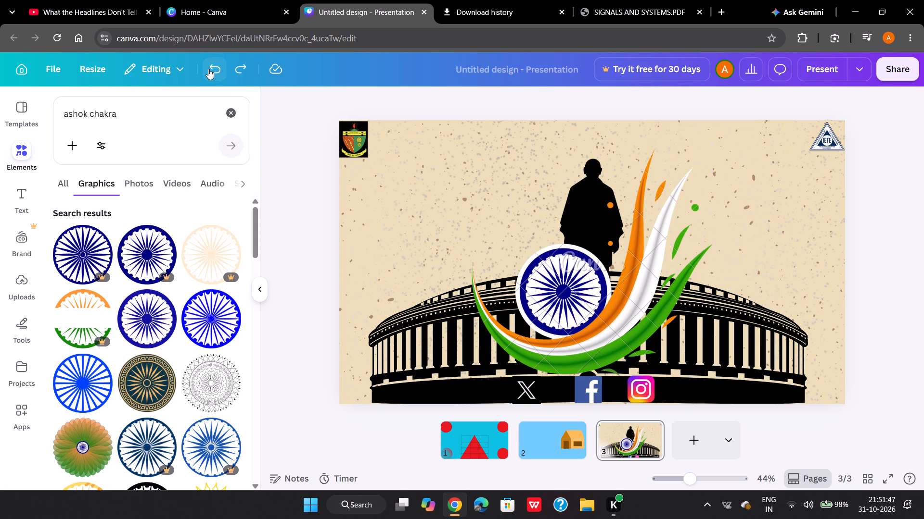
click(208, 69)
click(208, 69)
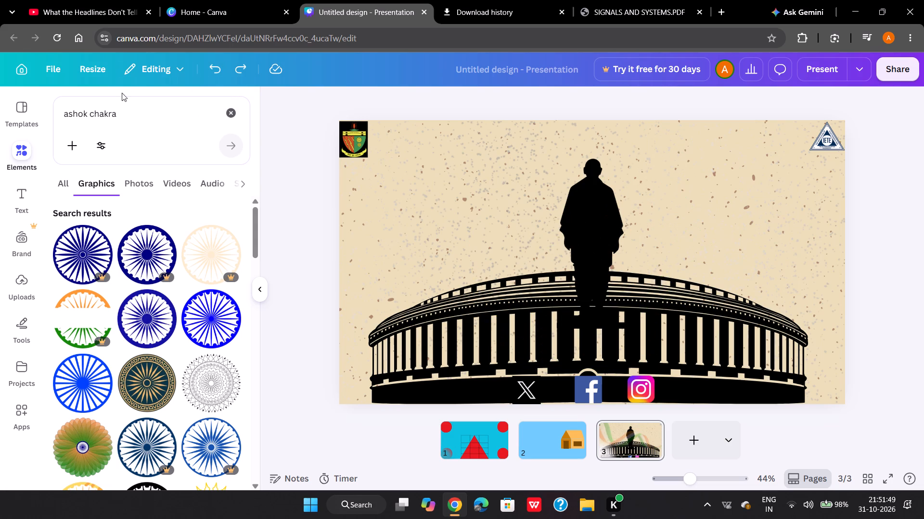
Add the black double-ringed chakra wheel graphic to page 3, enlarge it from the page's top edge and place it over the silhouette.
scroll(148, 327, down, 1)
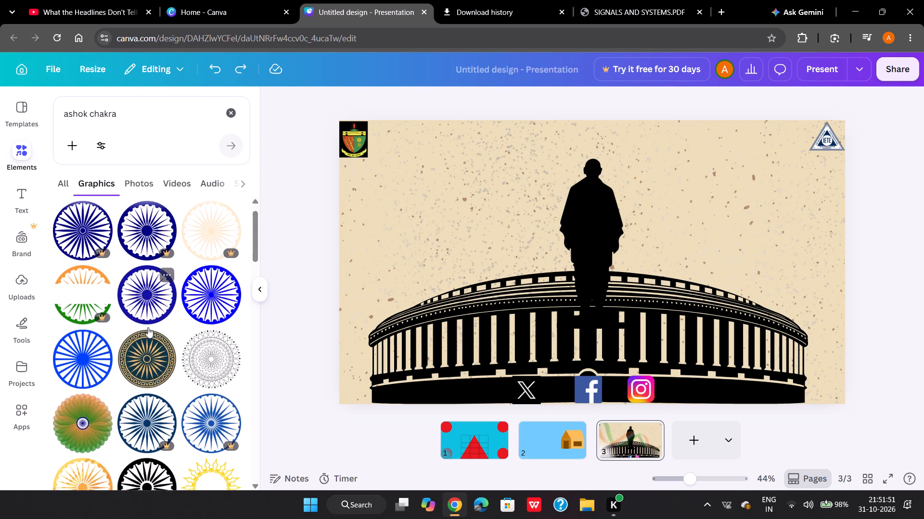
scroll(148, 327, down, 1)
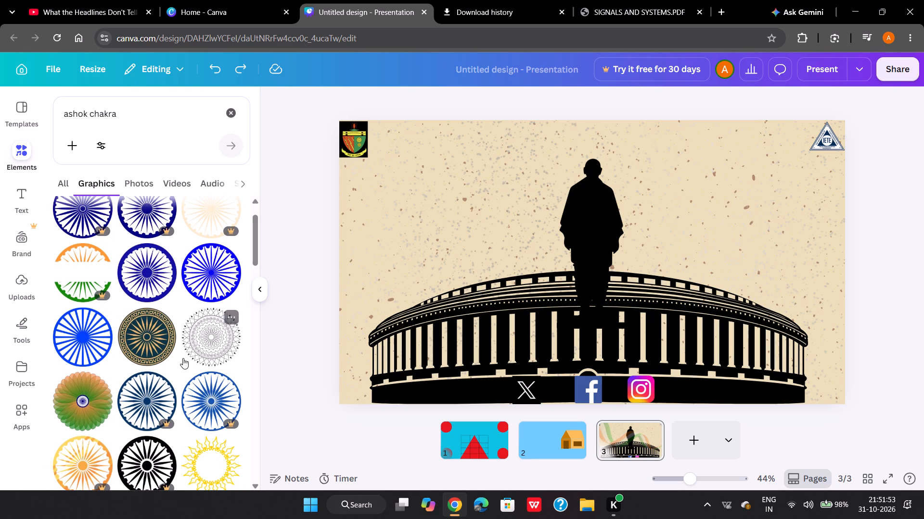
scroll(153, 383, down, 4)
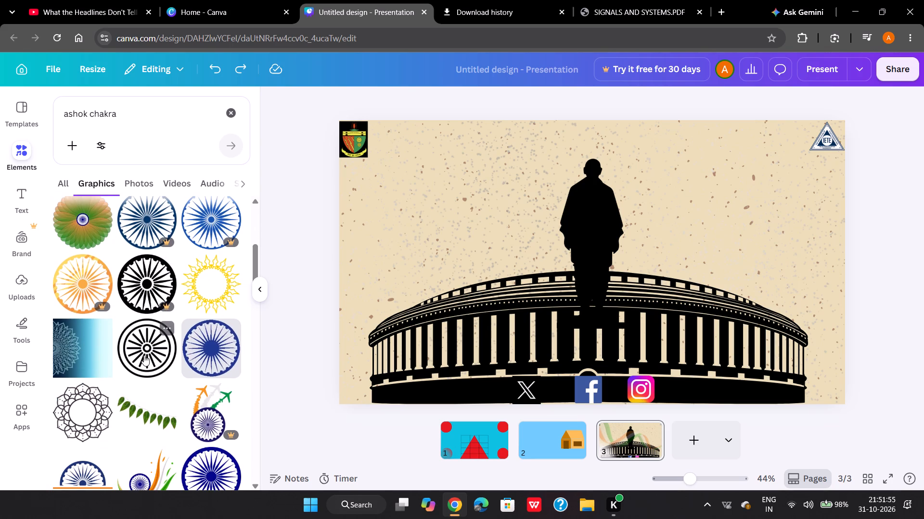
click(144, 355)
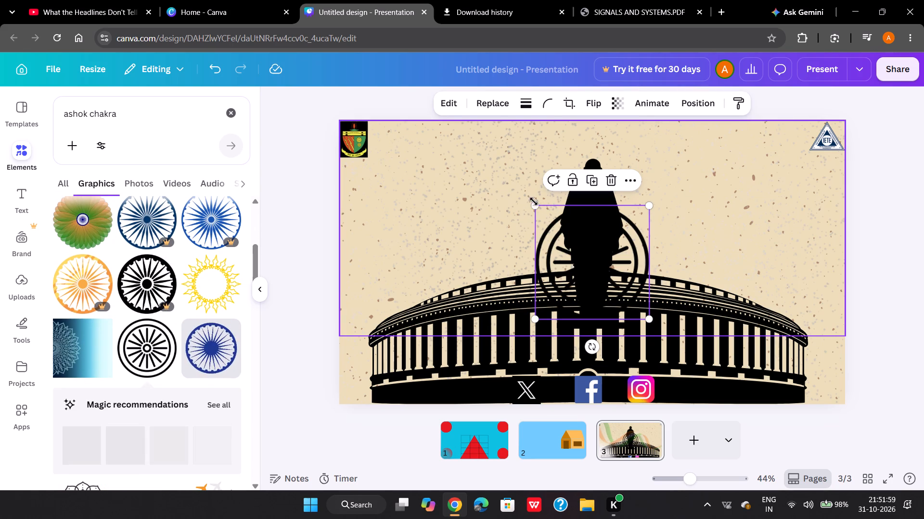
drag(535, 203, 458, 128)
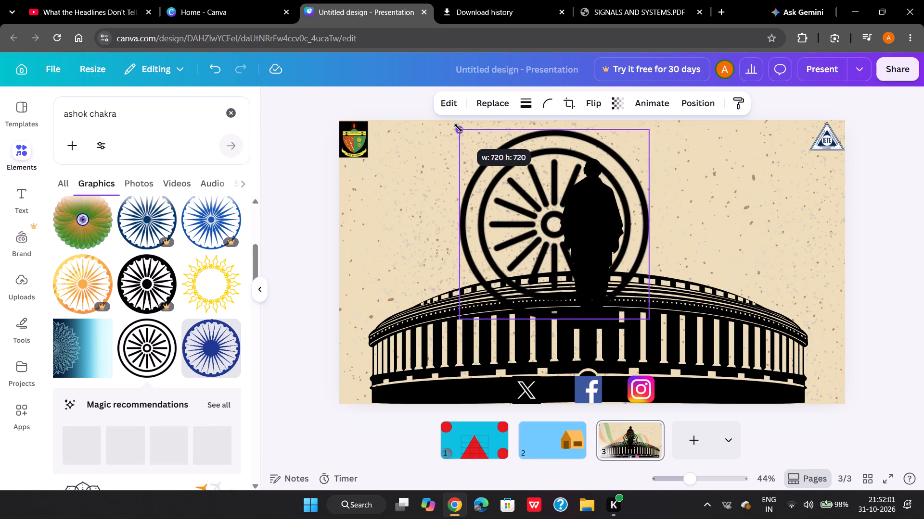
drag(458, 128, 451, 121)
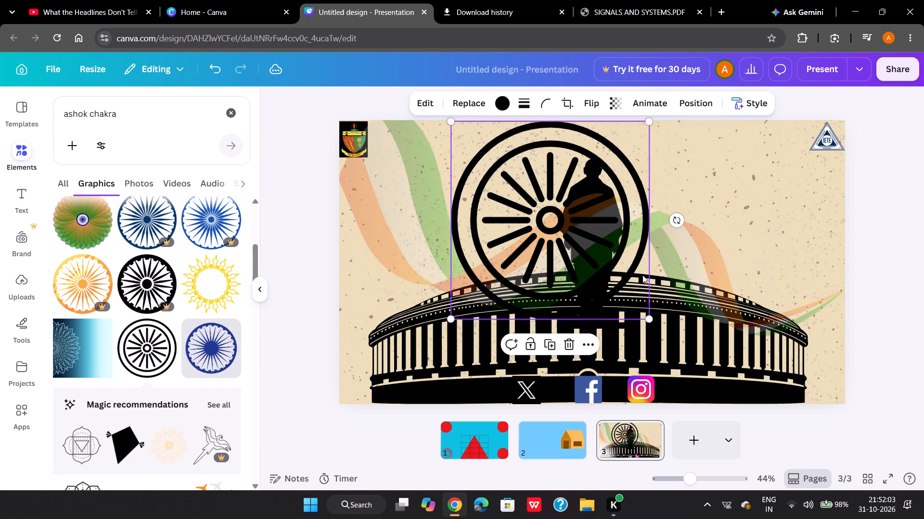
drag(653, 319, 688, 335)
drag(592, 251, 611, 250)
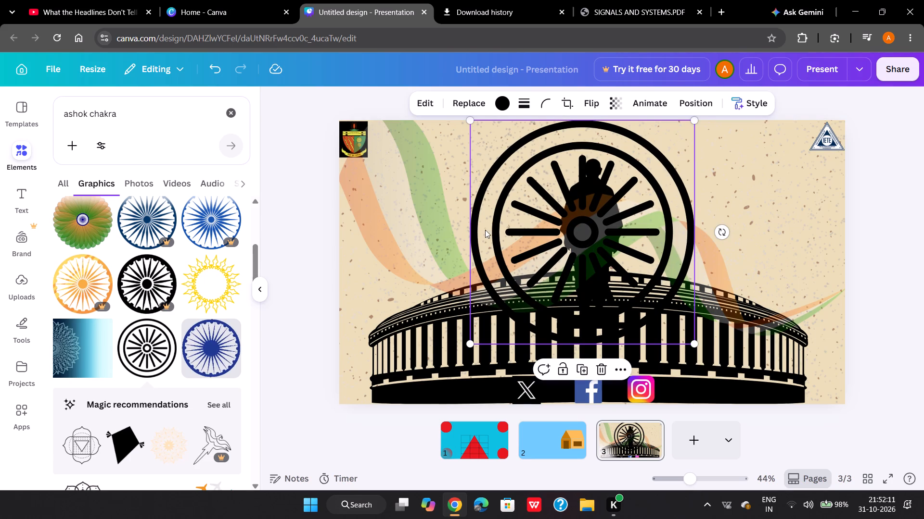
Search elements for "ashoka stambh", show all graphics and add the black-and-white line-art lion emblem to page 3.
click(225, 109)
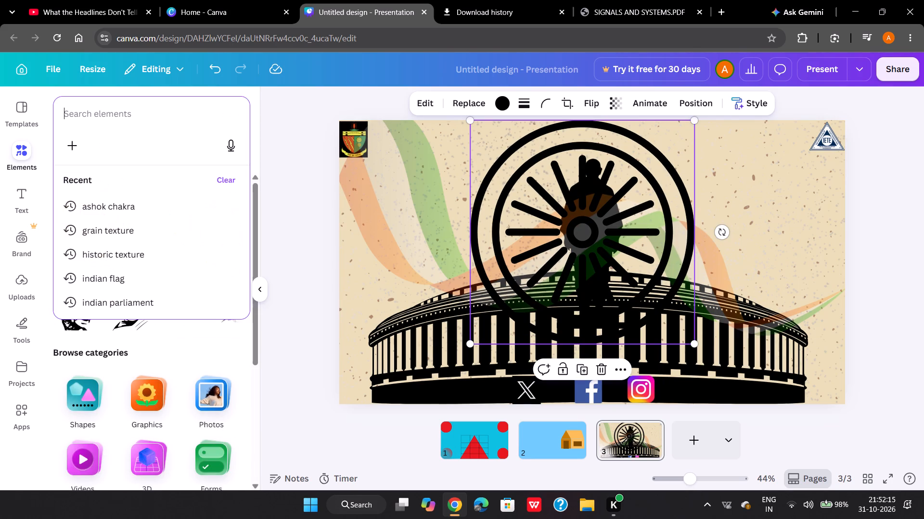
text(as)
text(hoka)
key(space)
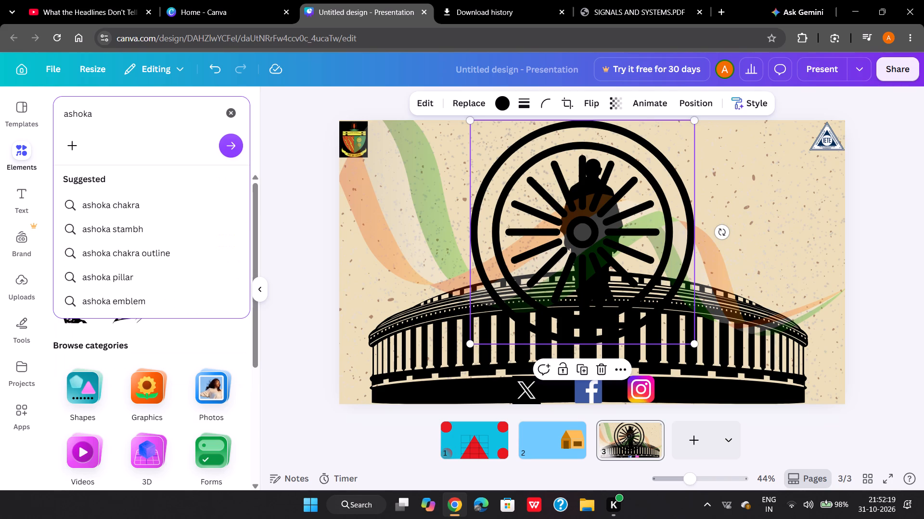
click(164, 236)
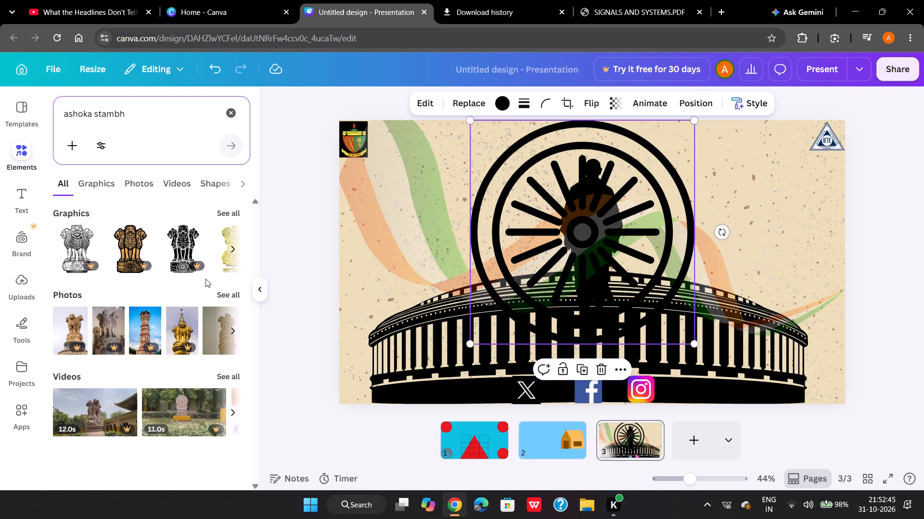
click(227, 216)
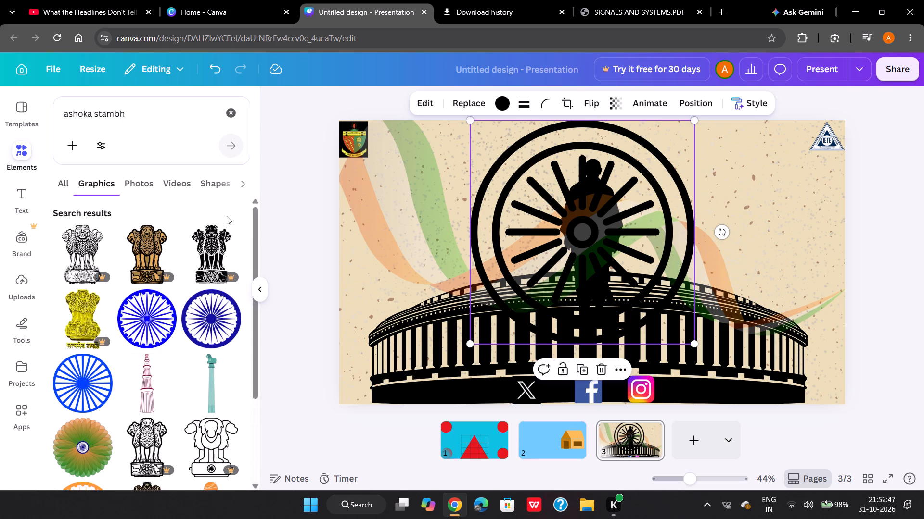
scroll(73, 358, down, 2)
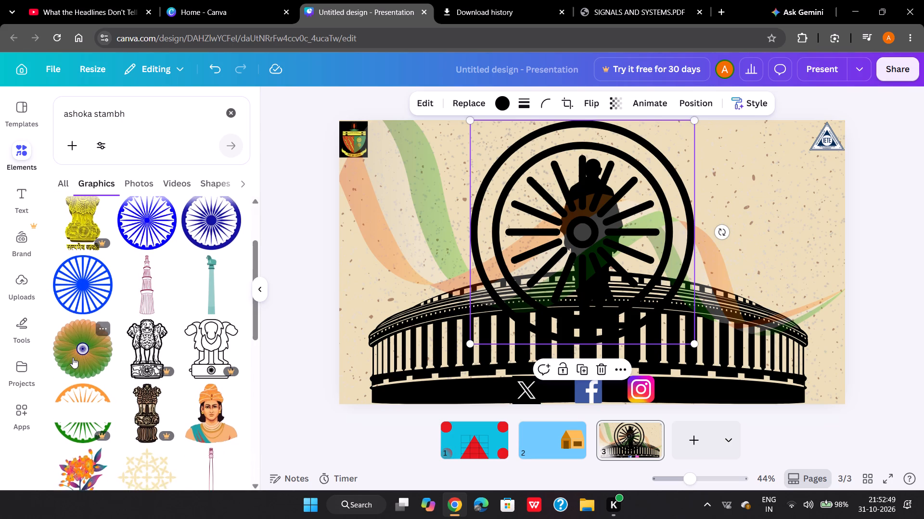
scroll(73, 358, up, 2)
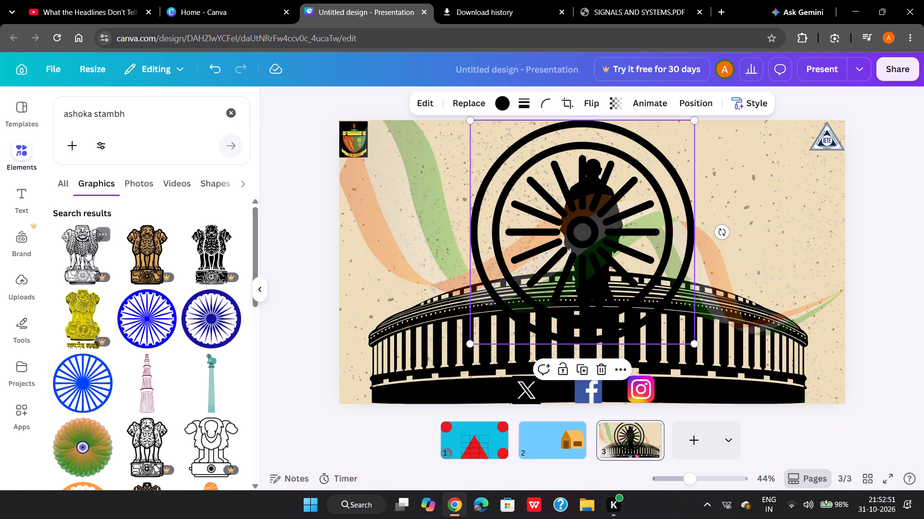
click(87, 250)
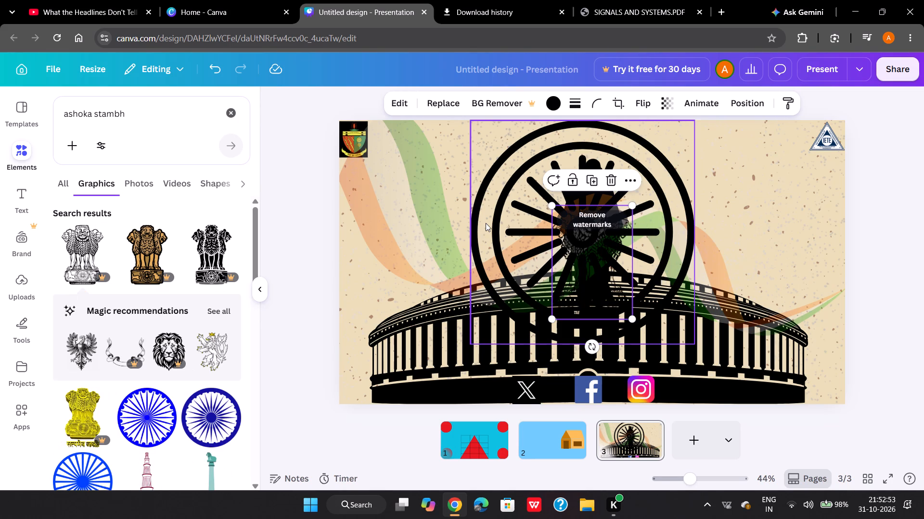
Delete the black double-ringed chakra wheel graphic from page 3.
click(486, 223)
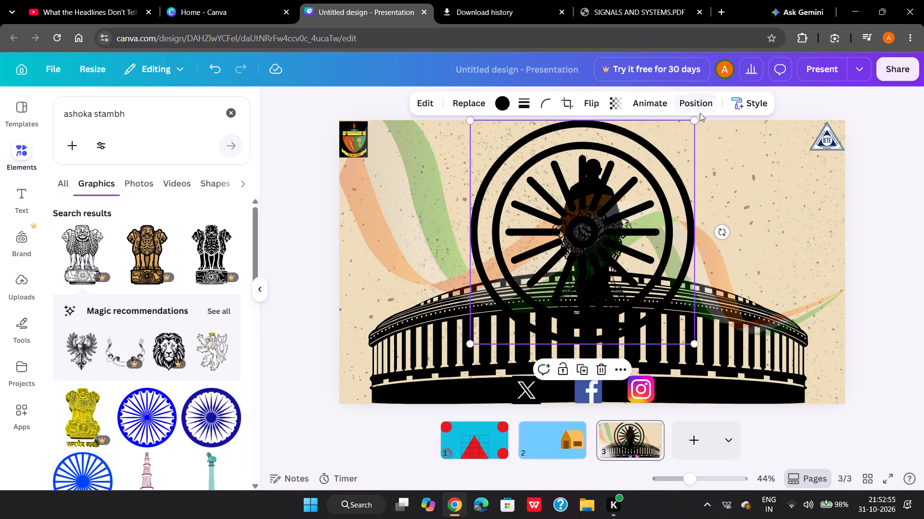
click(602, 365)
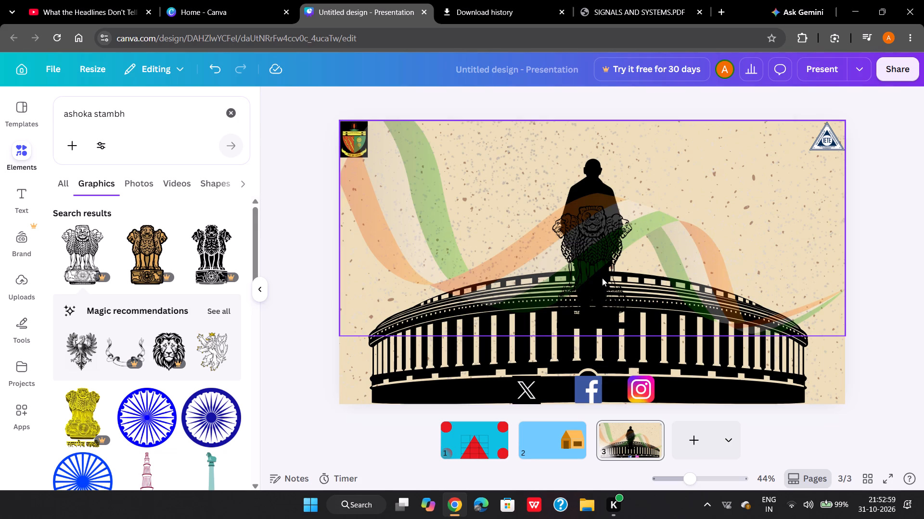
Enlarge the lion emblem and move it up to the page's top edge over the silhouette.
click(602, 278)
drag(632, 315, 663, 352)
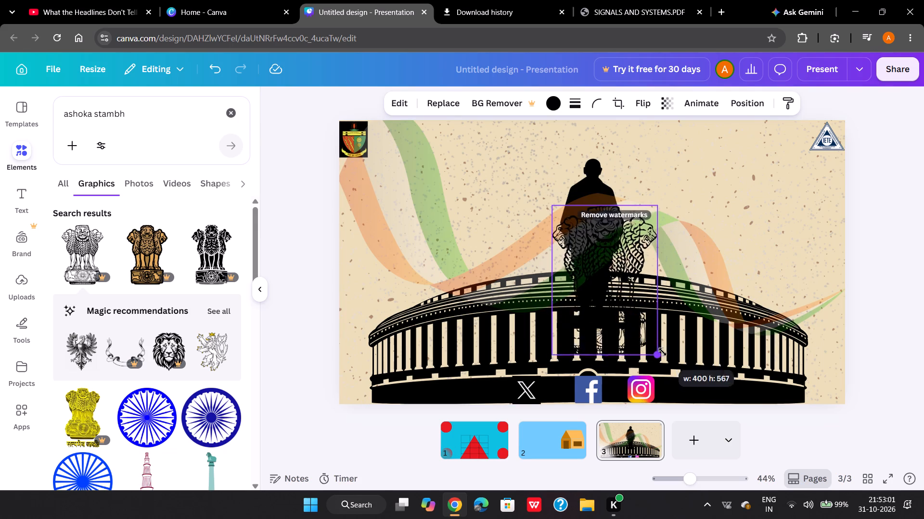
drag(663, 352, 693, 371)
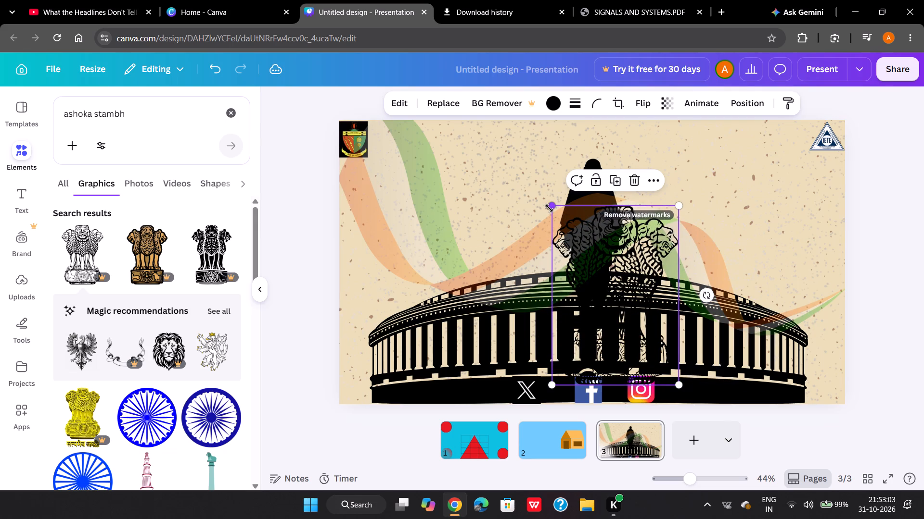
drag(549, 208, 506, 171)
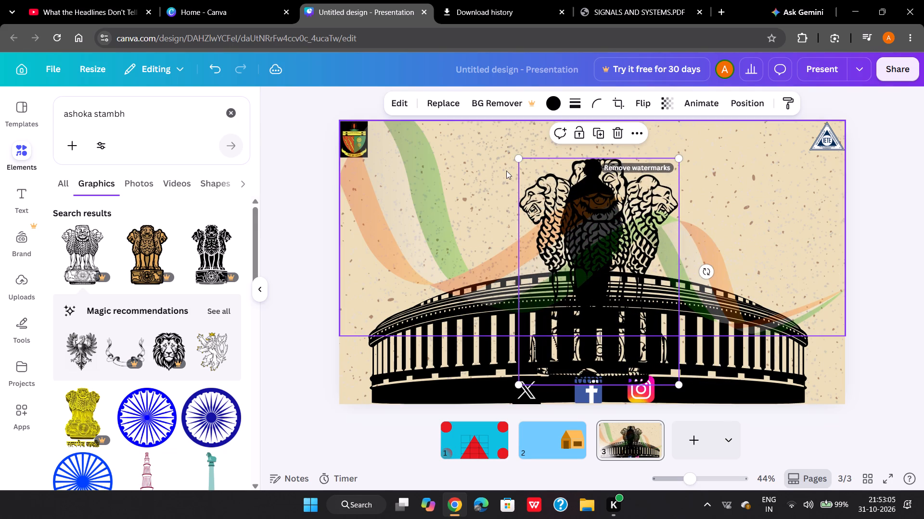
drag(599, 250, 581, 219)
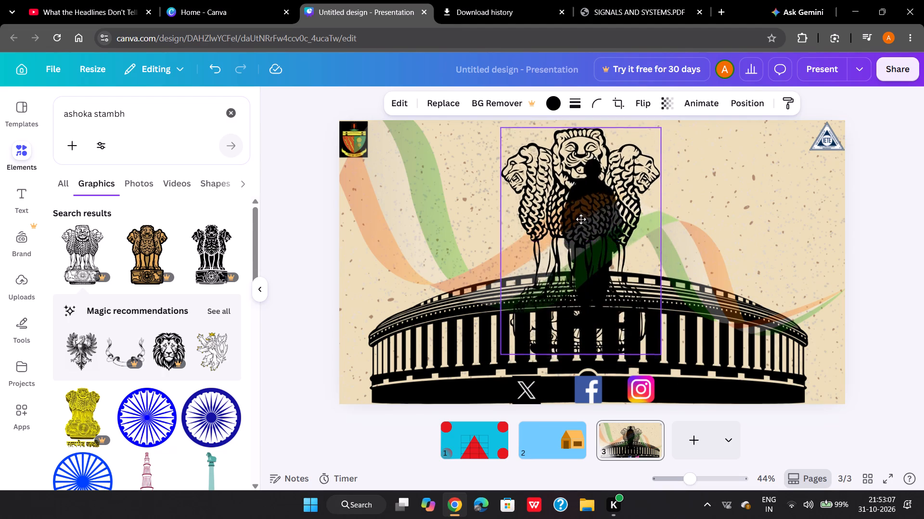
drag(581, 219, 584, 214)
click(584, 214)
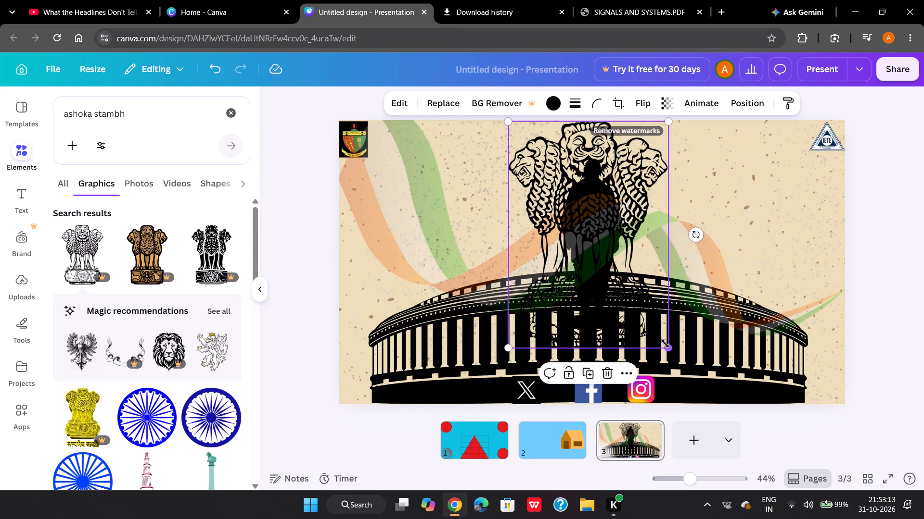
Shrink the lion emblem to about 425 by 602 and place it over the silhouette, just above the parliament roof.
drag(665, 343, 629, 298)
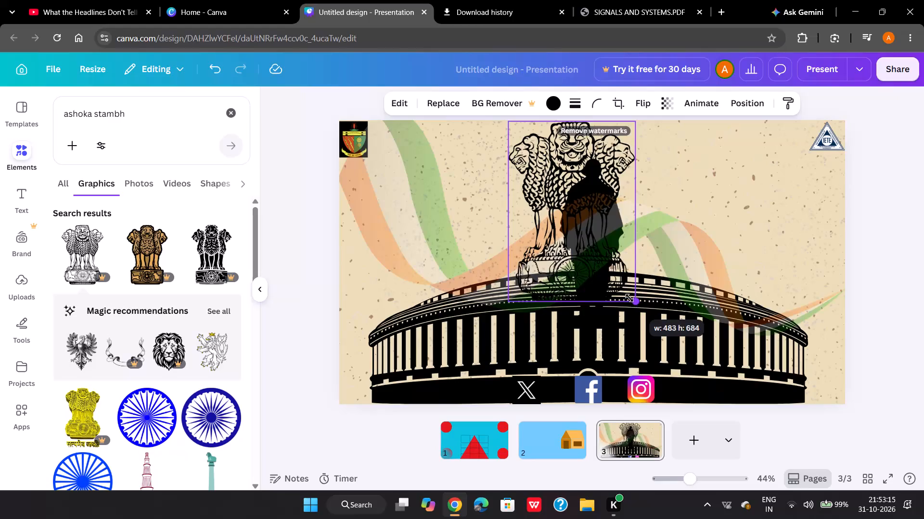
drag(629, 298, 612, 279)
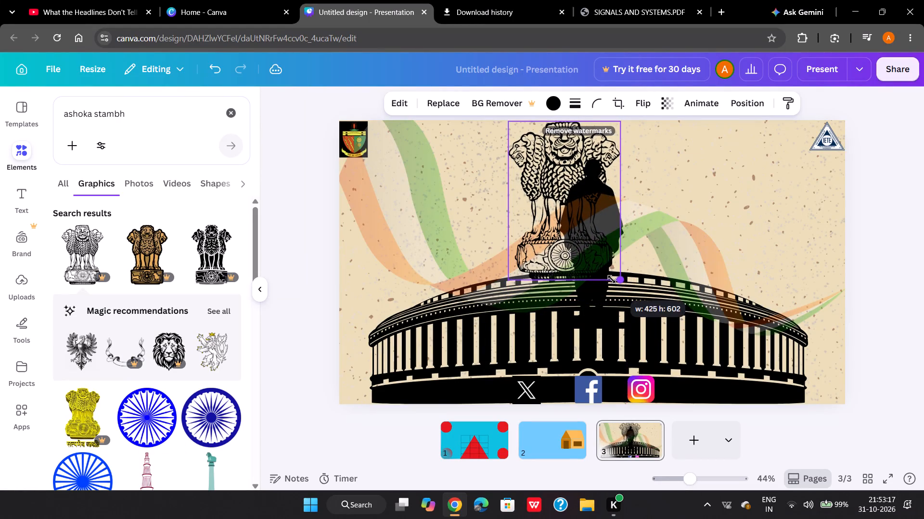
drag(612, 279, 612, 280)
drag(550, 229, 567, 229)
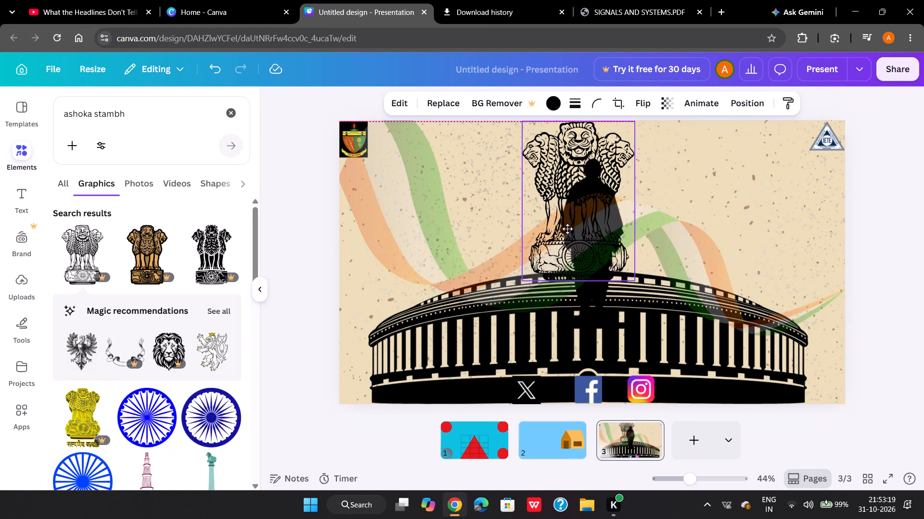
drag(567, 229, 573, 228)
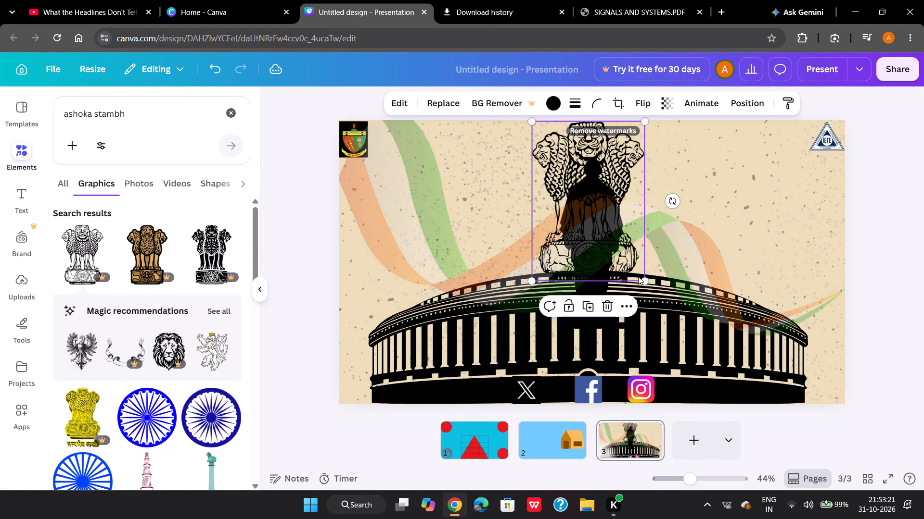
Enlarge the lion emblem from the page's top edge to the base of the parliament's columns and centre it on the page.
drag(644, 277, 769, 357)
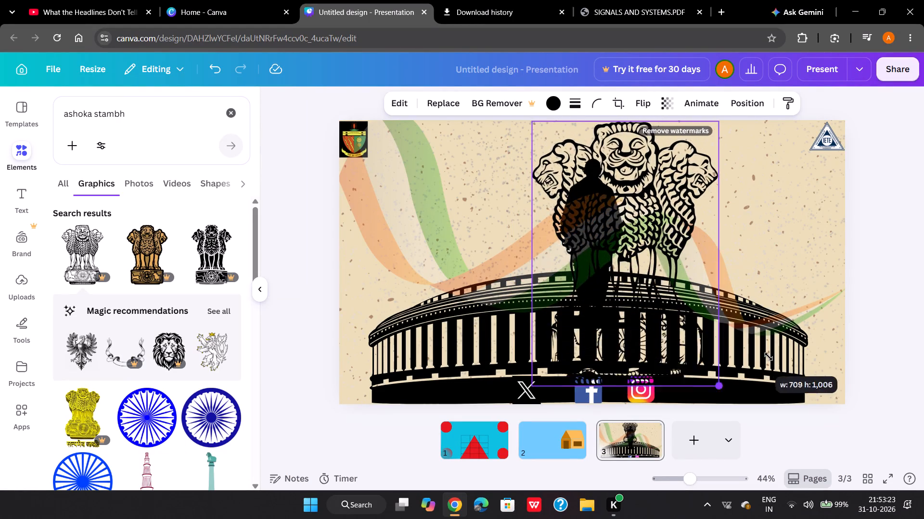
drag(769, 357, 743, 337)
drag(646, 302, 632, 298)
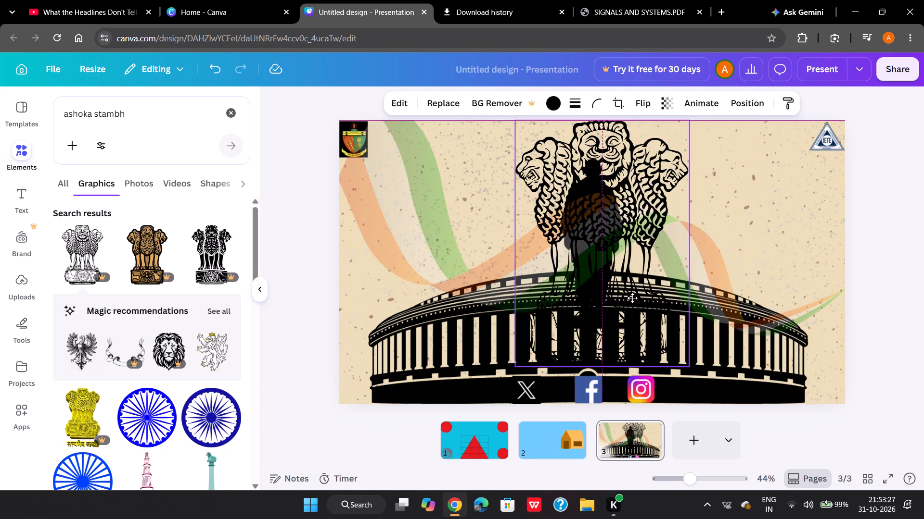
drag(632, 298, 620, 300)
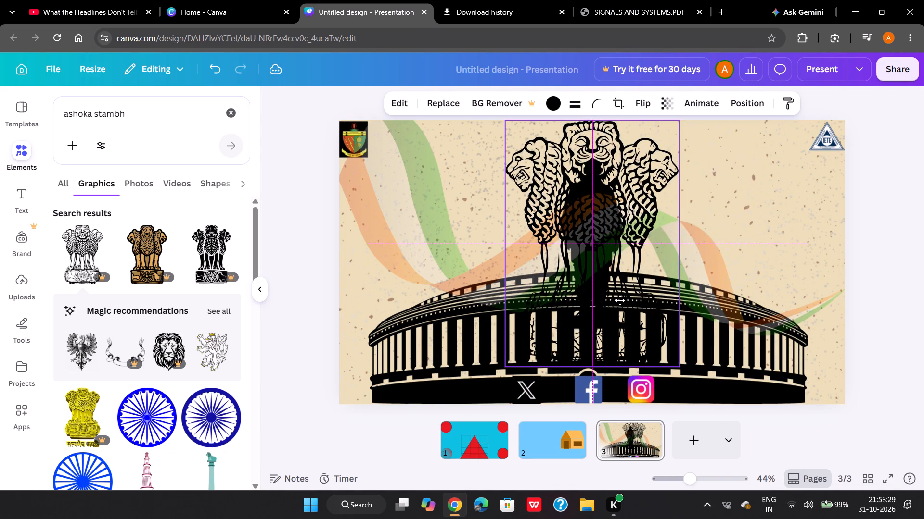
drag(620, 300, 621, 301)
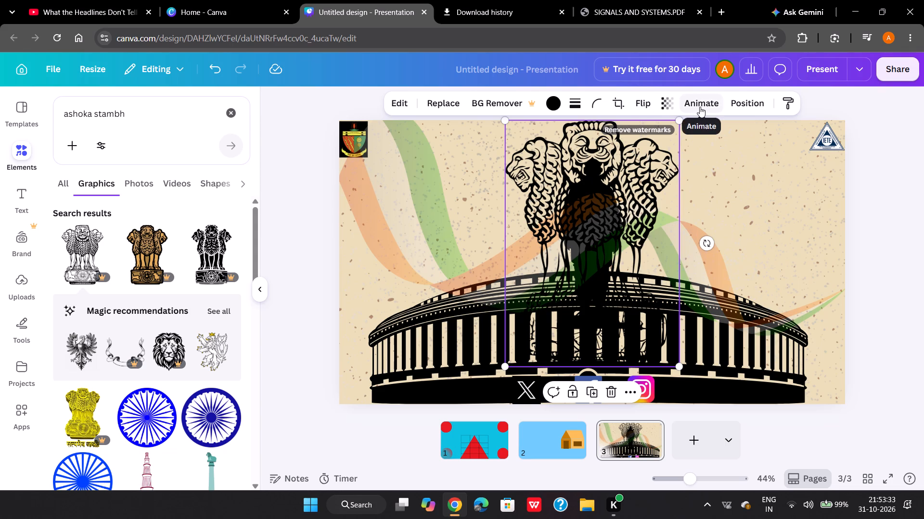
Move the lion emblem's layer below the silhouette and just above the parliament.
click(741, 102)
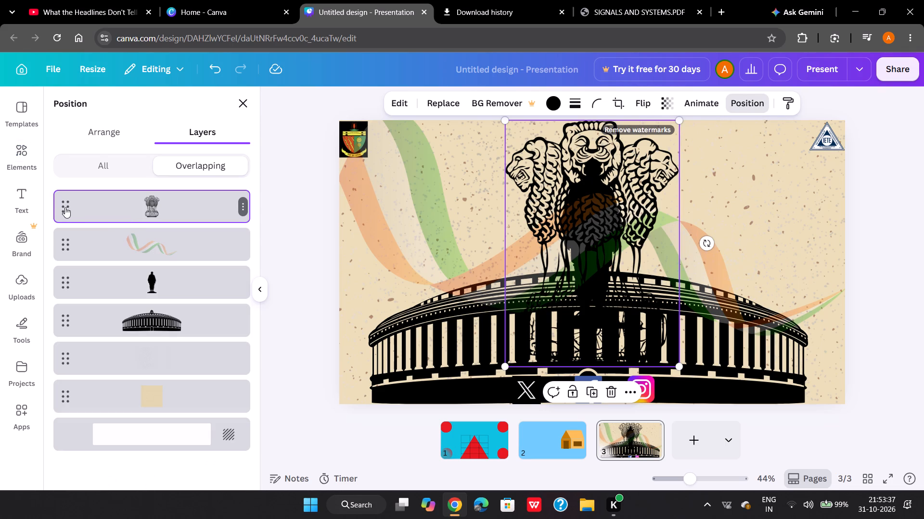
drag(65, 207, 65, 294)
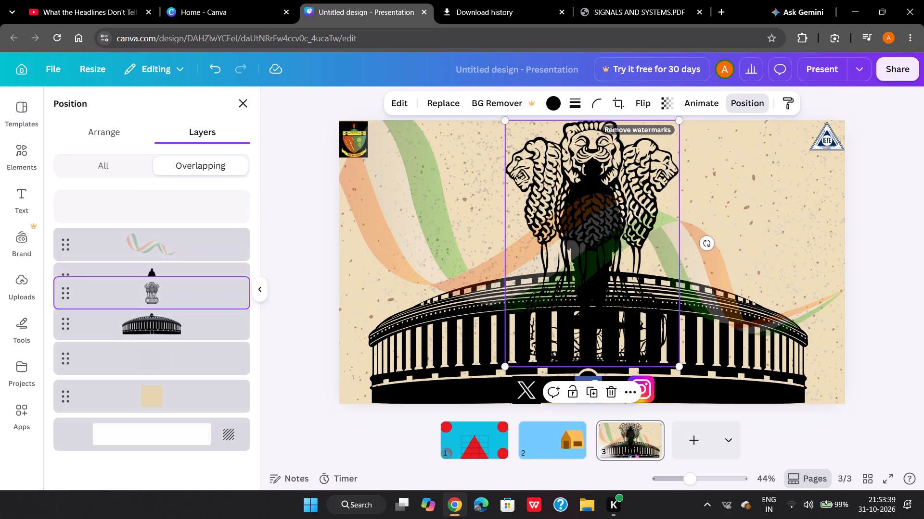
drag(65, 294, 65, 296)
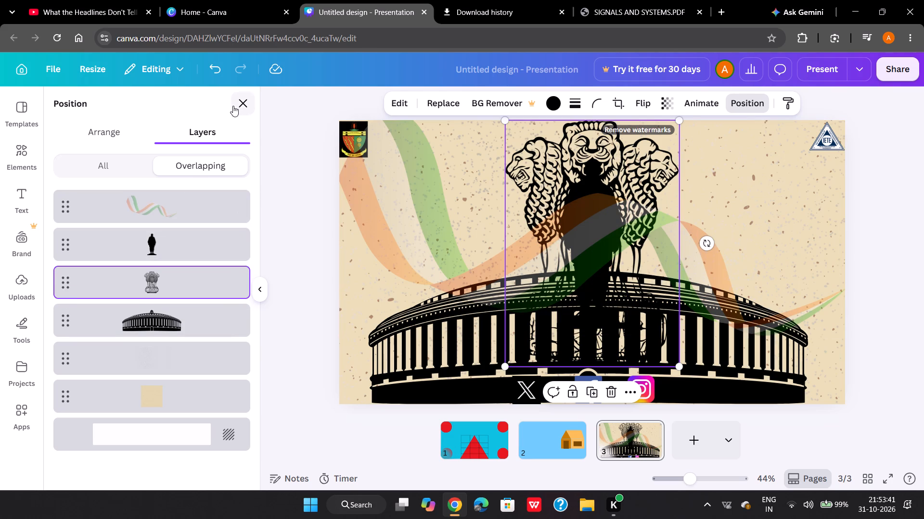
click(233, 106)
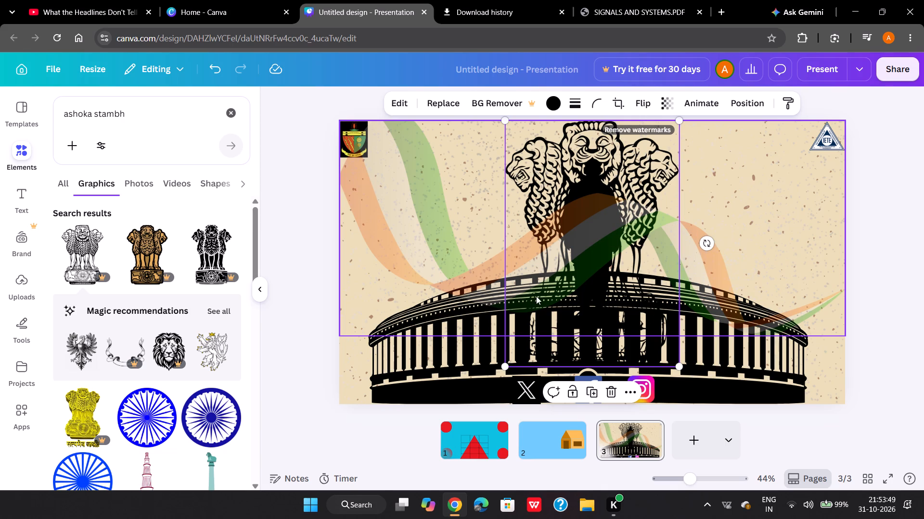
Set the lion emblem's transparency to 53.
click(662, 106)
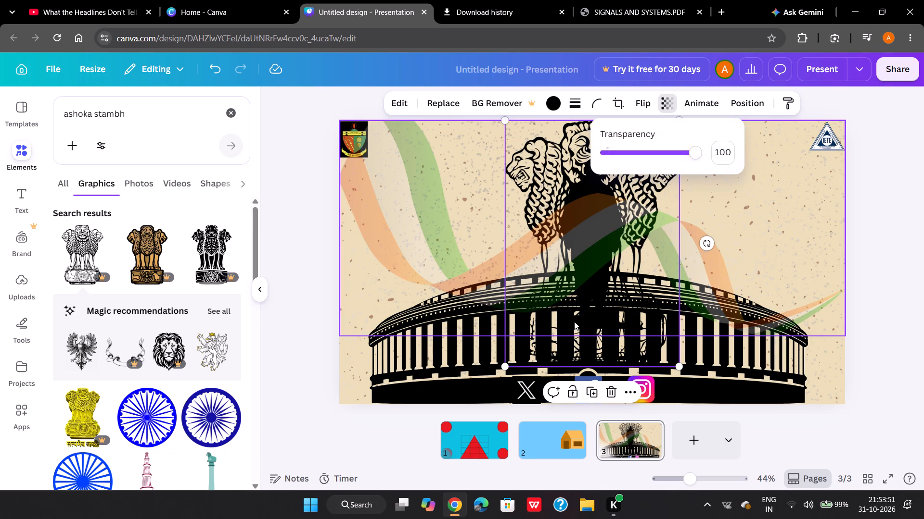
click(654, 155)
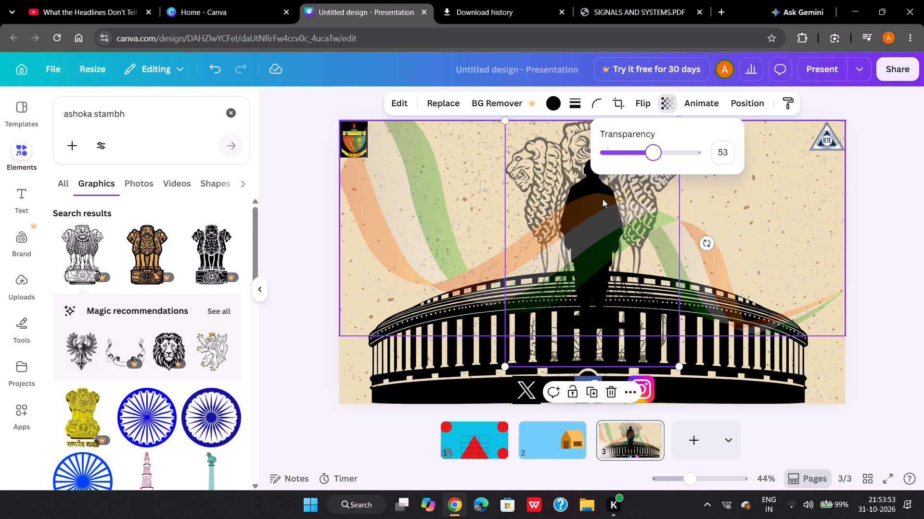
Set the lion emblem's transparency to 39.
click(641, 154)
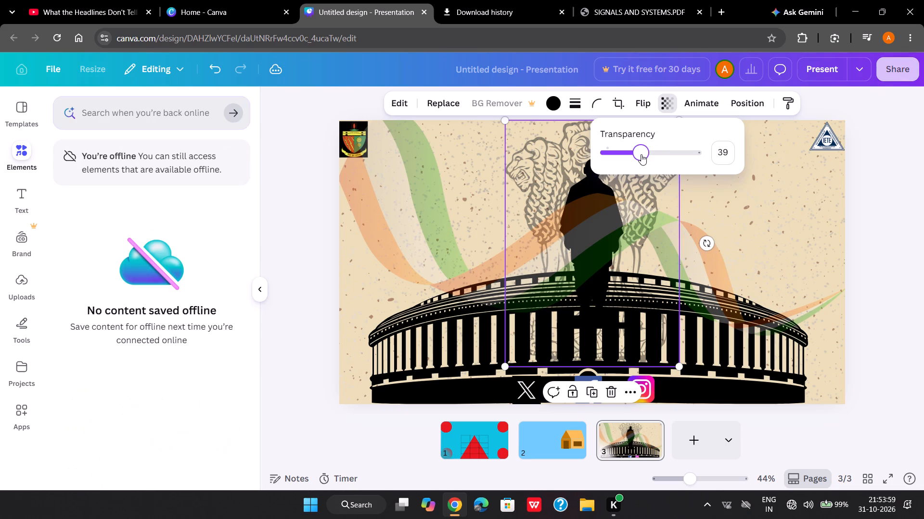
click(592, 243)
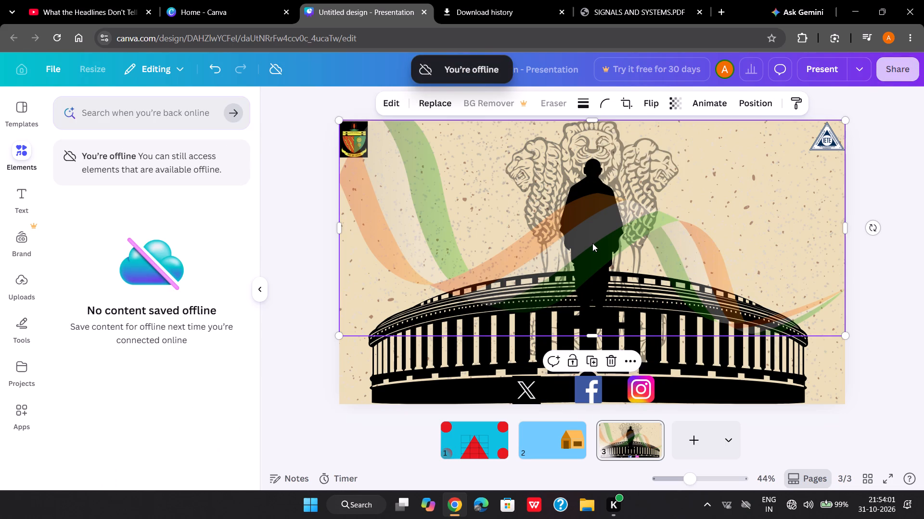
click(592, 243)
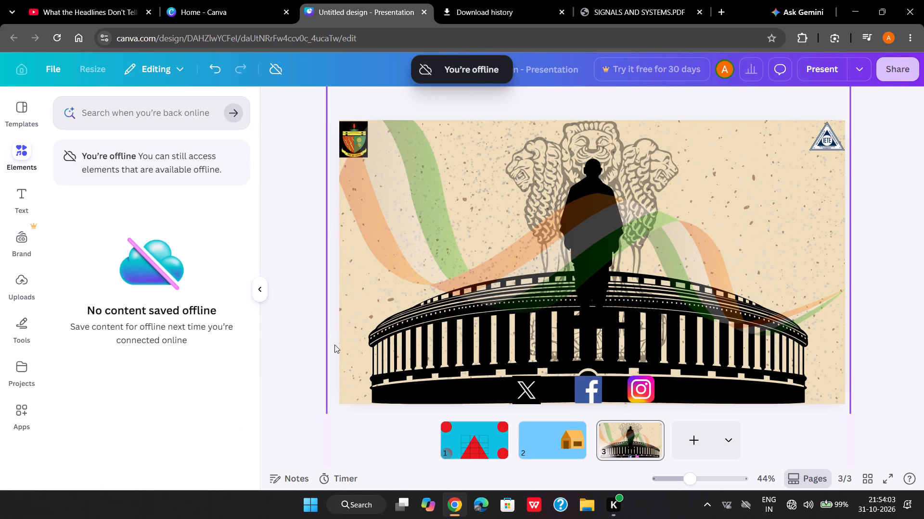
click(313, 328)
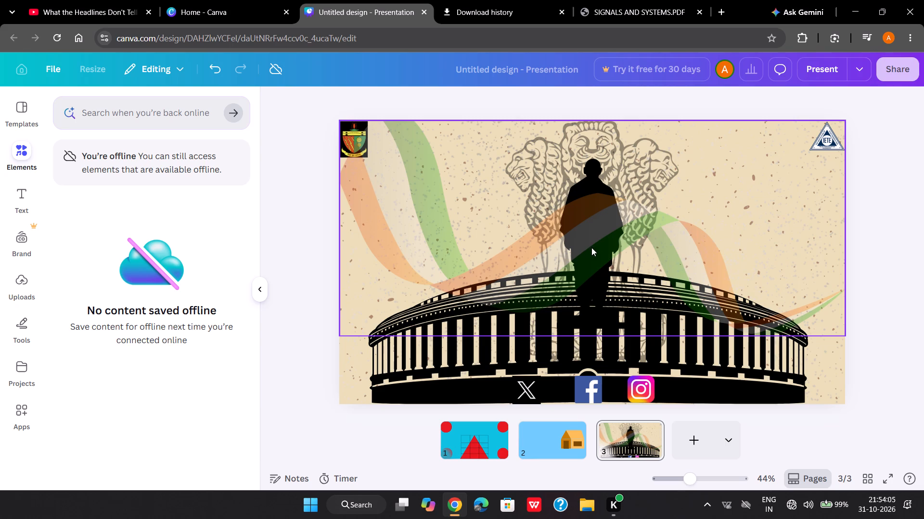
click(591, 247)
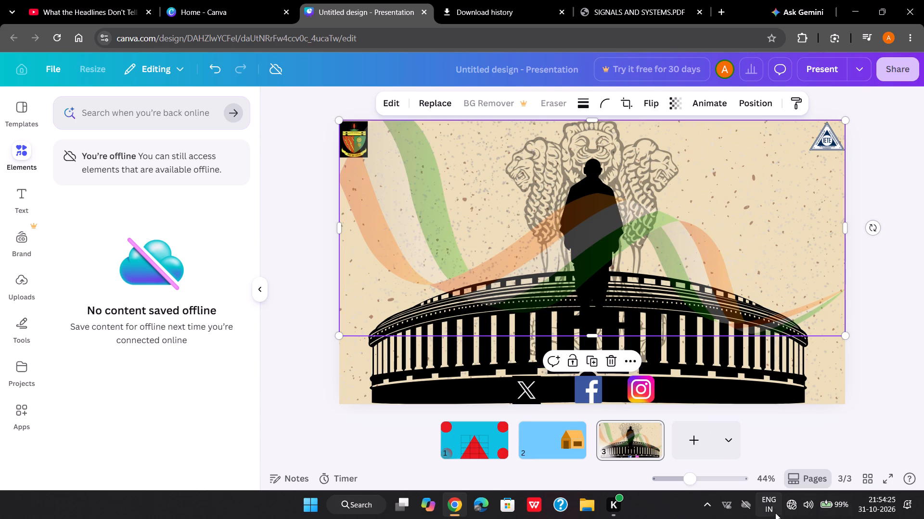
Check the computer's Wi-Fi connection in the system's list of available networks.
click(809, 518)
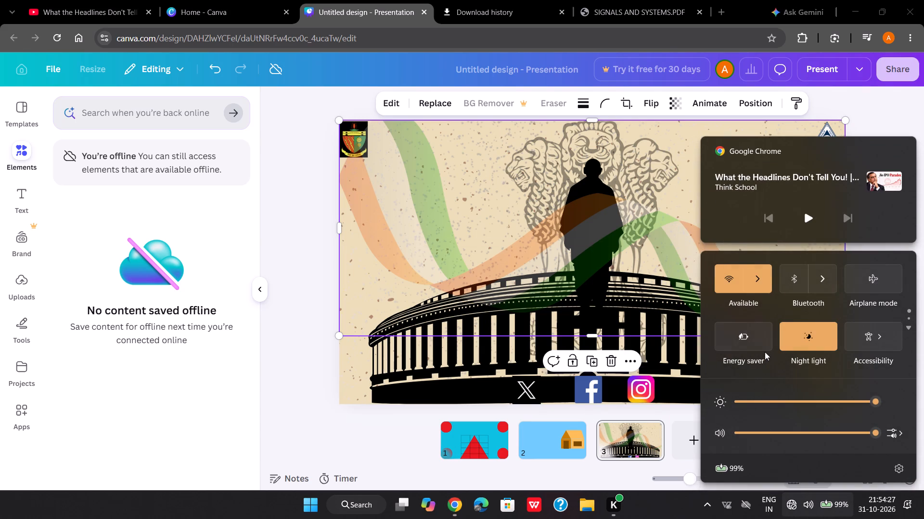
click(761, 284)
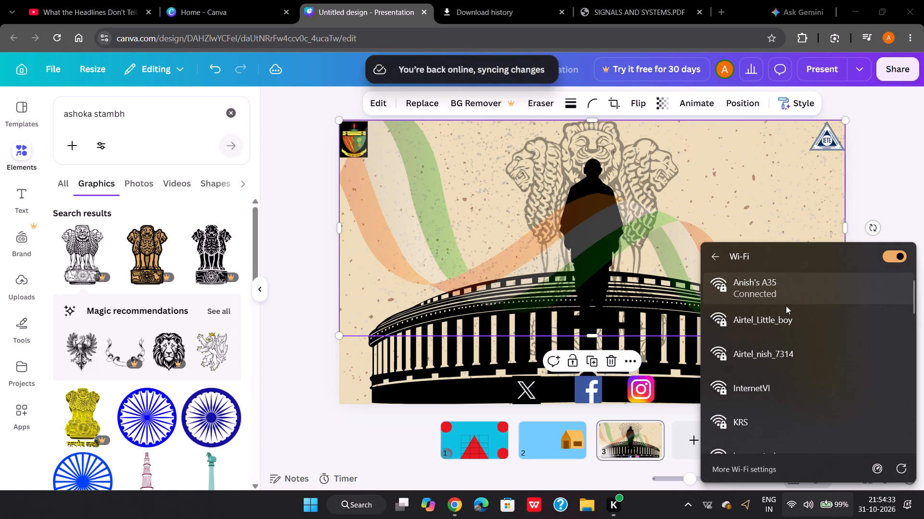
click(863, 177)
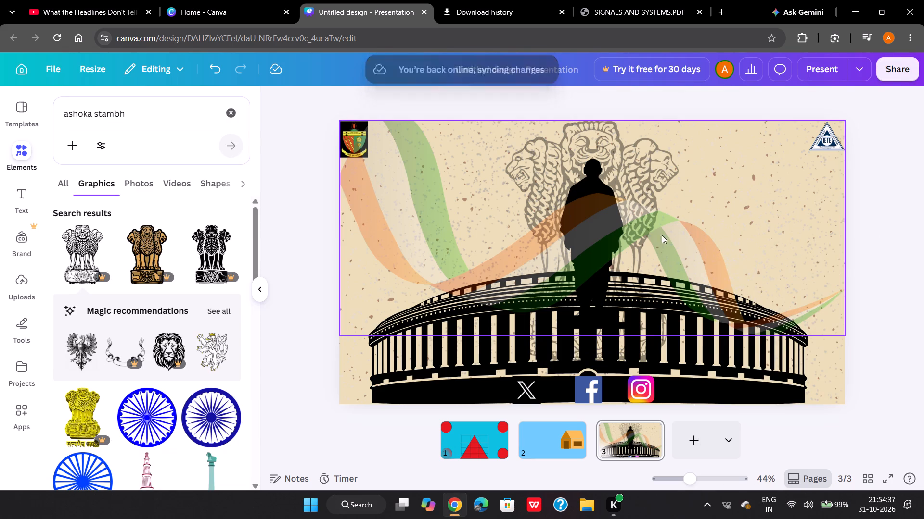
Delete the black standing-figure silhouette in front of the lion emblem from page 3, selecting it by its layer.
click(922, 278)
click(787, 258)
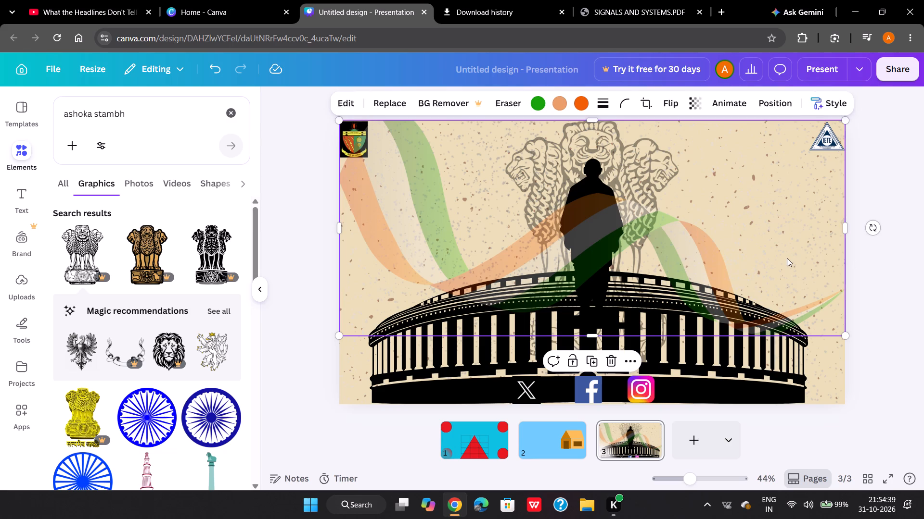
click(762, 99)
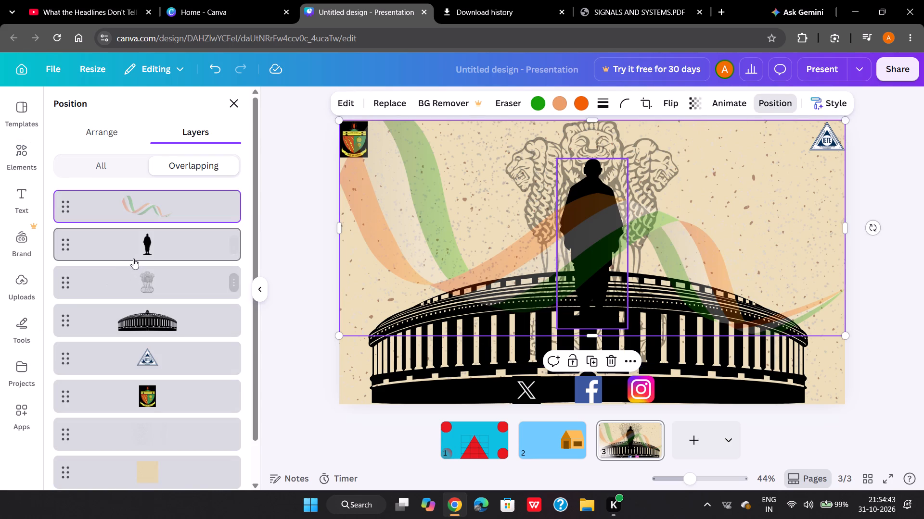
click(132, 257)
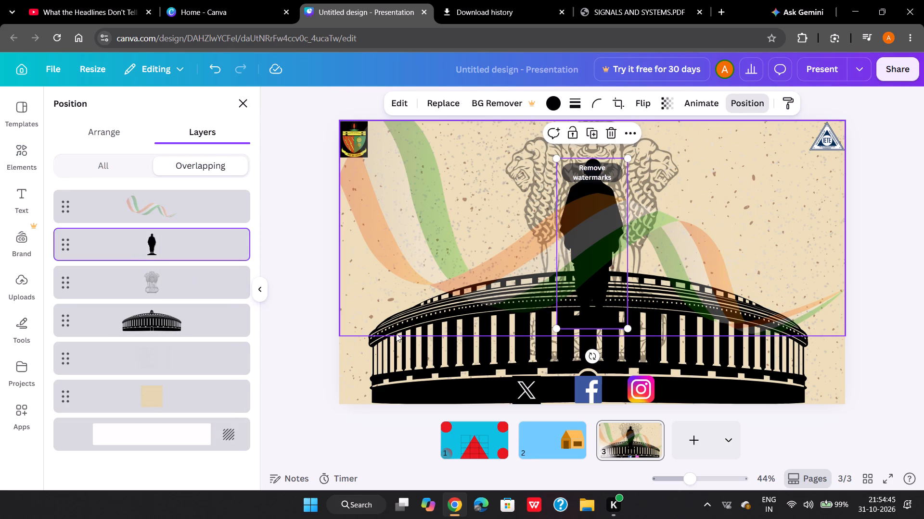
click(612, 136)
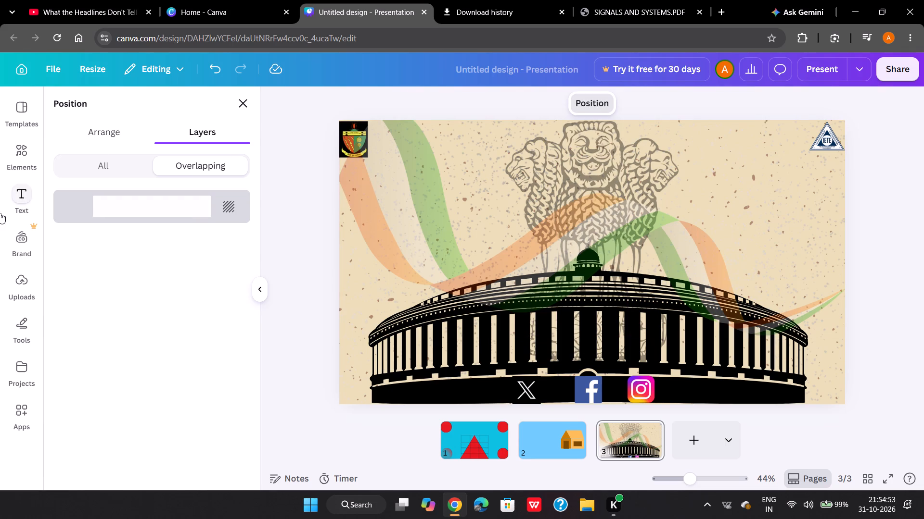
click(244, 105)
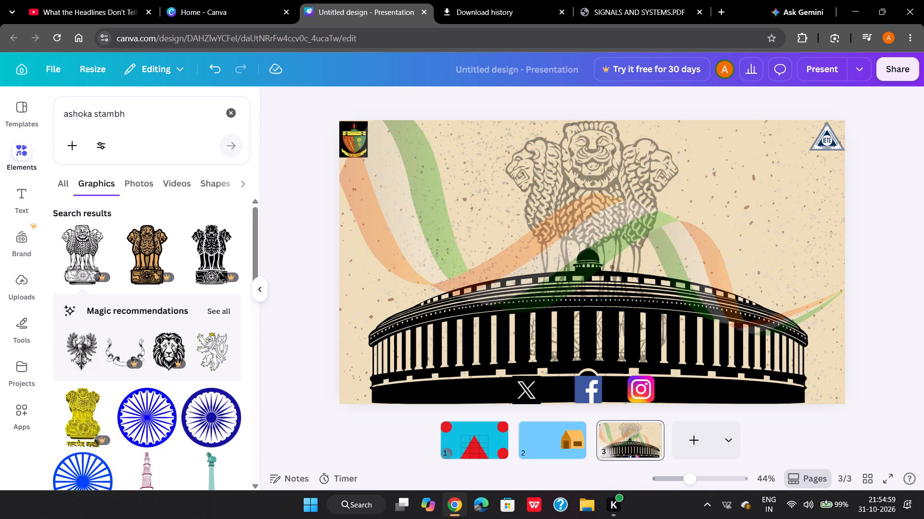
Clear the ashoka stambh search and add the first black Gandhi face graphic from the recommended graphics.
click(232, 113)
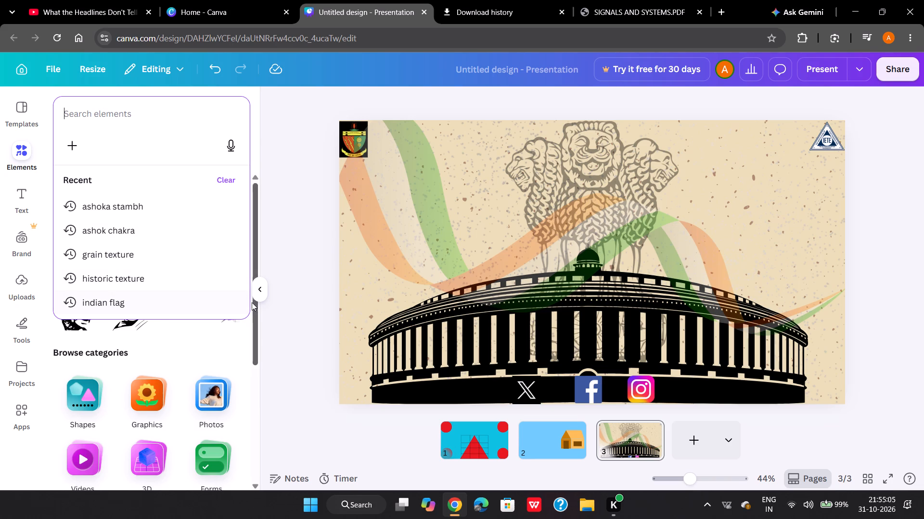
click(212, 332)
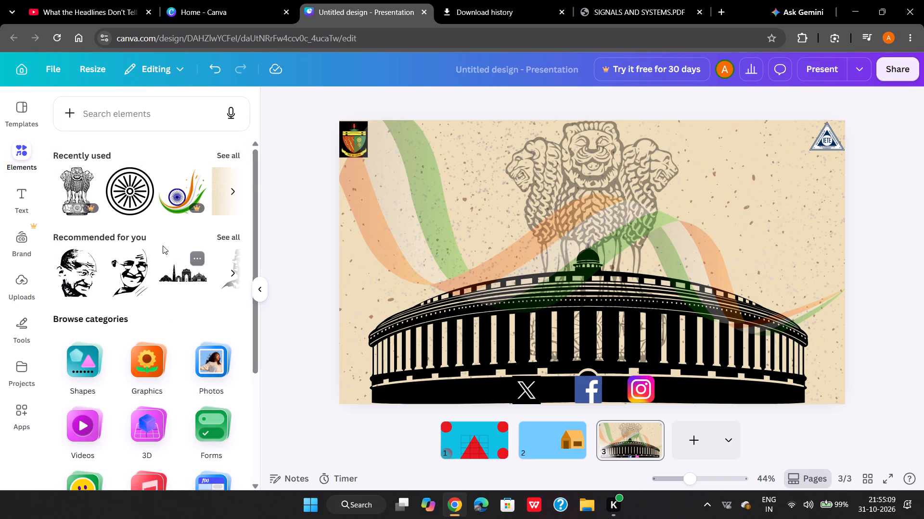
click(226, 239)
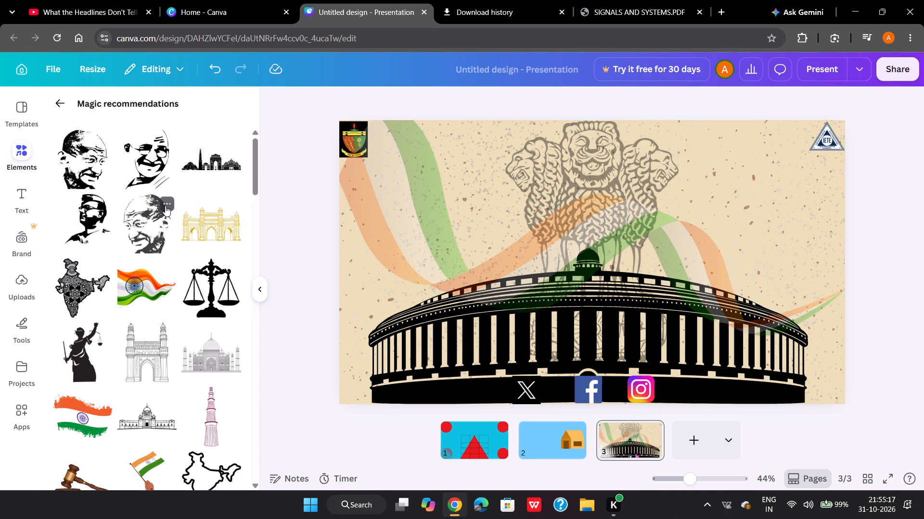
click(88, 157)
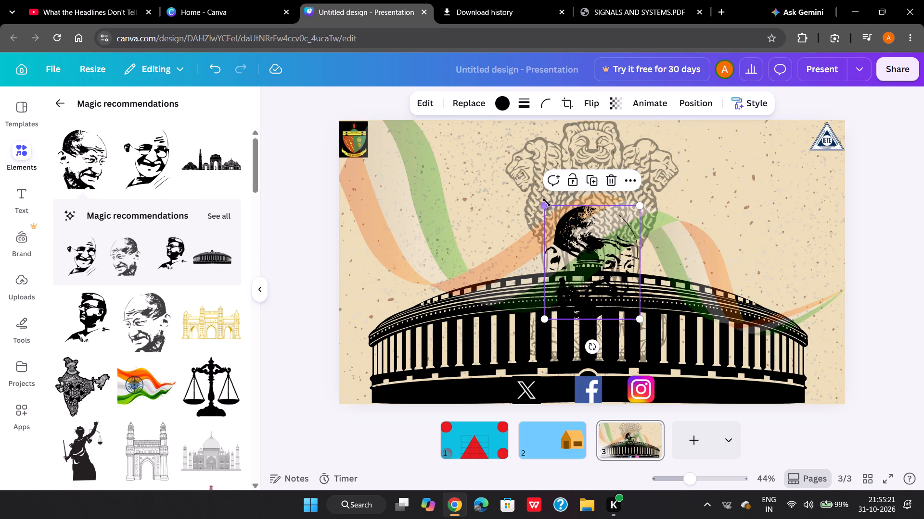
Enlarge the Gandhi portrait so it spans from the page's top edge to the base of the parliament's columns.
drag(547, 204, 462, 141)
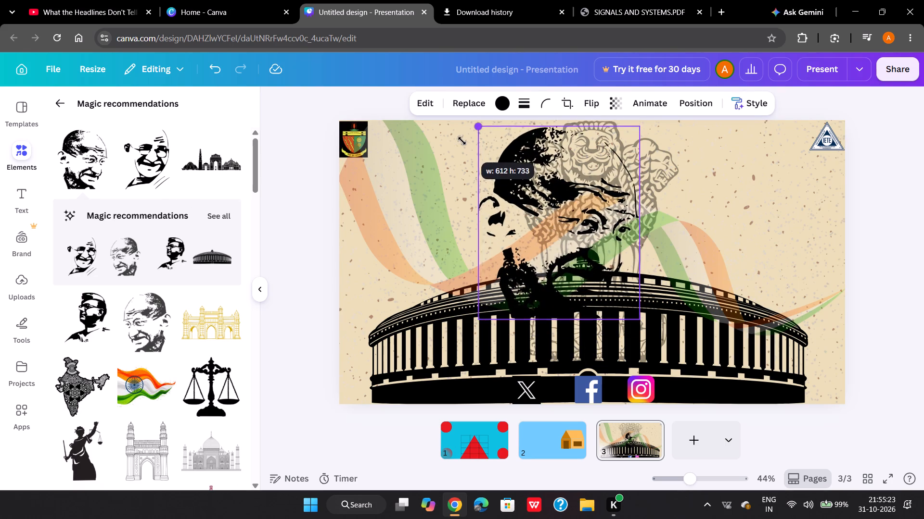
drag(462, 141, 458, 136)
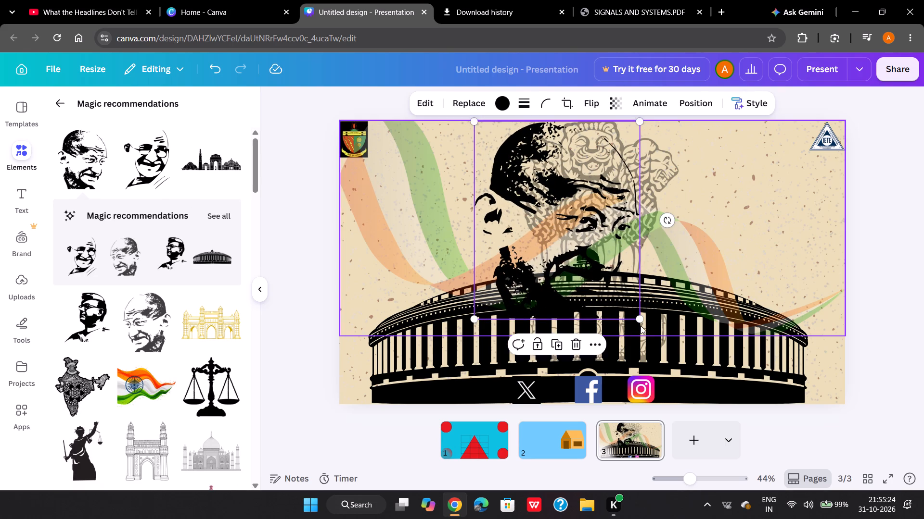
drag(637, 318, 708, 372)
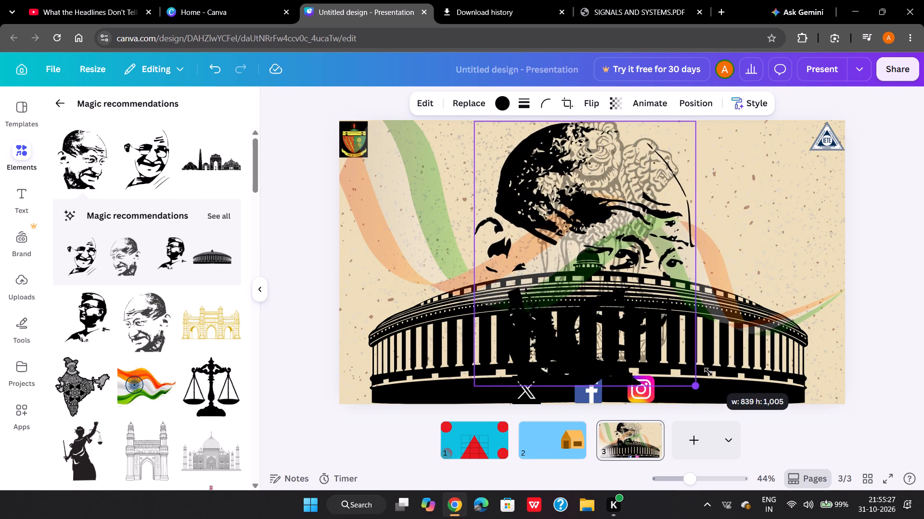
drag(708, 372, 693, 354)
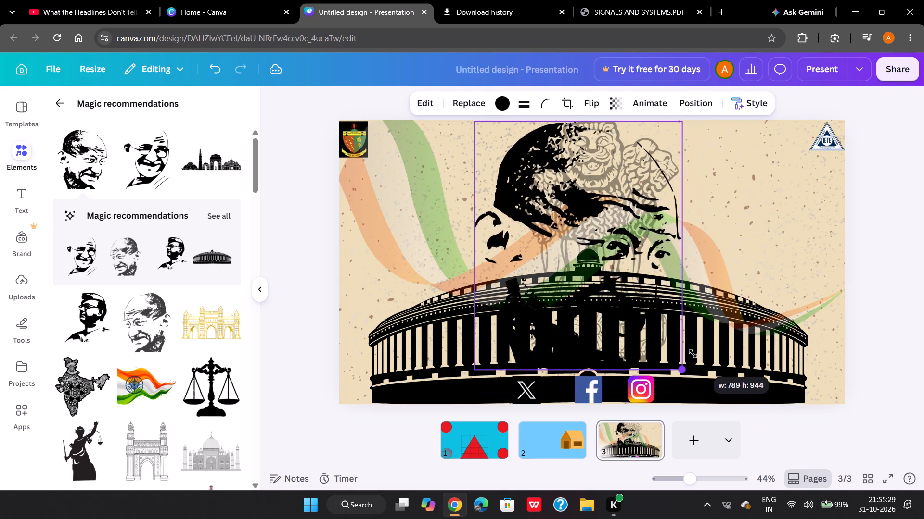
drag(693, 354, 693, 353)
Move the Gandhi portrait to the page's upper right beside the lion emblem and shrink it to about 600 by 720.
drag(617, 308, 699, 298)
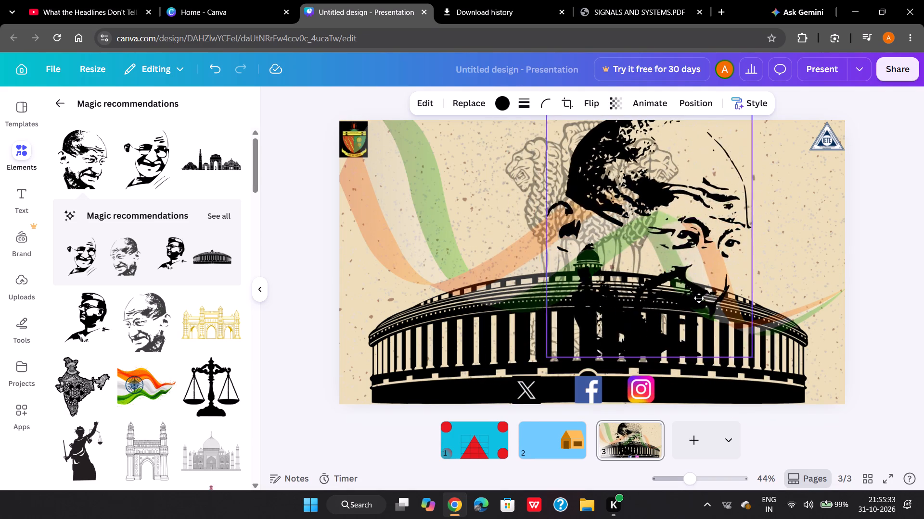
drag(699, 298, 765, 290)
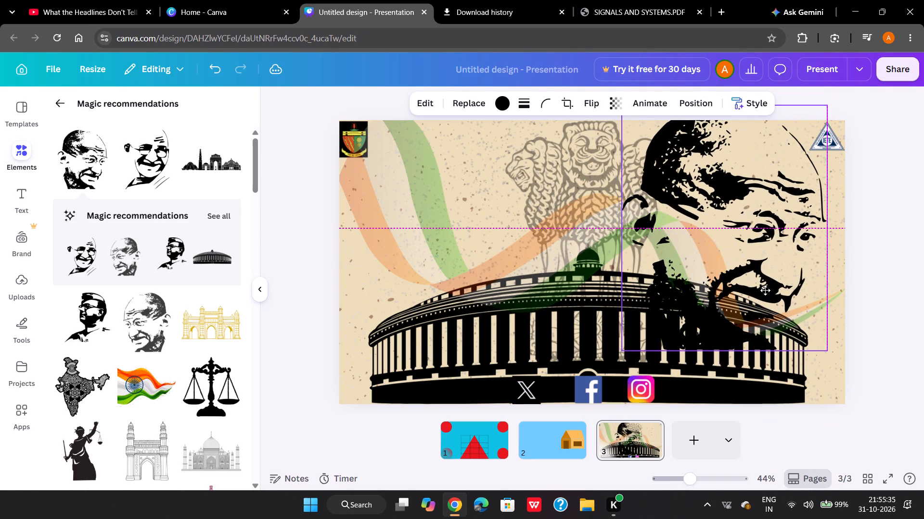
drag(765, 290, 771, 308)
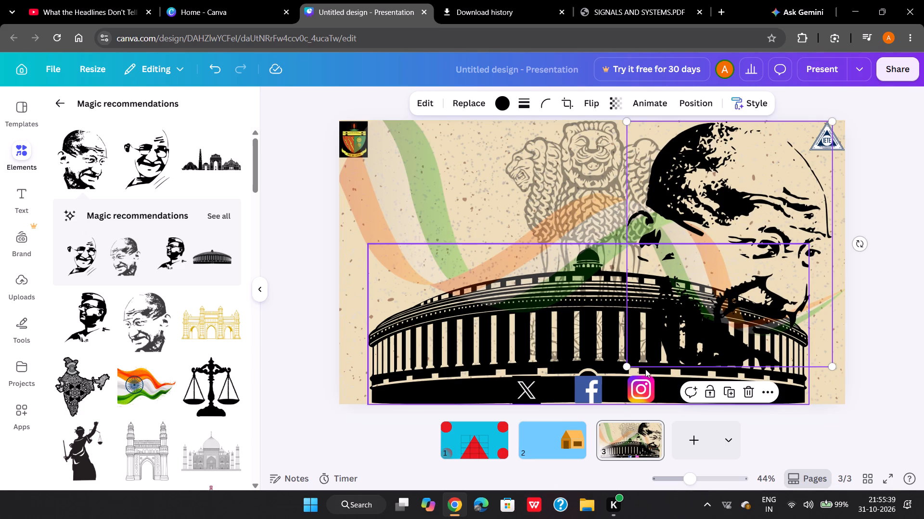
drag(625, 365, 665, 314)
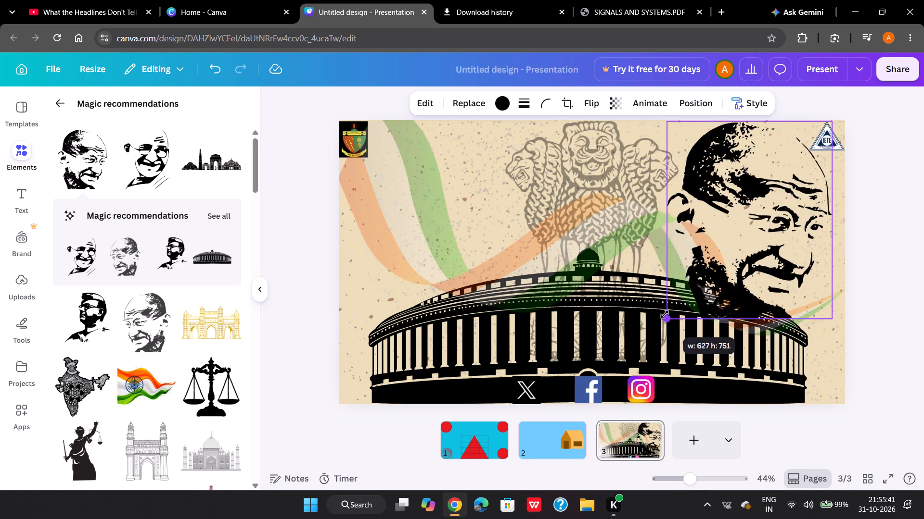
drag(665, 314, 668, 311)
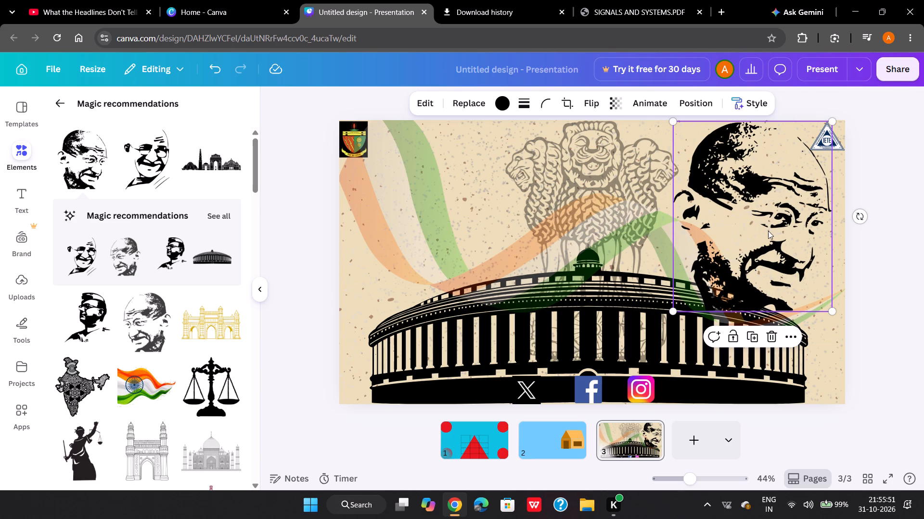
Place the Gandhi portrait at the page's upper left beside the crest logo and shrink it to about 558 by 668.
drag(768, 231, 445, 231)
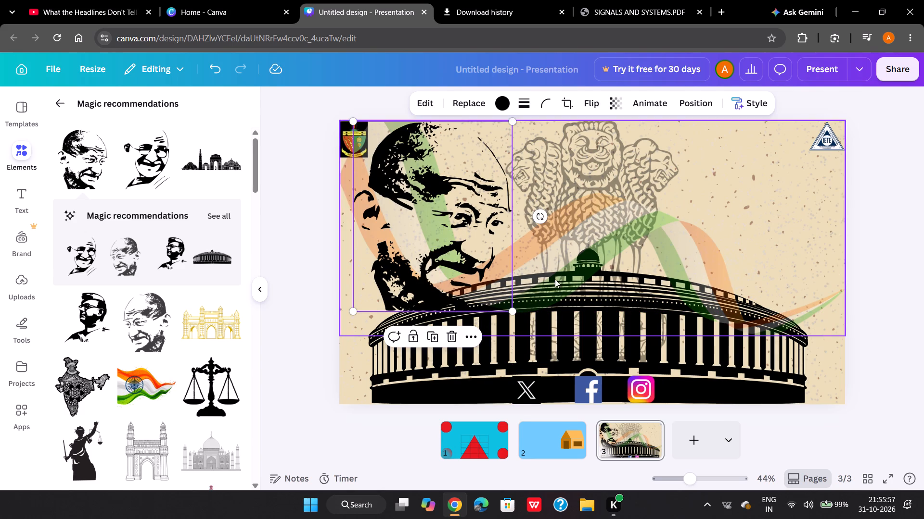
drag(513, 310, 499, 295)
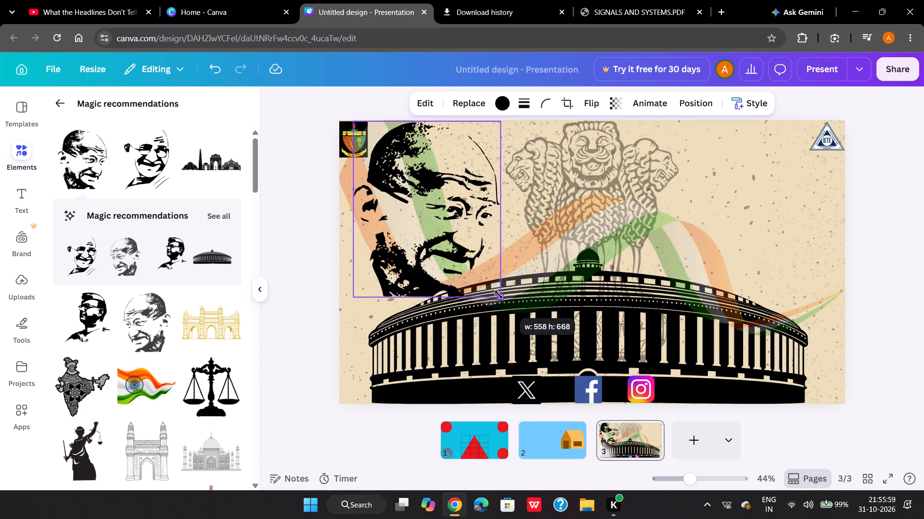
drag(499, 295, 500, 297)
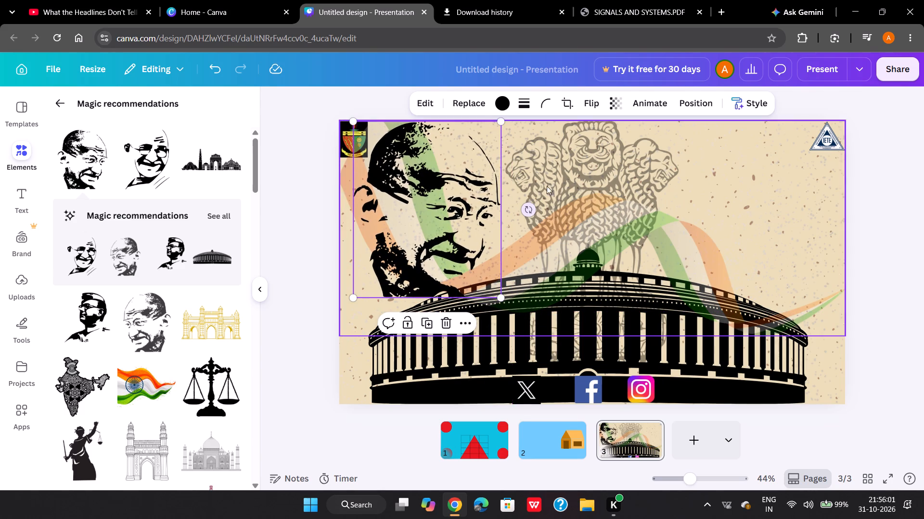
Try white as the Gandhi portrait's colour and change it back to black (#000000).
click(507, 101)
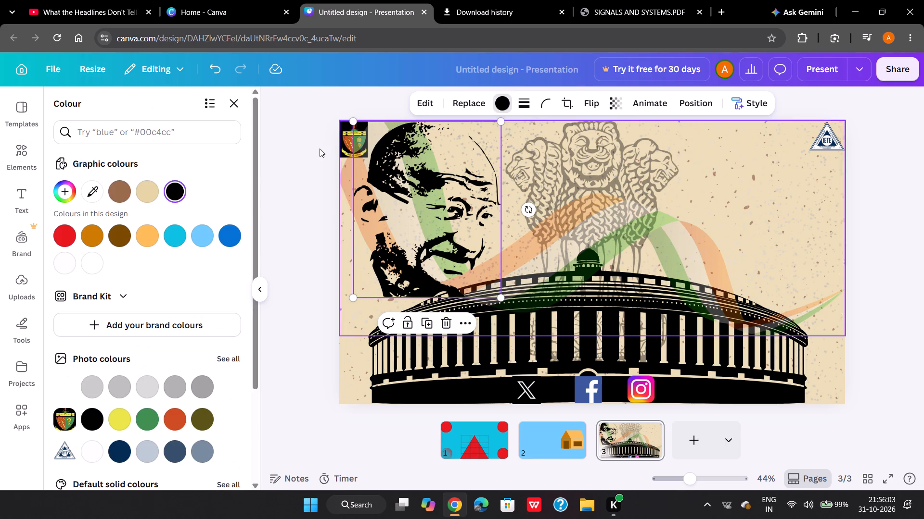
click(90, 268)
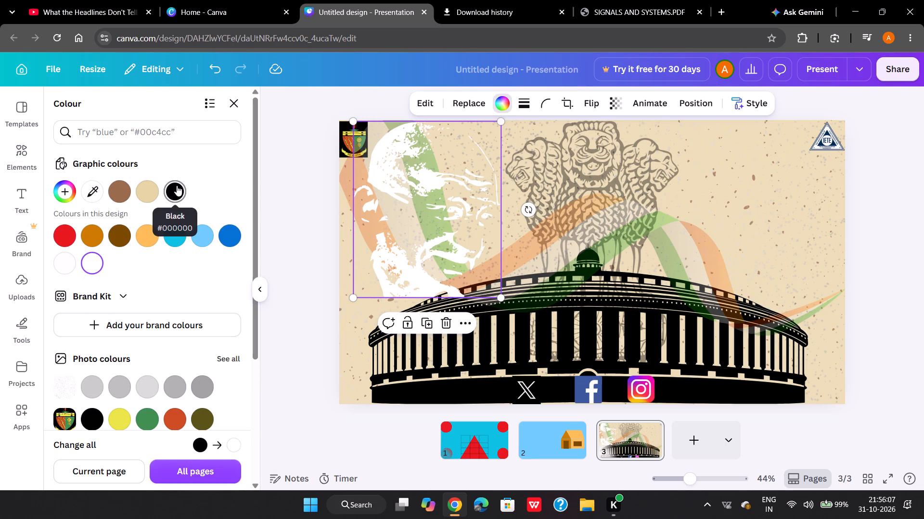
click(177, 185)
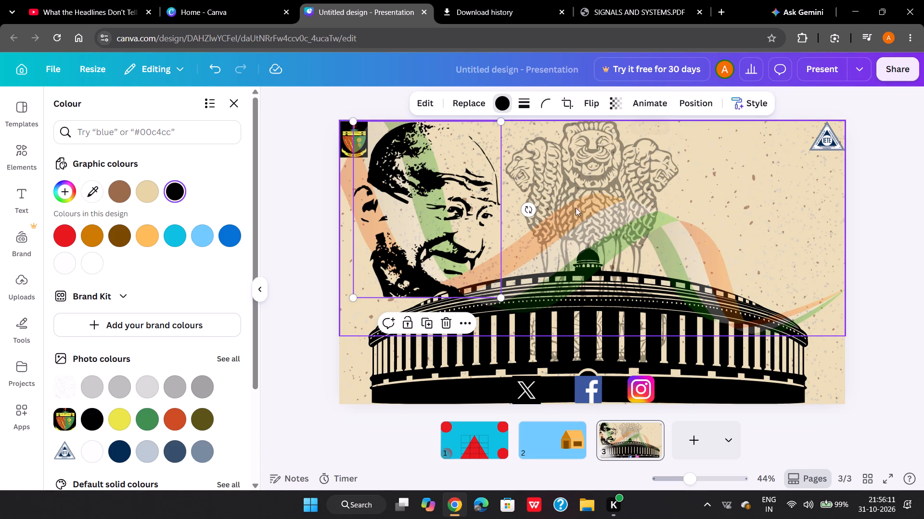
Set the parliament building's transparency to 89.
click(695, 374)
click(614, 106)
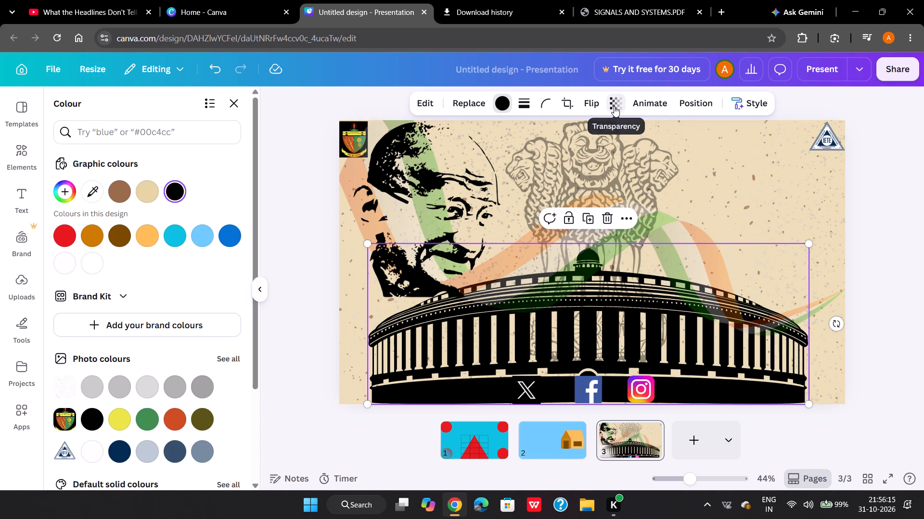
click(626, 156)
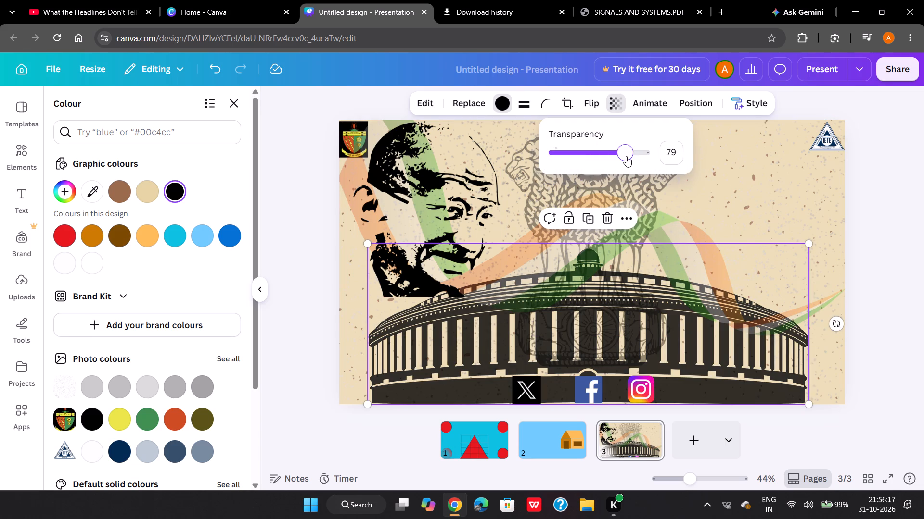
click(612, 154)
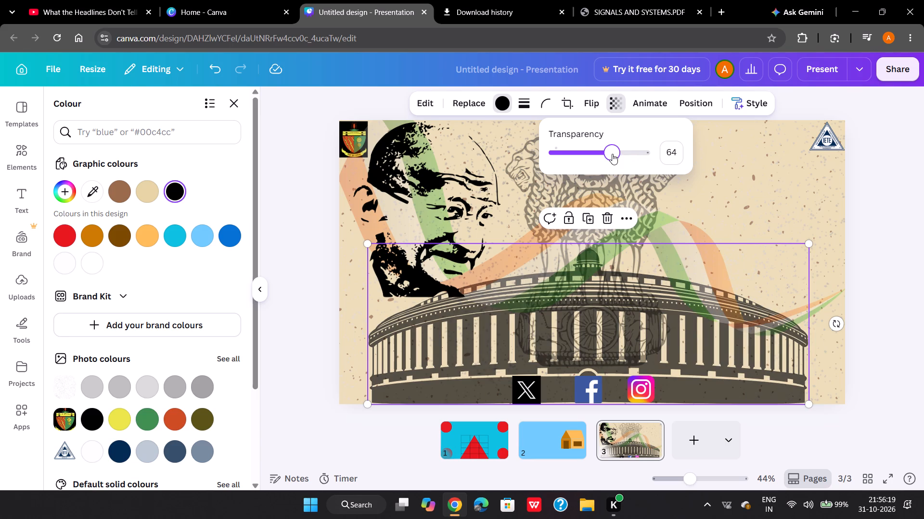
click(635, 154)
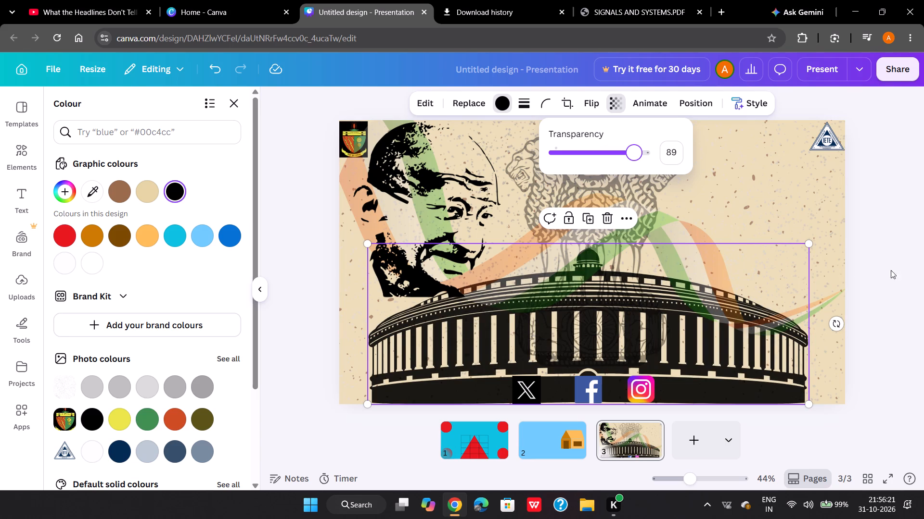
click(897, 273)
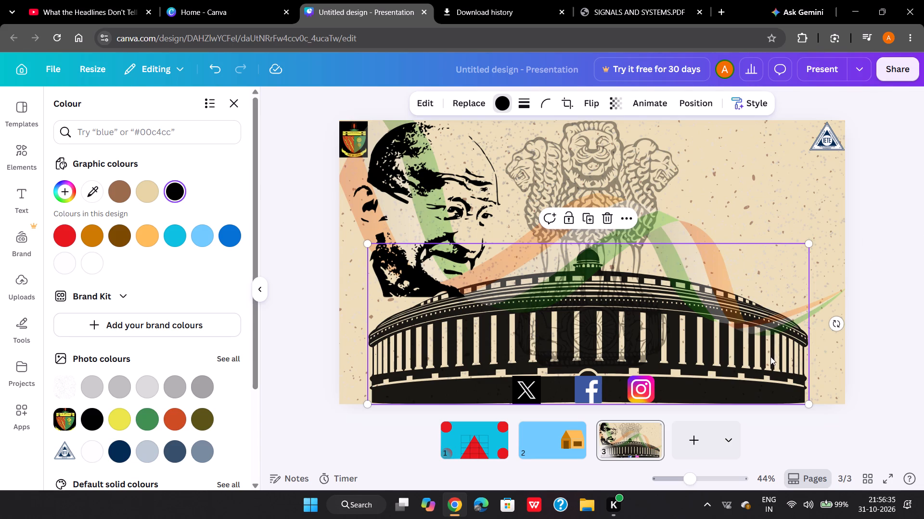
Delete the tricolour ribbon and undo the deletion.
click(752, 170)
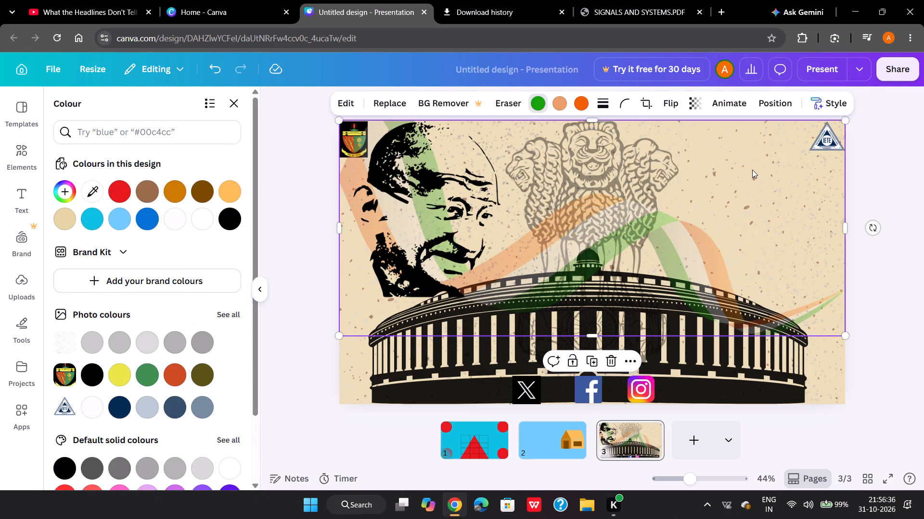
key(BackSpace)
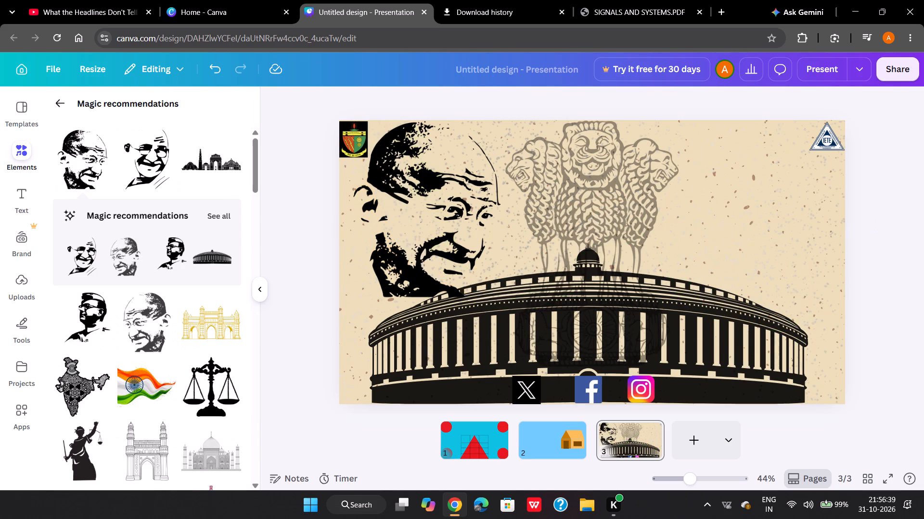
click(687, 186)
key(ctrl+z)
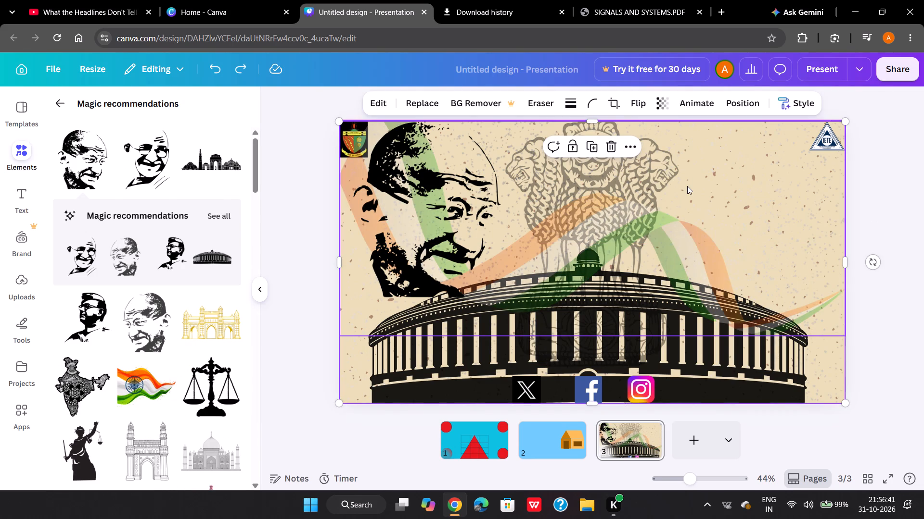
Add a blank fourth page after page 3.
click(693, 440)
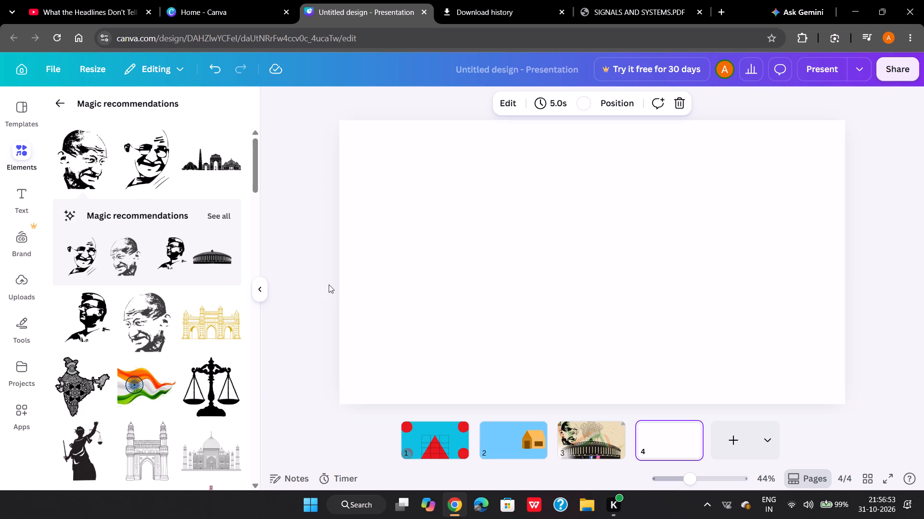
click(314, 240)
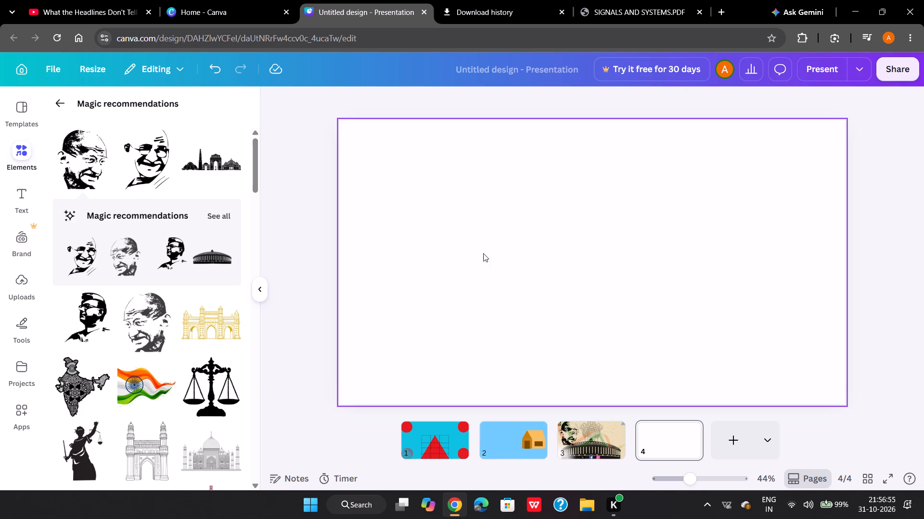
Search the elements library for "computer icon".
click(19, 192)
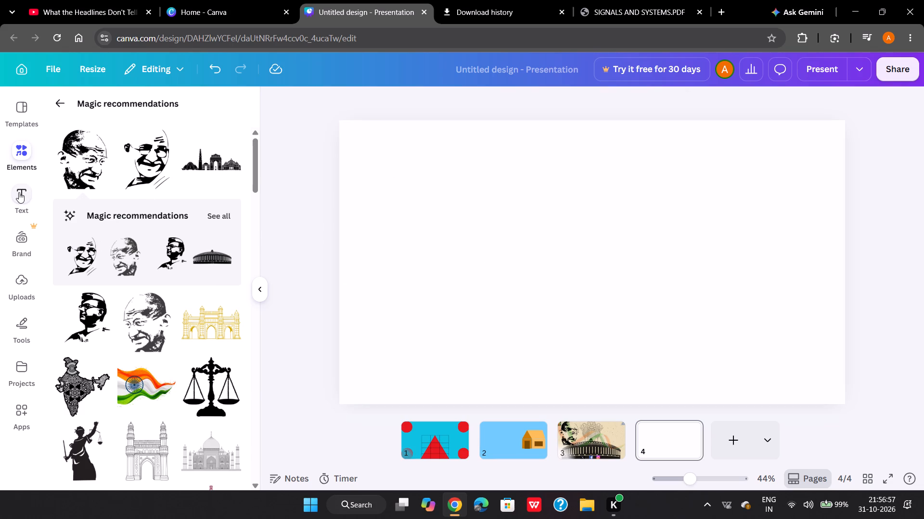
click(15, 149)
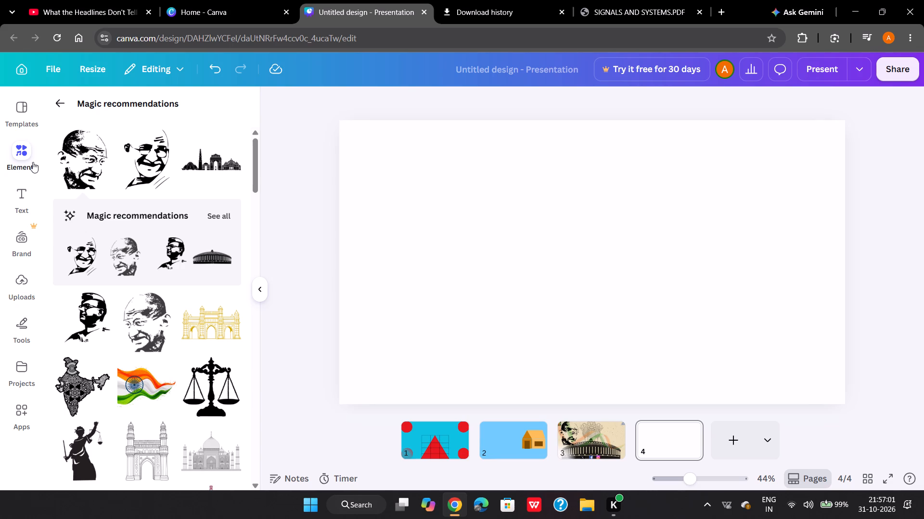
click(61, 106)
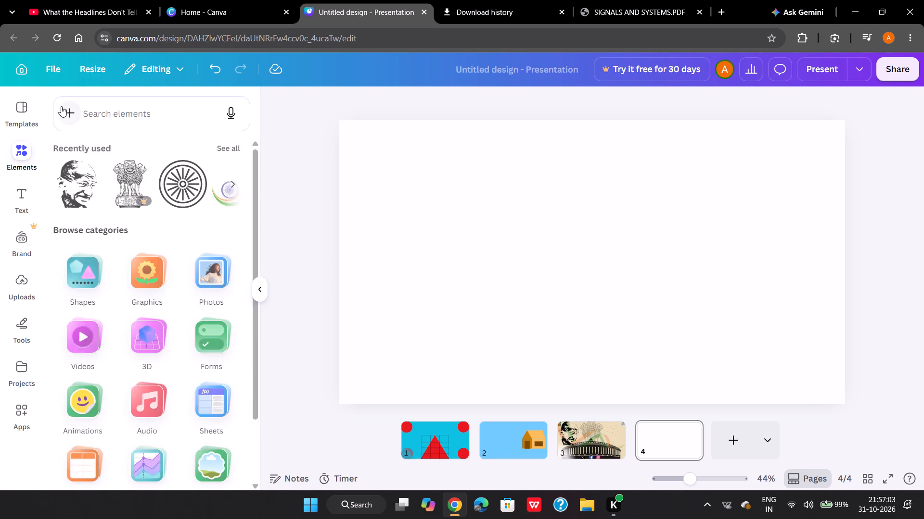
click(110, 125)
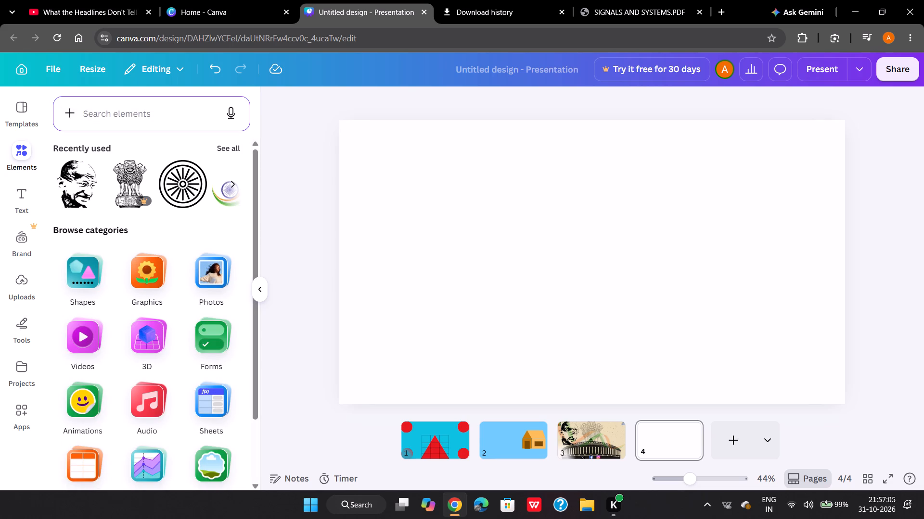
click(115, 117)
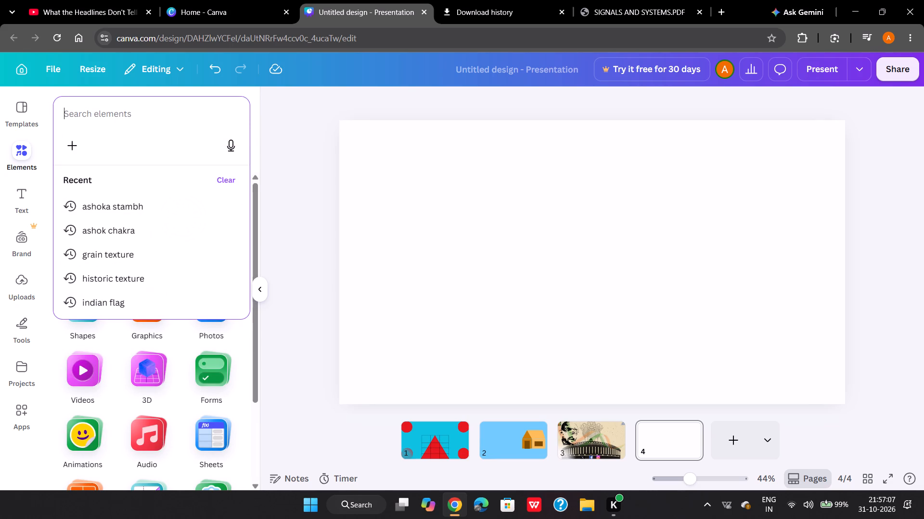
text(computer)
click(95, 213)
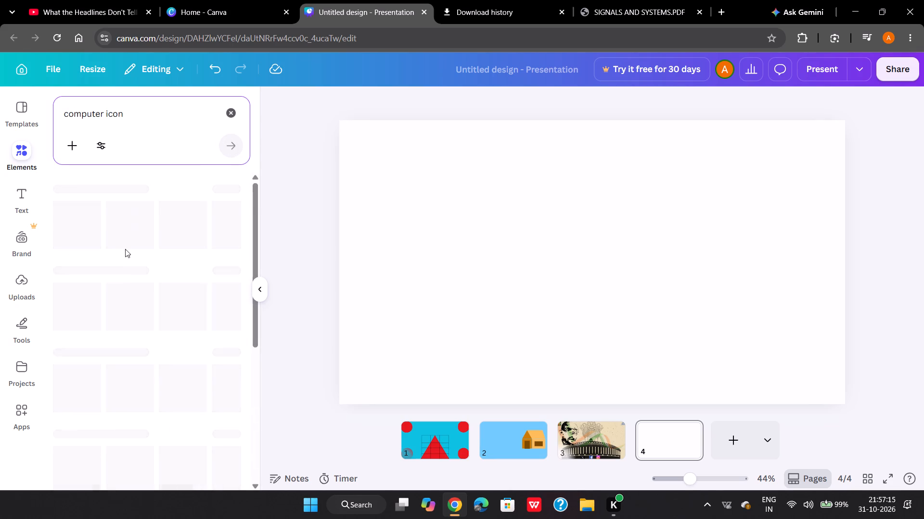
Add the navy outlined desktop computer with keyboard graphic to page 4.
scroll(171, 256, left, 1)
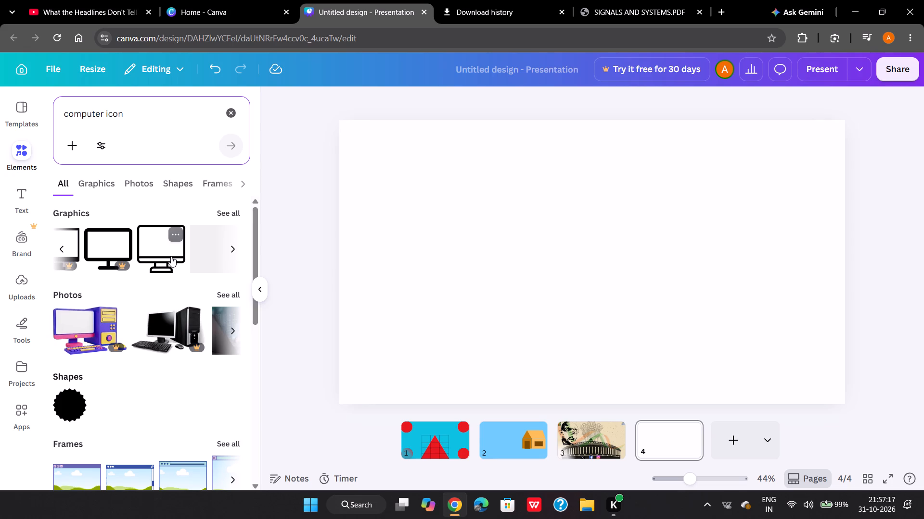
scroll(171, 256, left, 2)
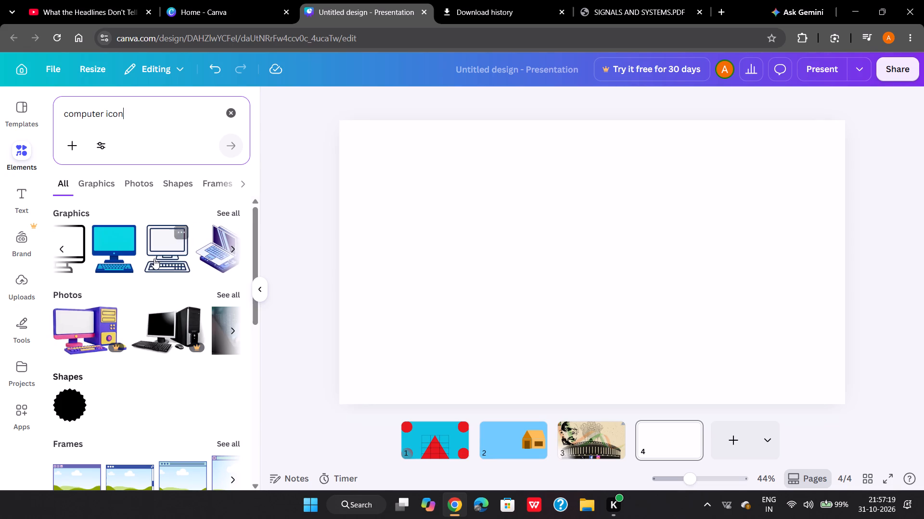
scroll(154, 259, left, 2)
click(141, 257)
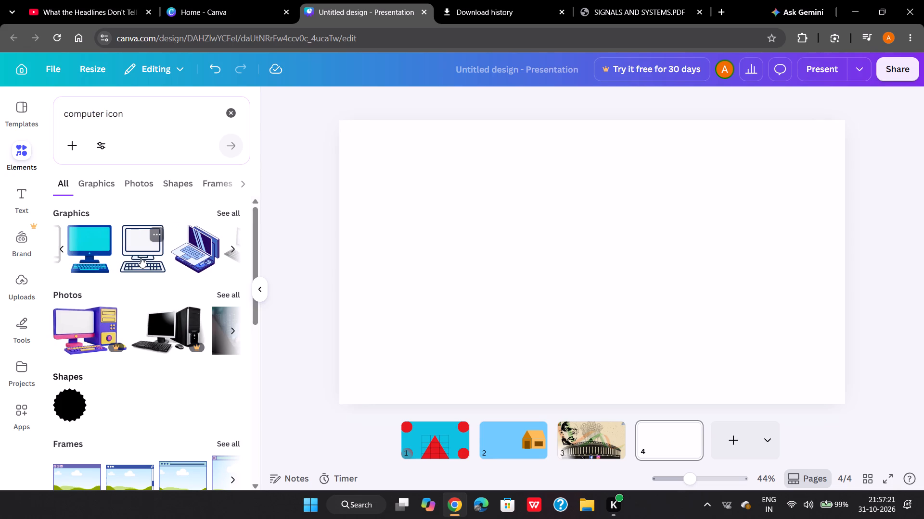
Add the black-and-white circuit board chip photo to page 4 and make it the page background.
scroll(159, 336, down, 1)
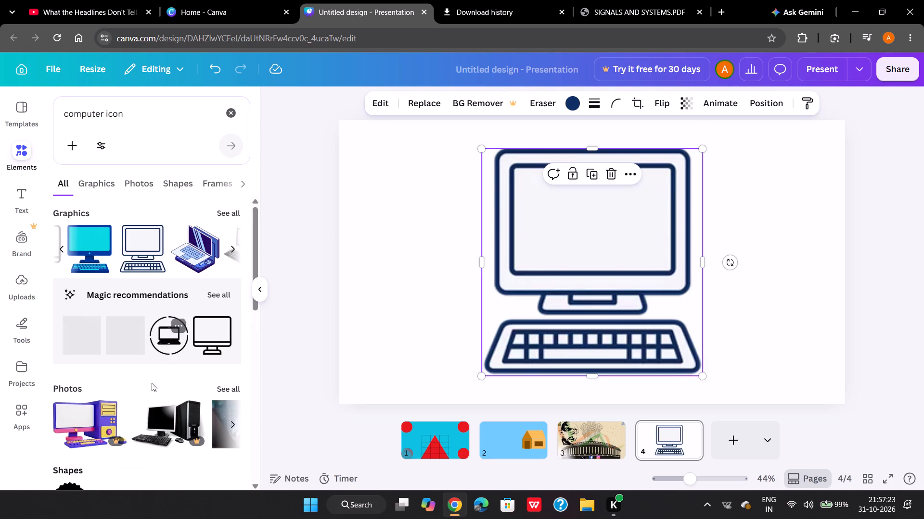
scroll(150, 400, down, 1)
scroll(157, 381, left, 2)
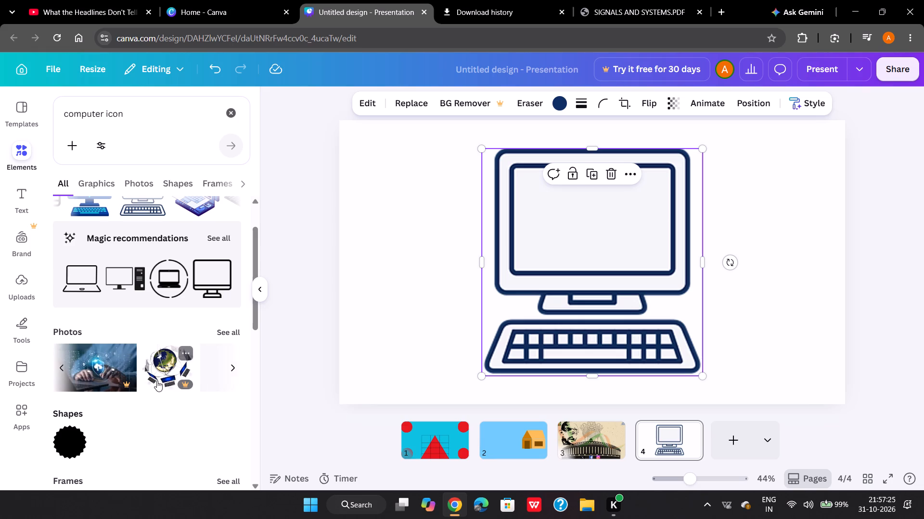
scroll(157, 381, left, 2)
click(159, 371)
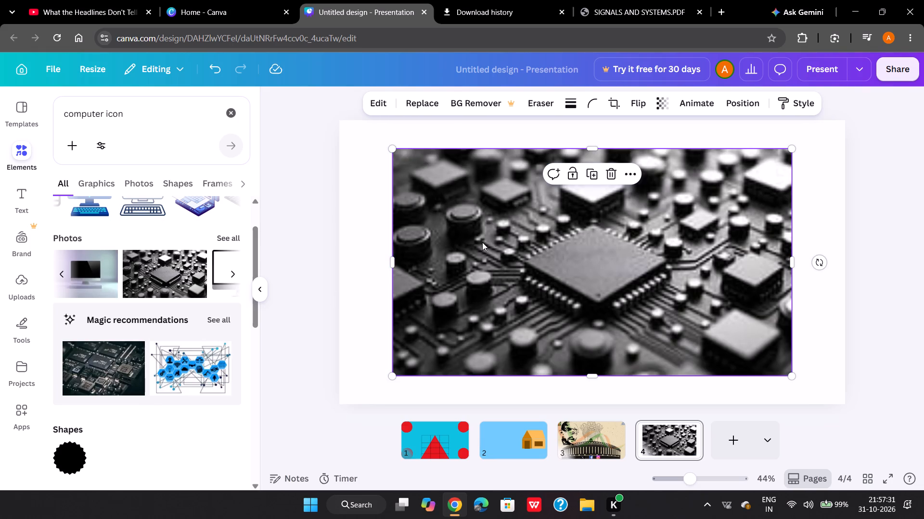
click(627, 168)
scroll(635, 335, down, 1)
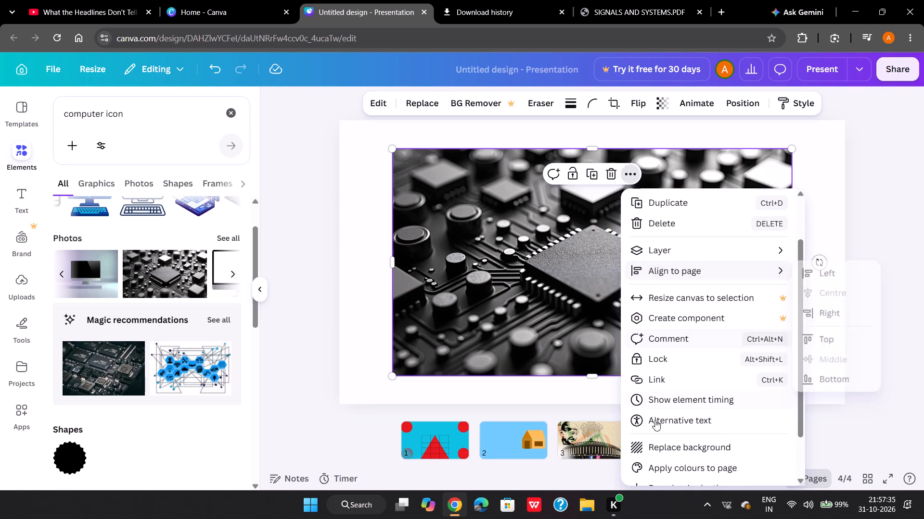
click(666, 451)
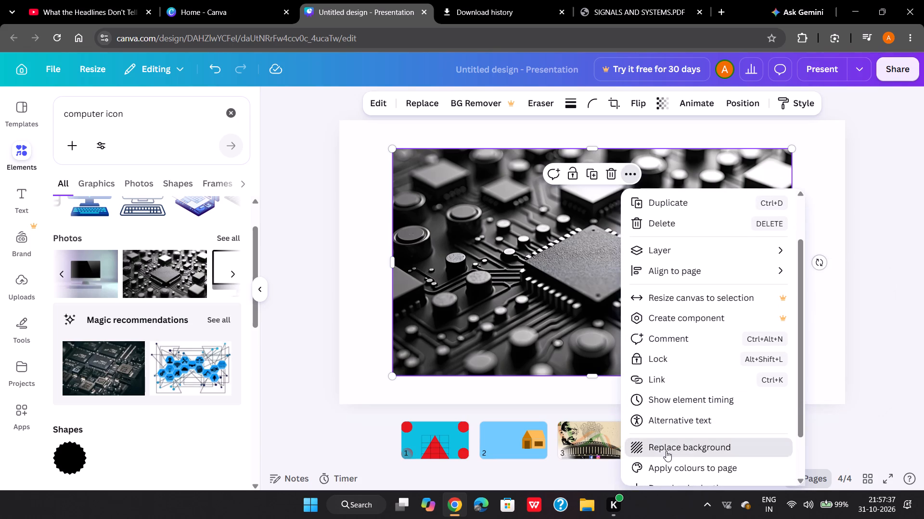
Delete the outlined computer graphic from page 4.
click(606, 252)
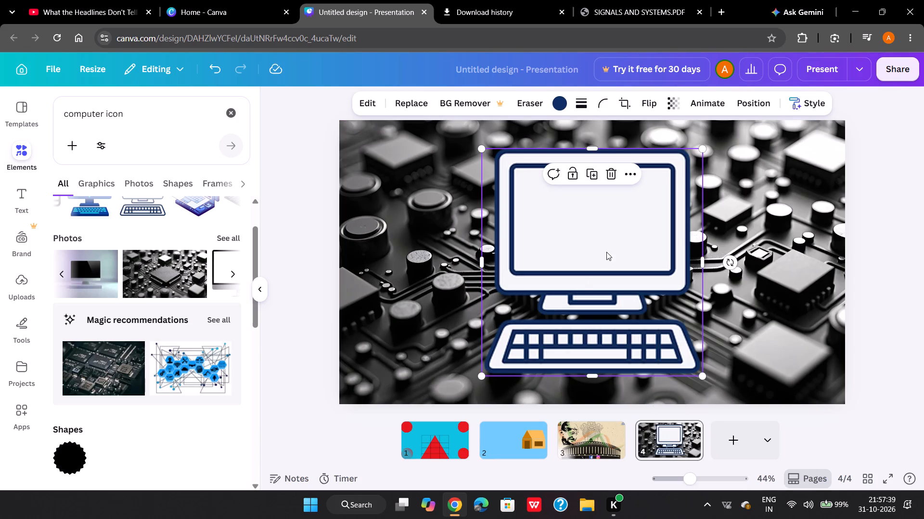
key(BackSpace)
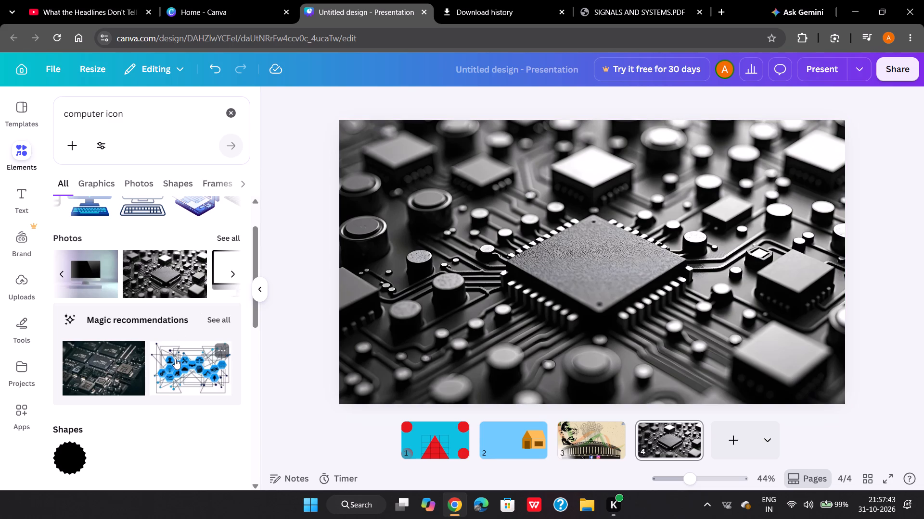
Browse the computer photo results for further images suited to page 4.
scroll(185, 295, left, 2)
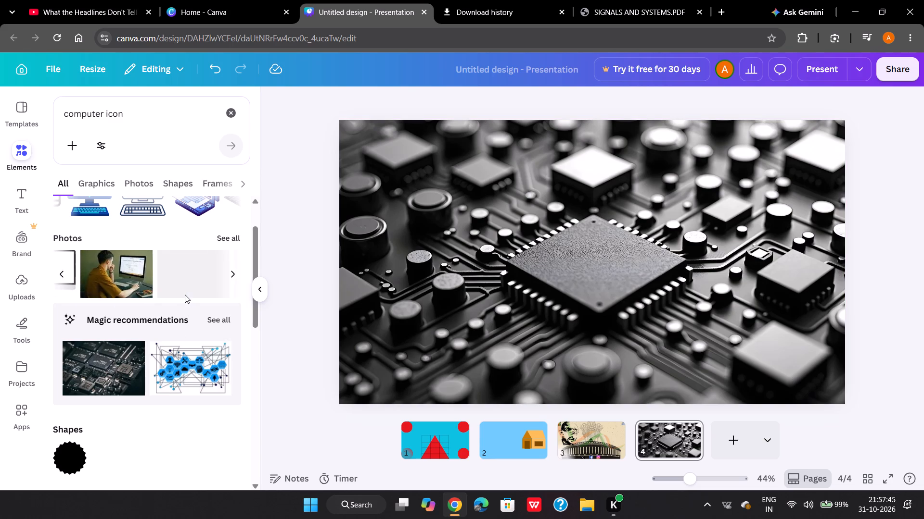
scroll(185, 295, left, 4)
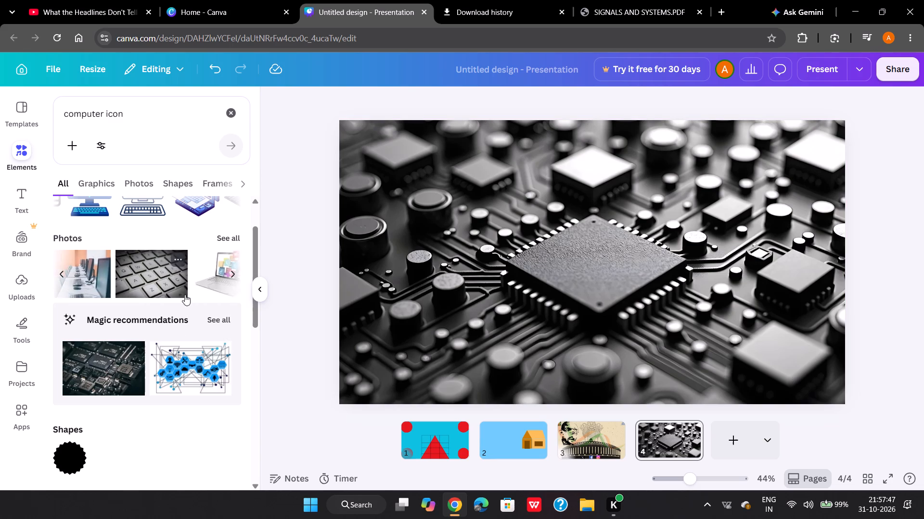
scroll(185, 295, left, 4)
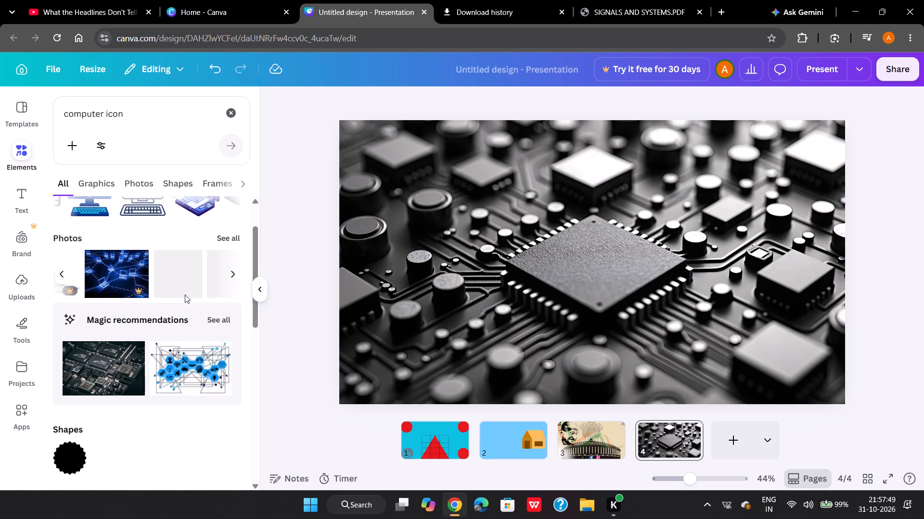
scroll(185, 295, left, 4)
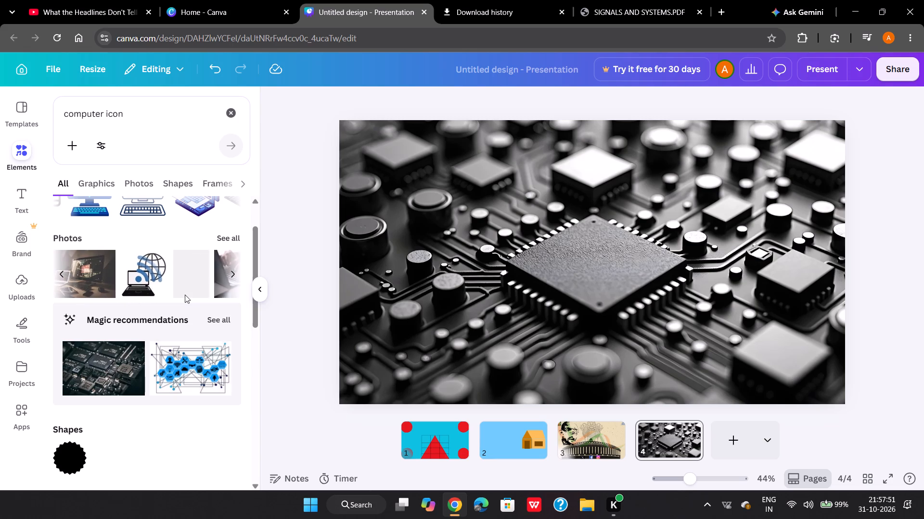
scroll(185, 295, left, 2)
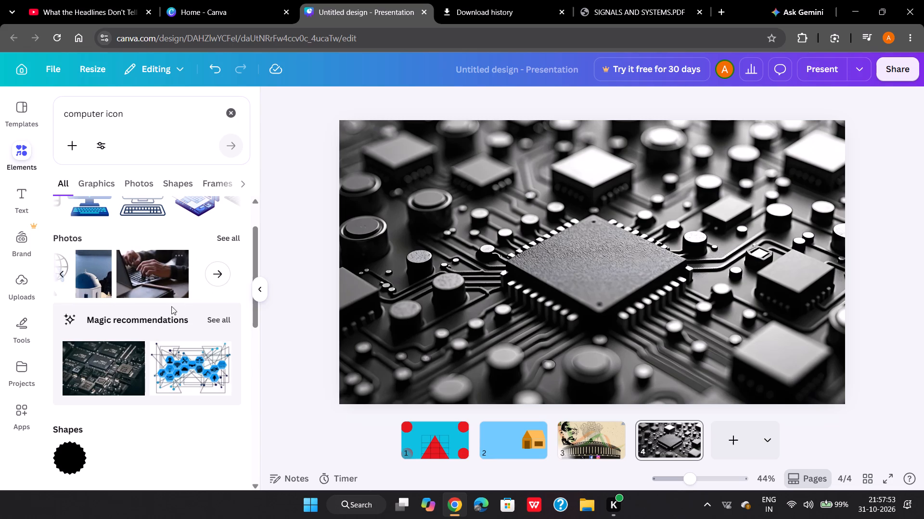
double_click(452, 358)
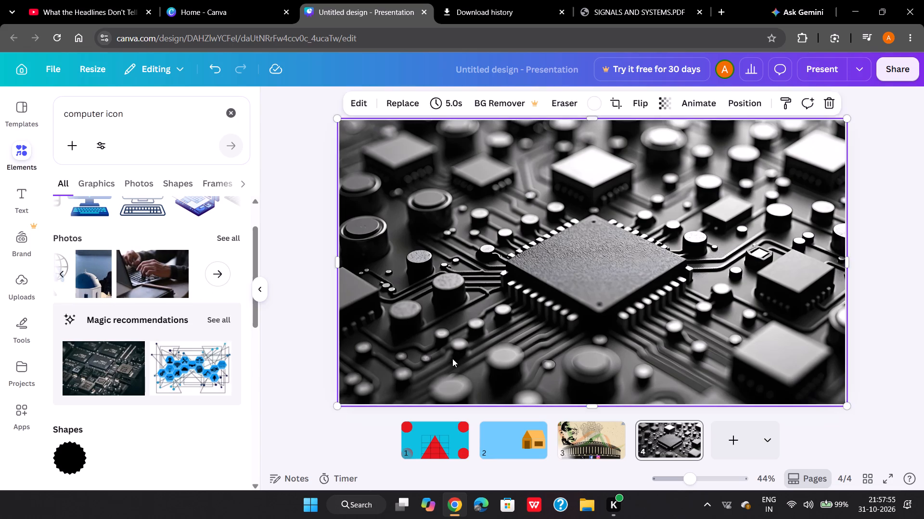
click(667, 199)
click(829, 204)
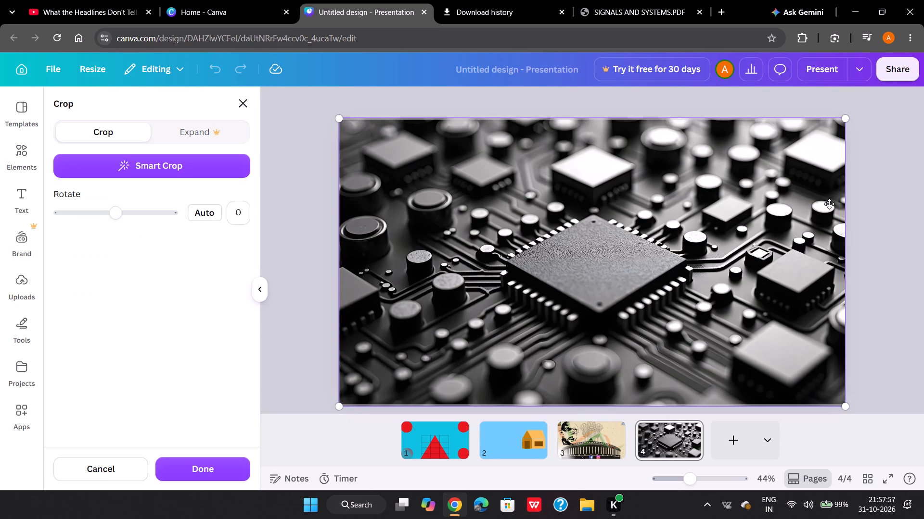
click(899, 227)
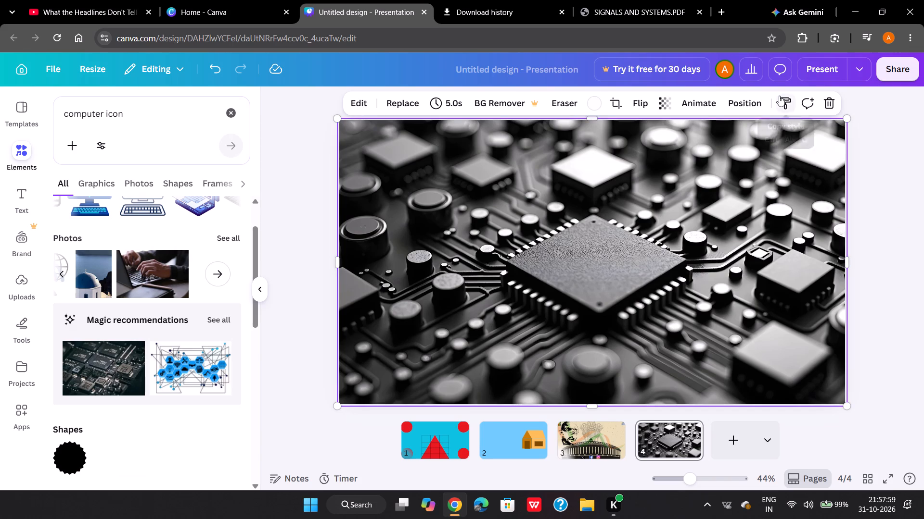
Set the transparency of page 4's circuit board background to about 80.
click(665, 104)
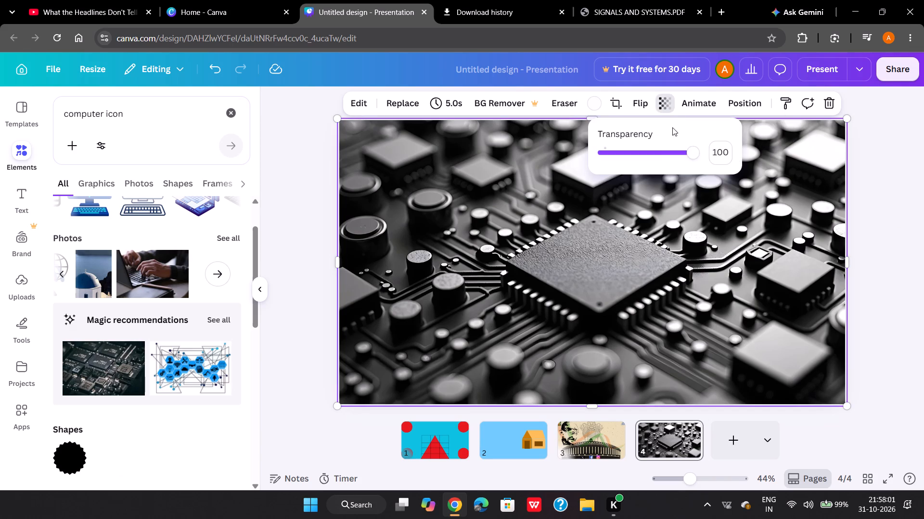
click(651, 155)
drag(655, 152, 669, 155)
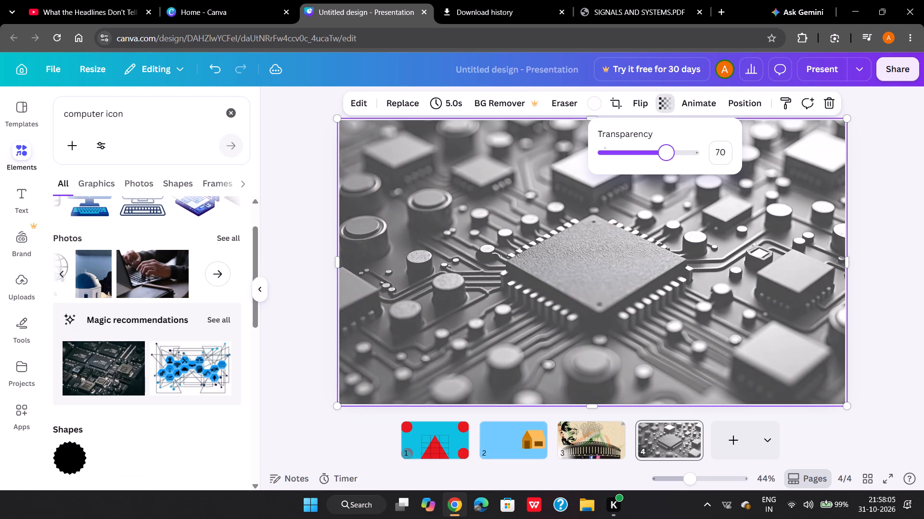
drag(669, 155, 678, 155)
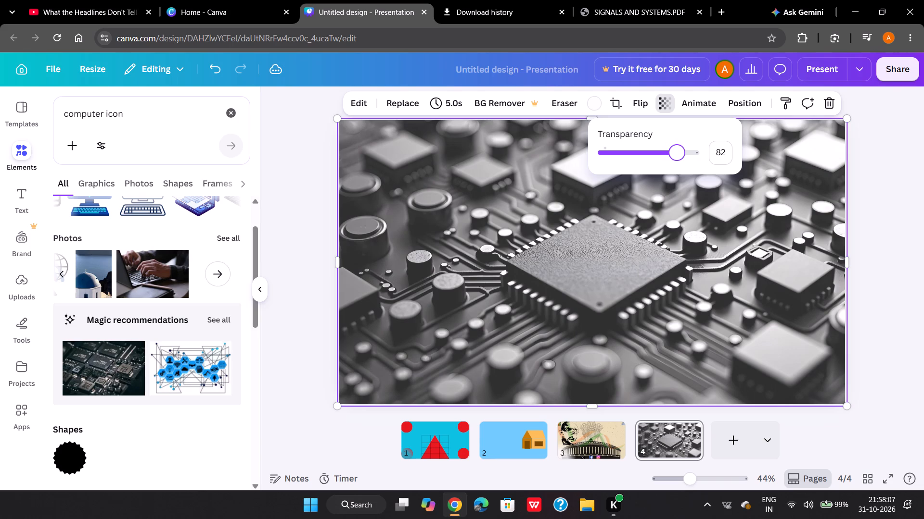
drag(678, 155, 676, 154)
drag(676, 154, 675, 155)
click(884, 262)
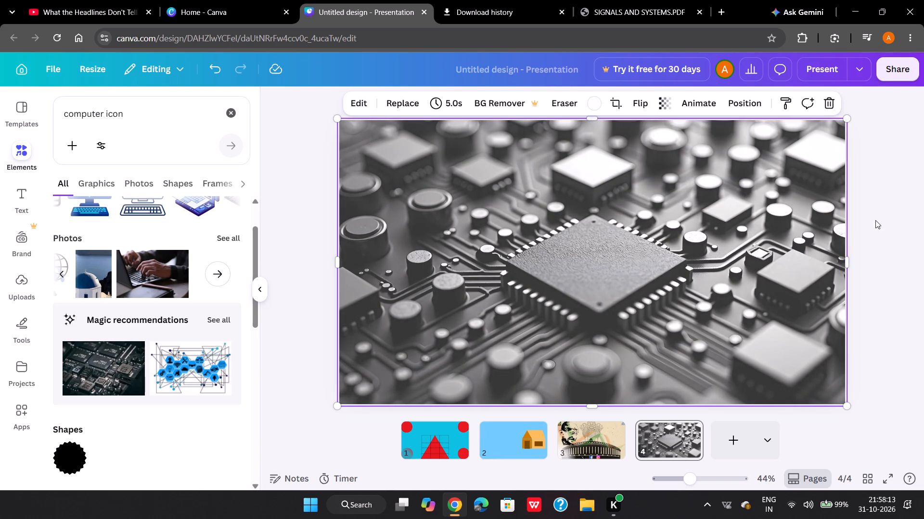
click(763, 209)
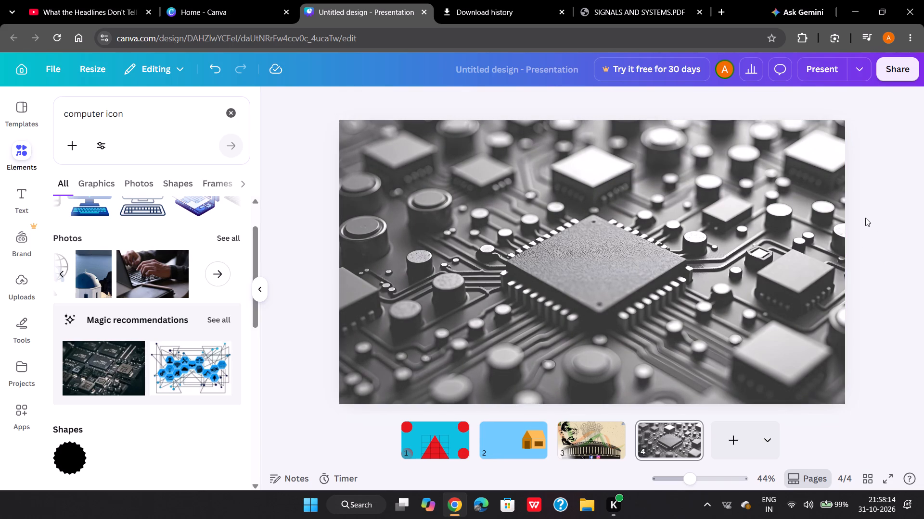
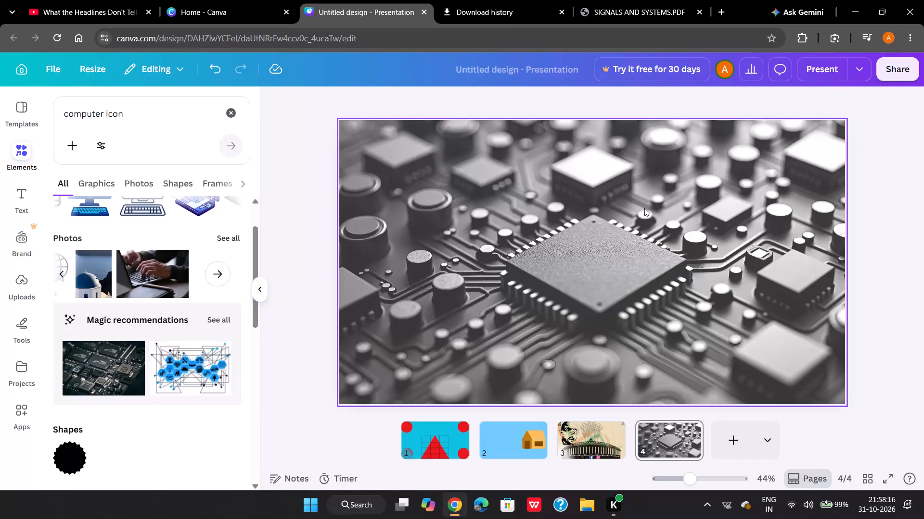
Browse the full set of computer icon photo results for an image suited to page 4.
click(228, 240)
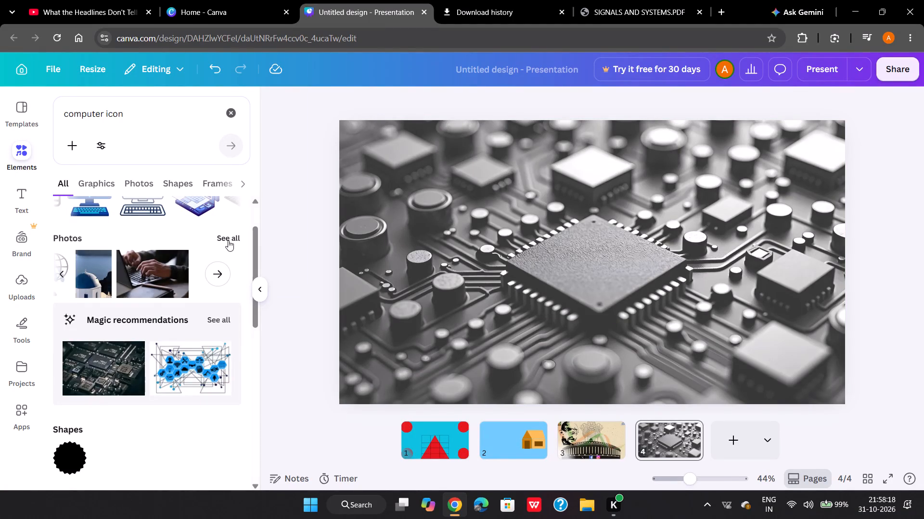
scroll(170, 337, down, 1)
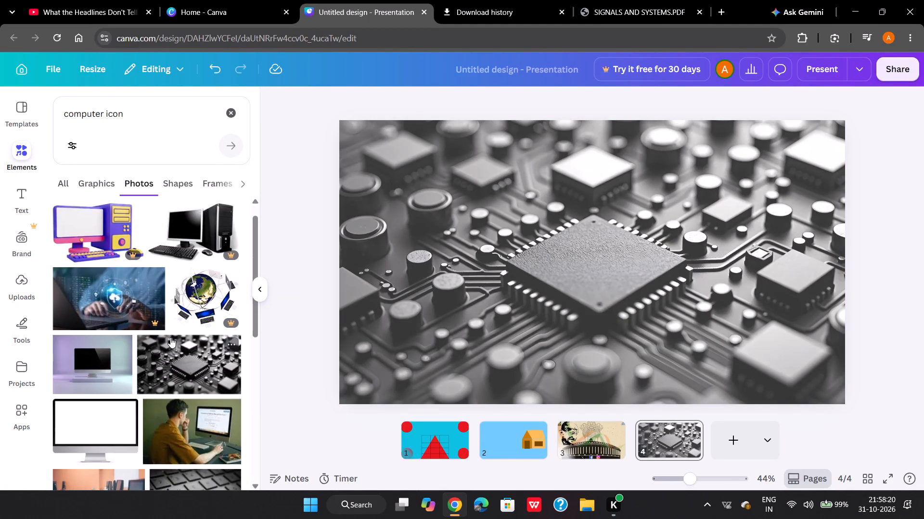
scroll(170, 337, down, 5)
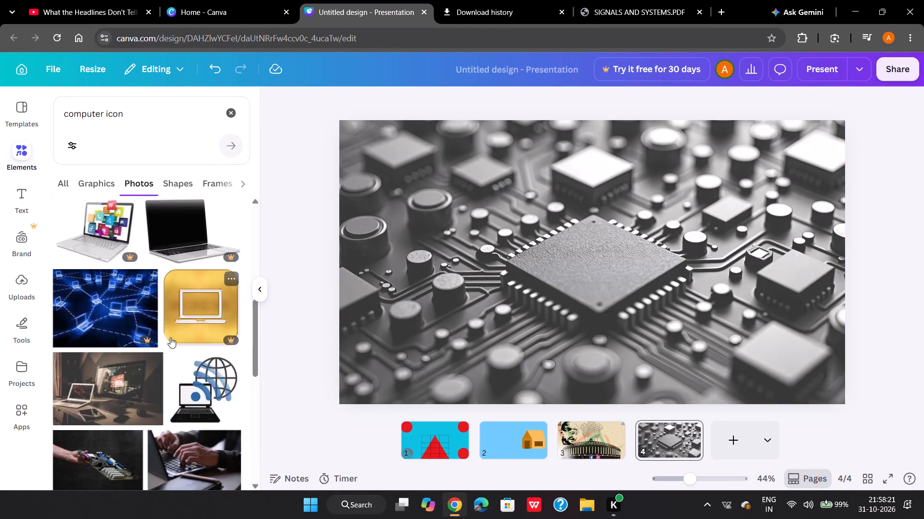
scroll(170, 337, down, 1)
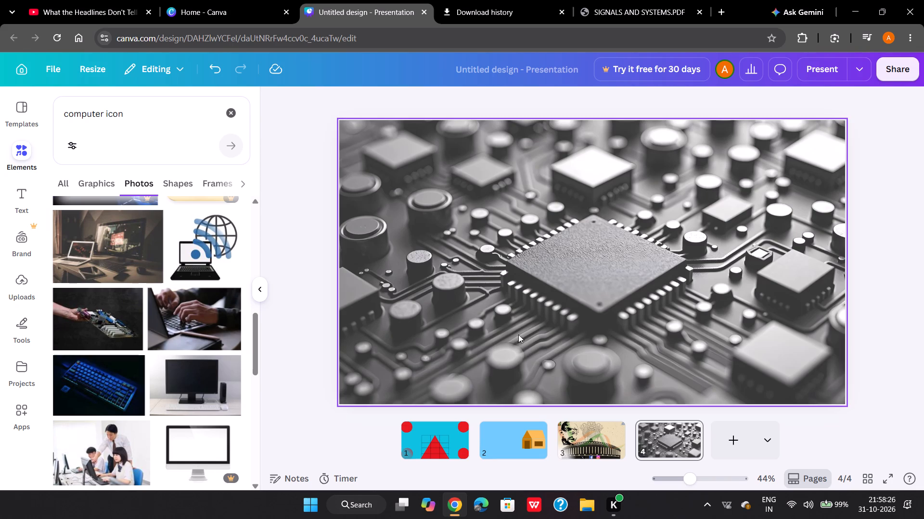
double_click(450, 302)
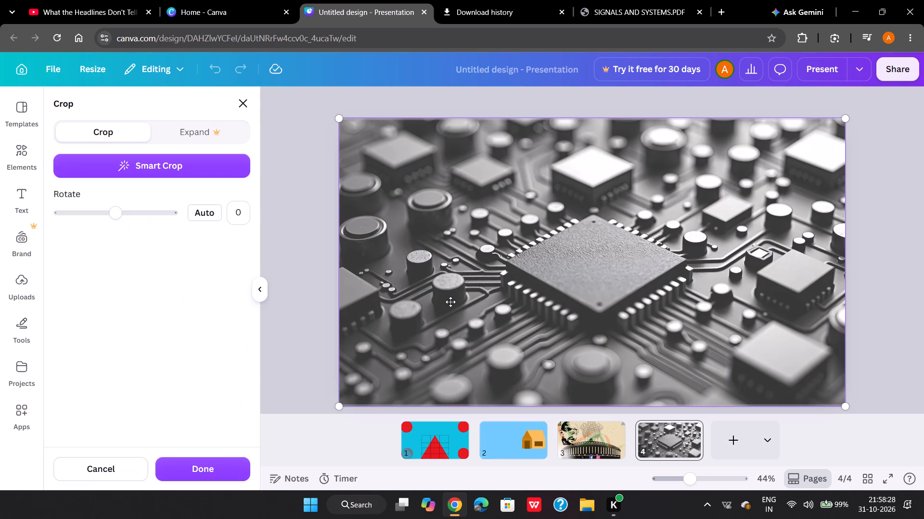
click(321, 235)
scroll(123, 336, down, 1)
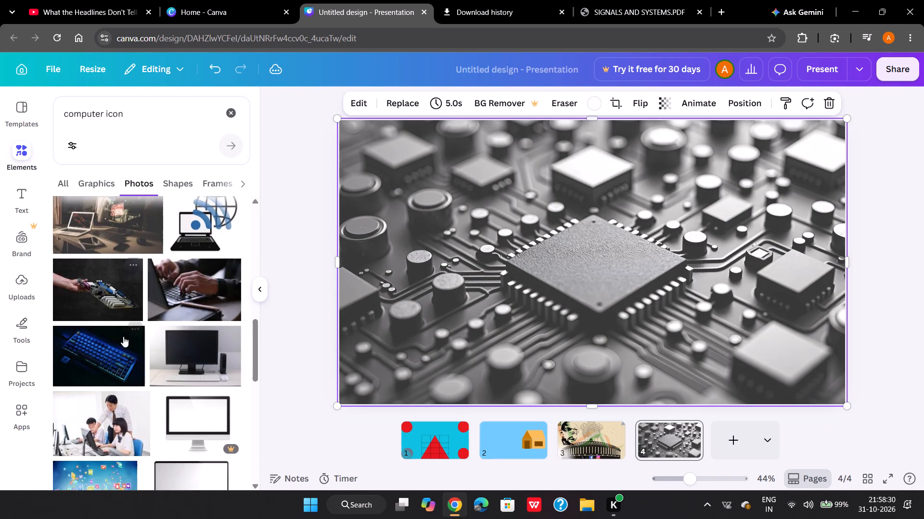
scroll(123, 336, down, 4)
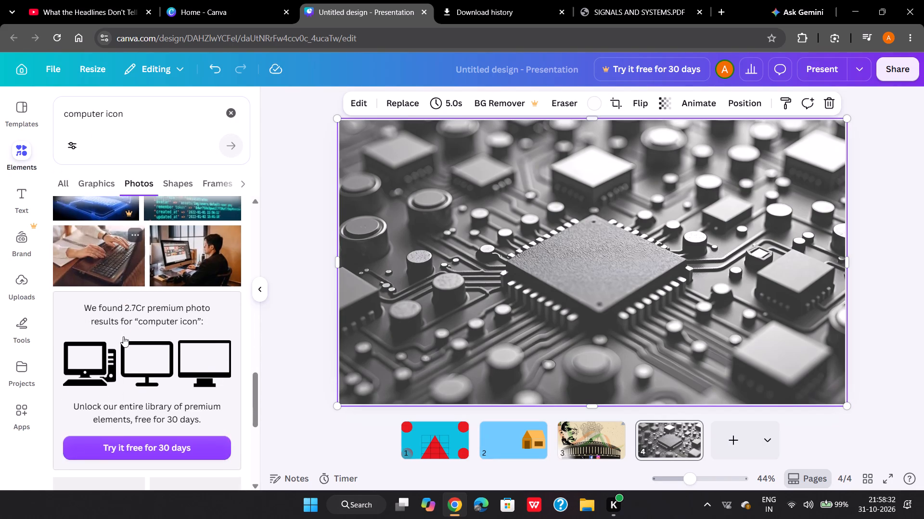
scroll(123, 336, down, 3)
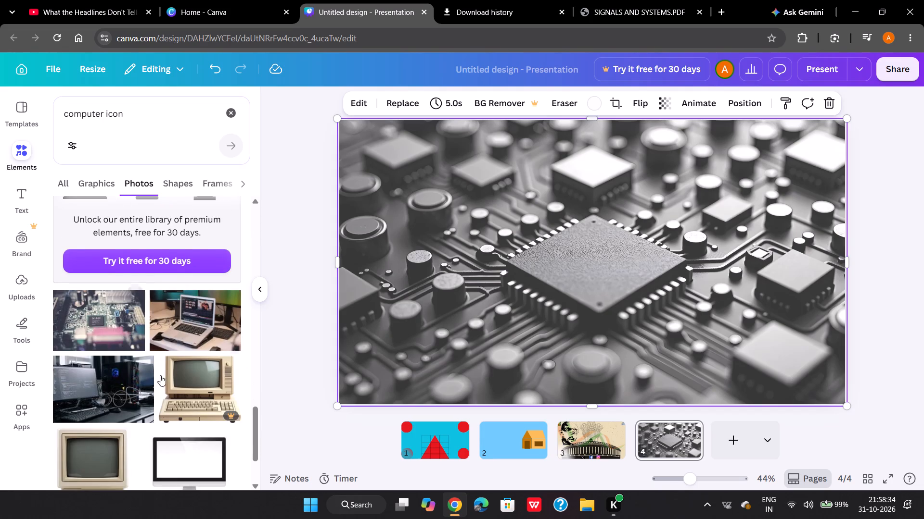
scroll(163, 387, down, 5)
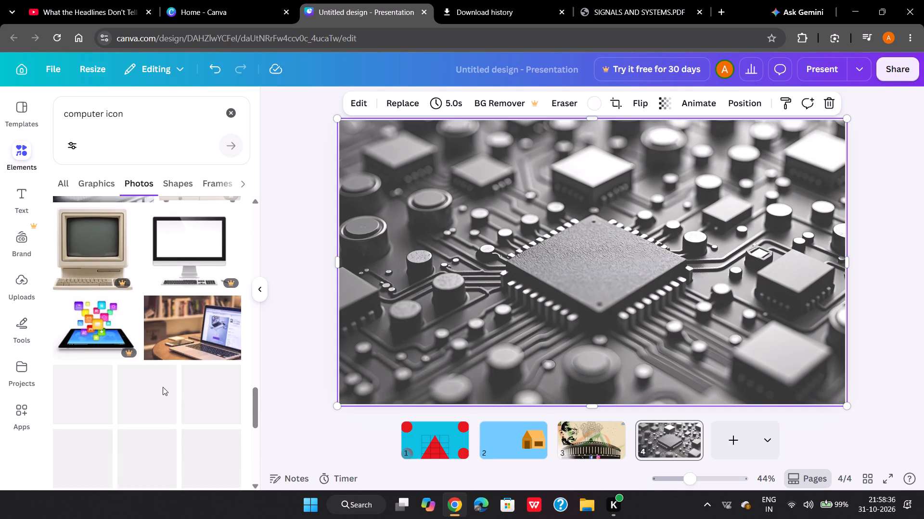
scroll(163, 387, down, 1)
scroll(163, 387, up, 1)
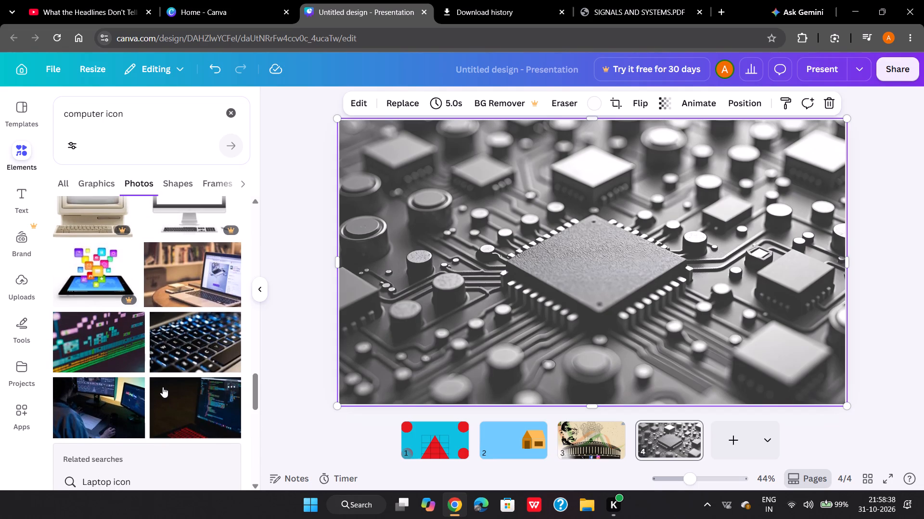
scroll(127, 355, up, 2)
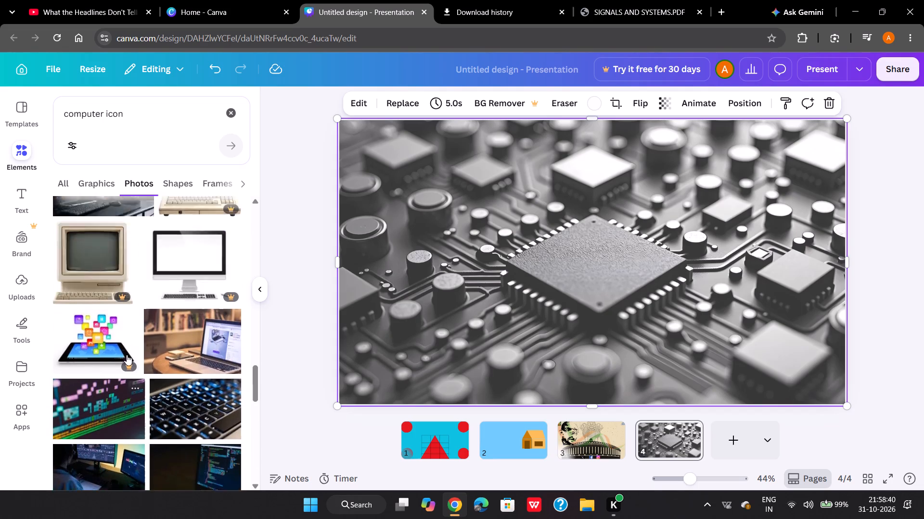
scroll(127, 355, up, 9)
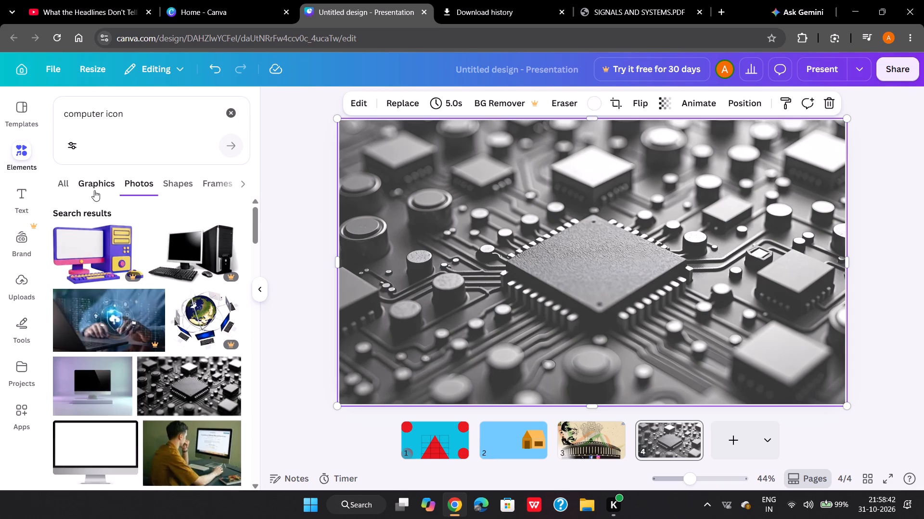
Add the blue isometric laptop graphic from the computer icon graphics results to page 4.
click(94, 190)
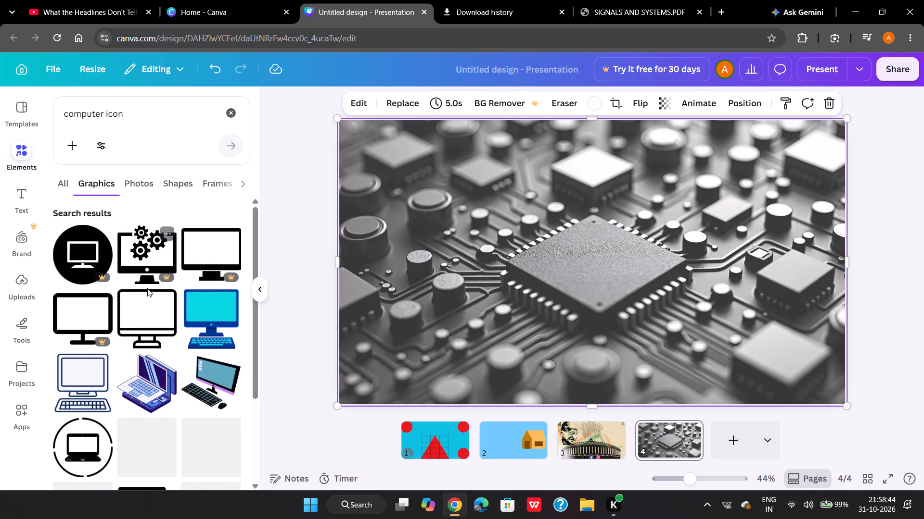
scroll(140, 319, down, 3)
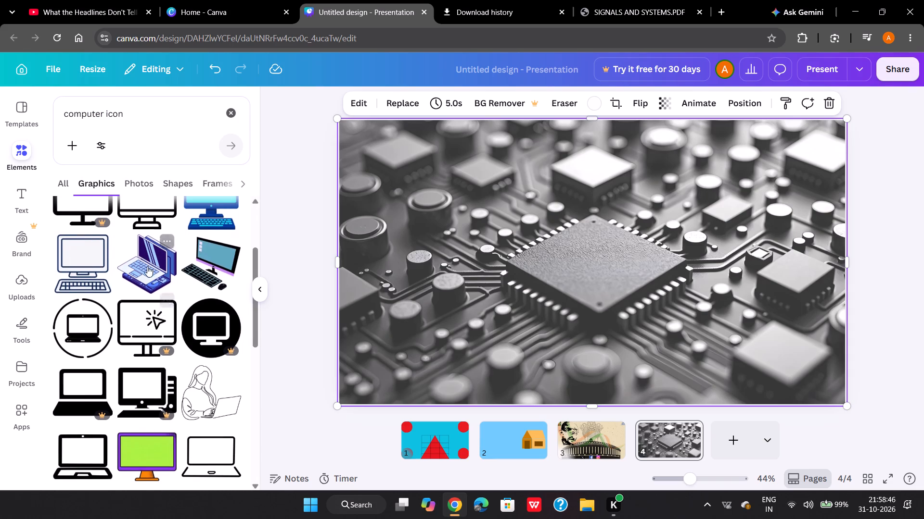
click(147, 263)
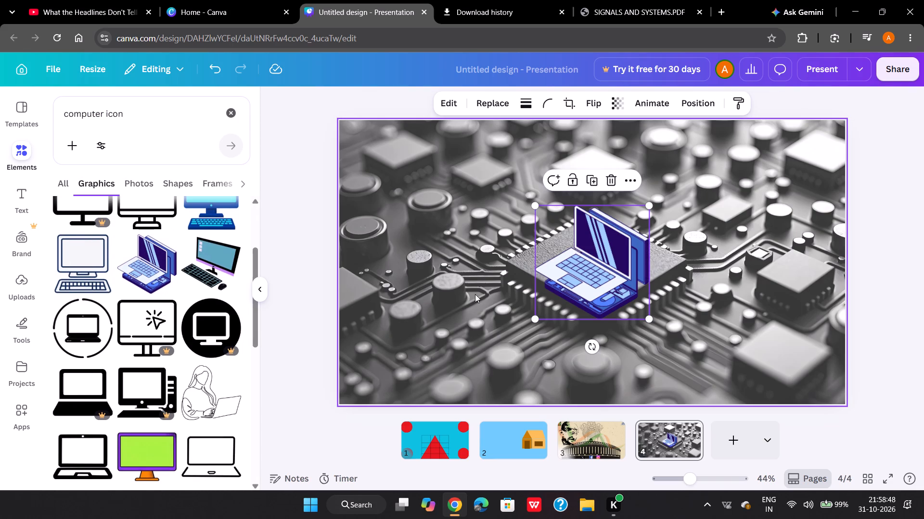
Delete the circuit board background photo from page 4.
click(417, 309)
key(BackSpace)
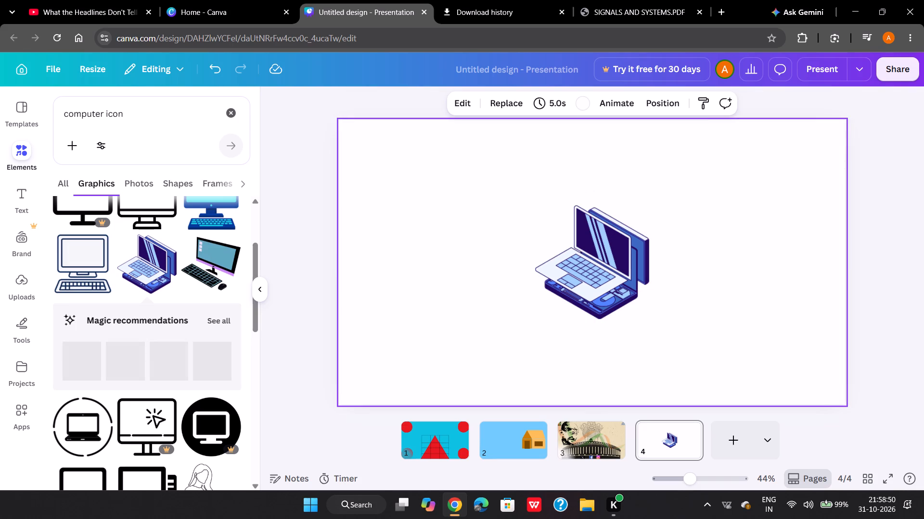
Move the blue laptop graphic to the upper part of page 4, slightly left of the page's centre.
click(588, 283)
drag(591, 280, 774, 218)
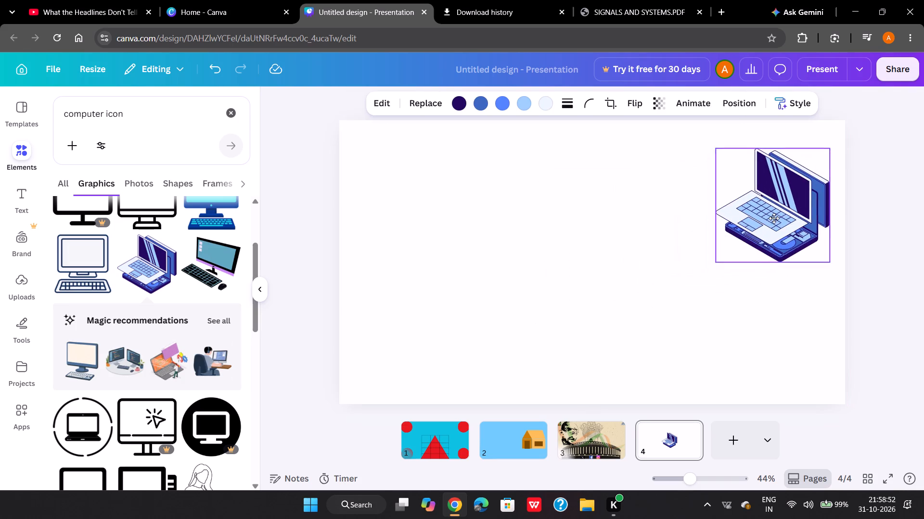
drag(774, 218, 786, 196)
click(528, 309)
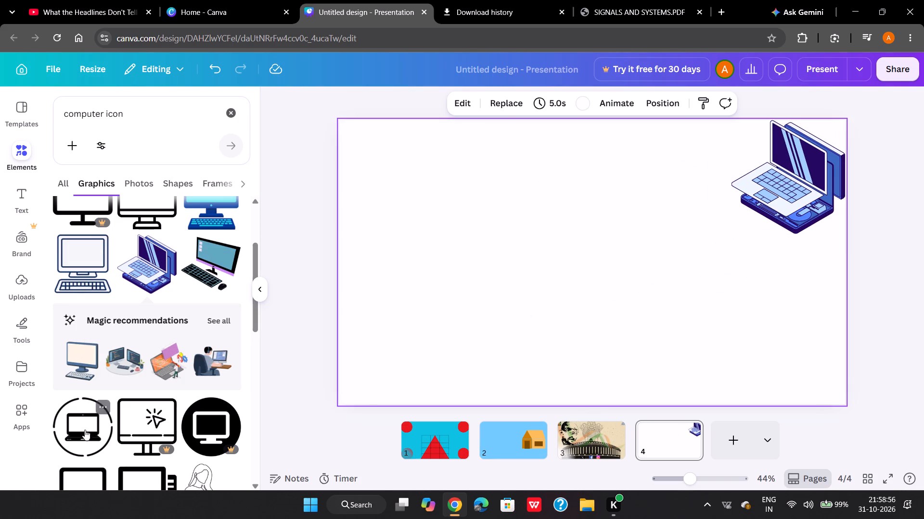
click(760, 190)
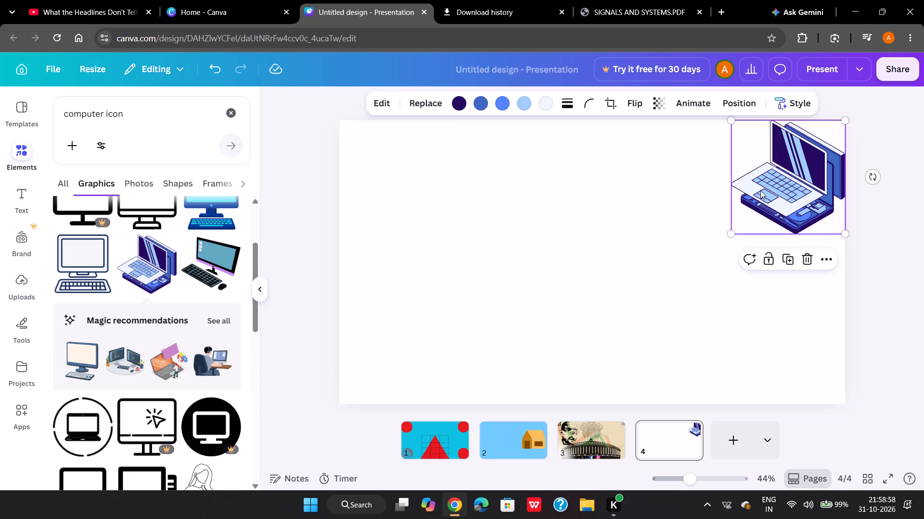
drag(760, 190, 510, 222)
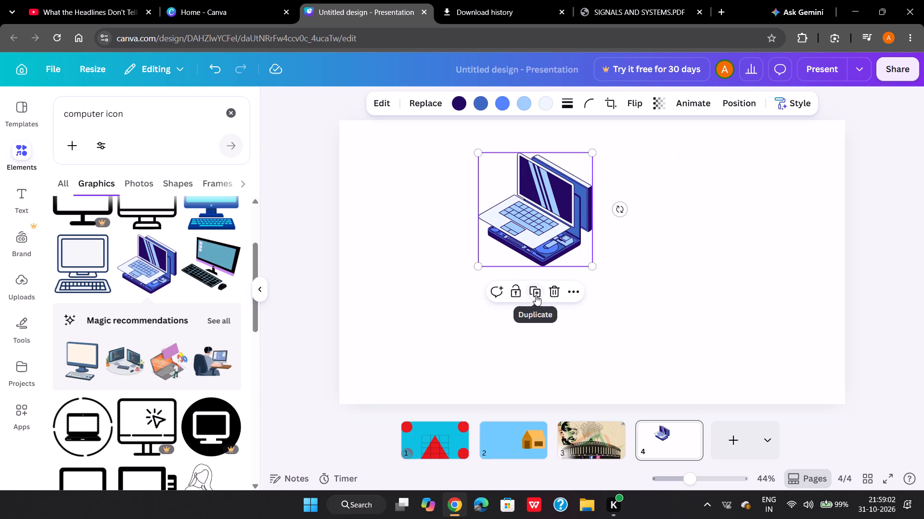
click(436, 215)
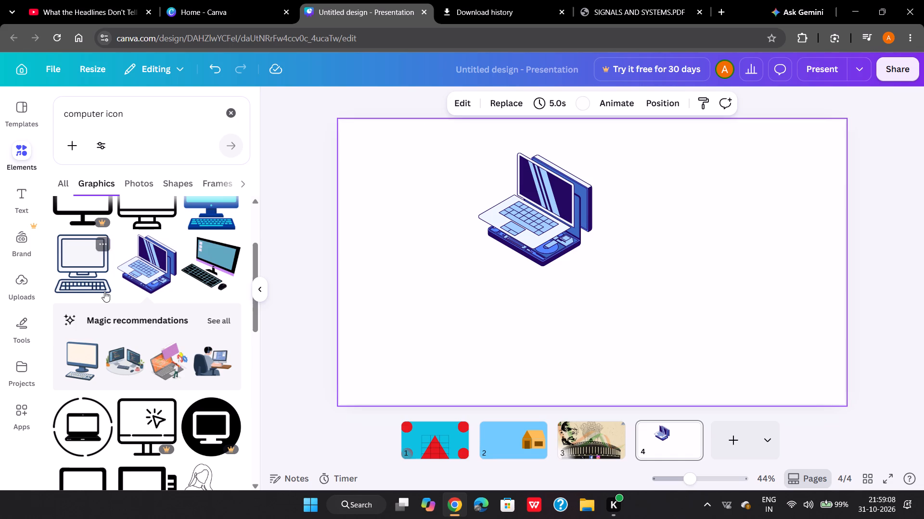
Search the elements for "computer skills icon" and show only photo results.
scroll(106, 378, right, 1)
scroll(106, 378, up, 4)
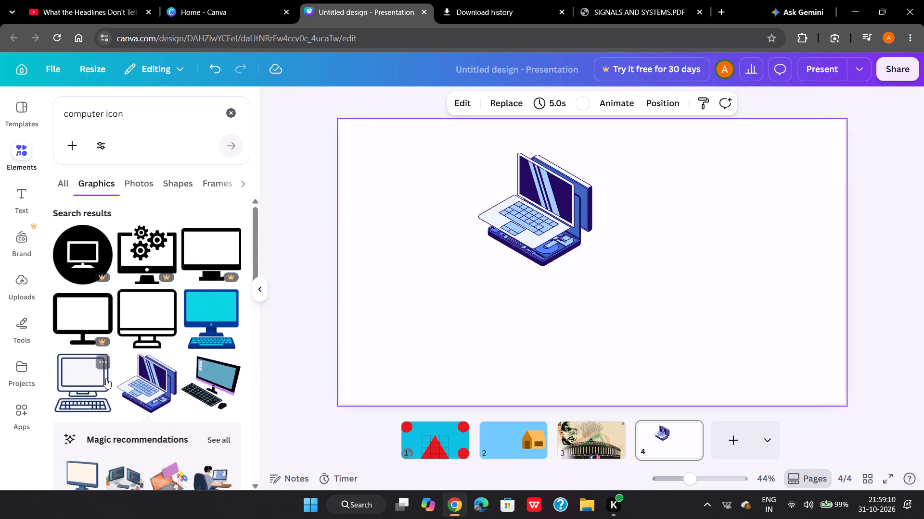
scroll(106, 378, up, 1)
click(138, 113)
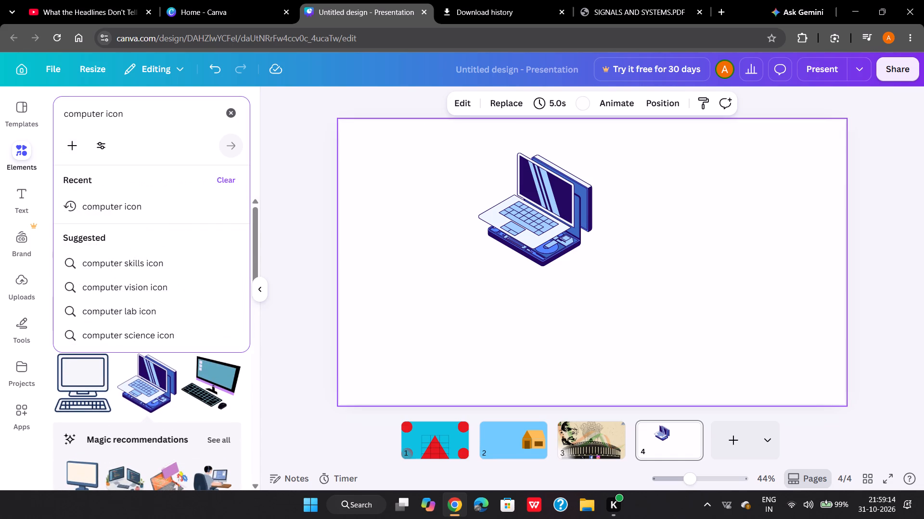
click(132, 258)
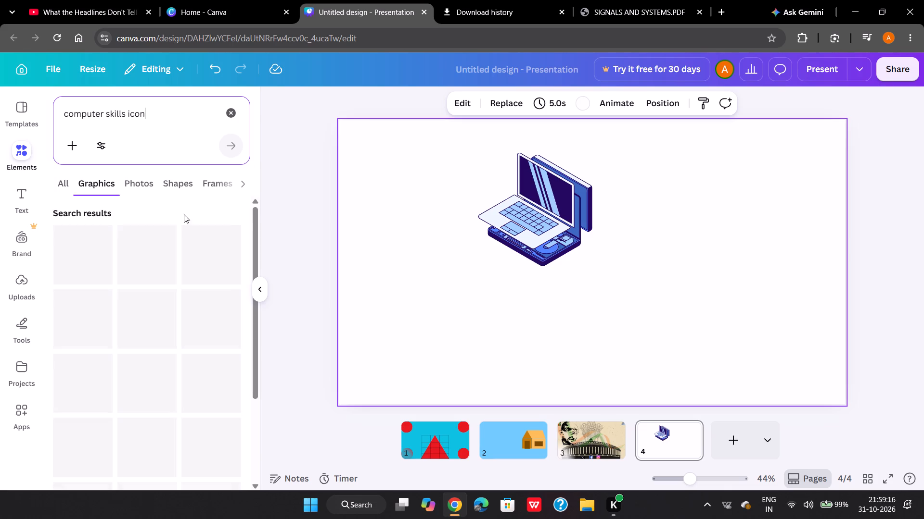
click(147, 189)
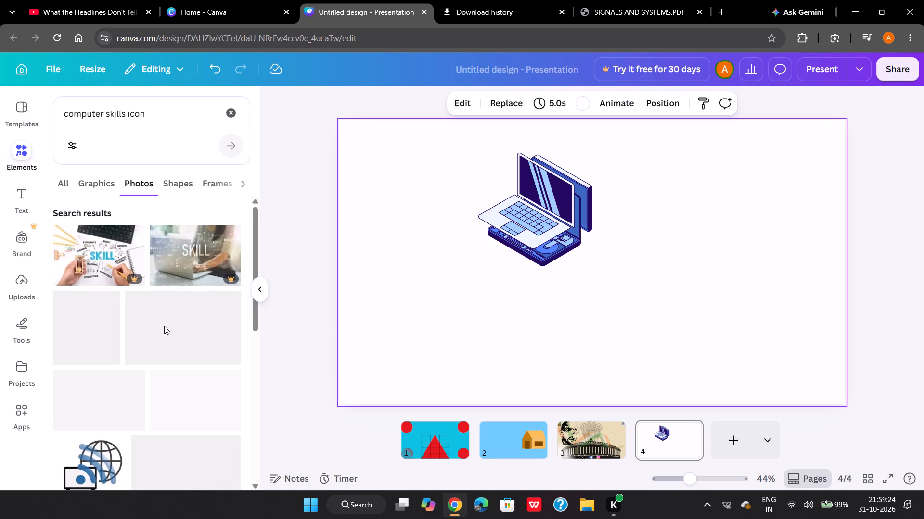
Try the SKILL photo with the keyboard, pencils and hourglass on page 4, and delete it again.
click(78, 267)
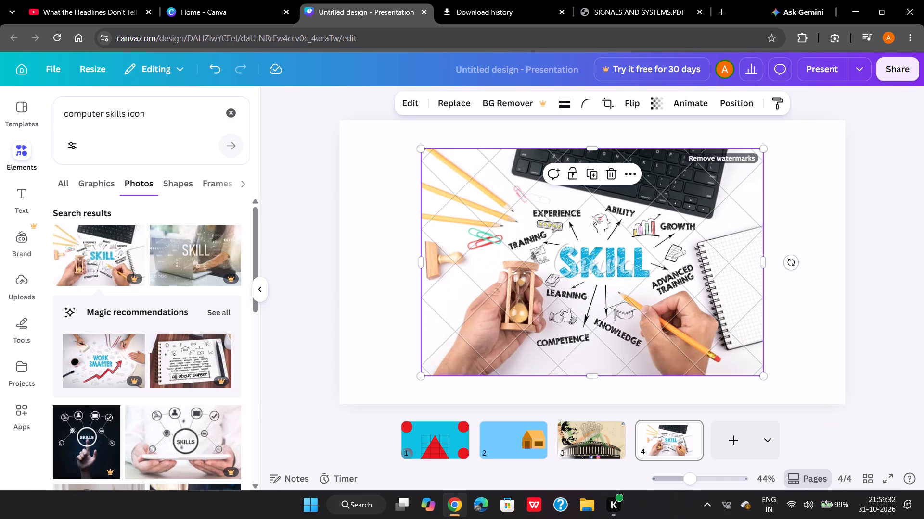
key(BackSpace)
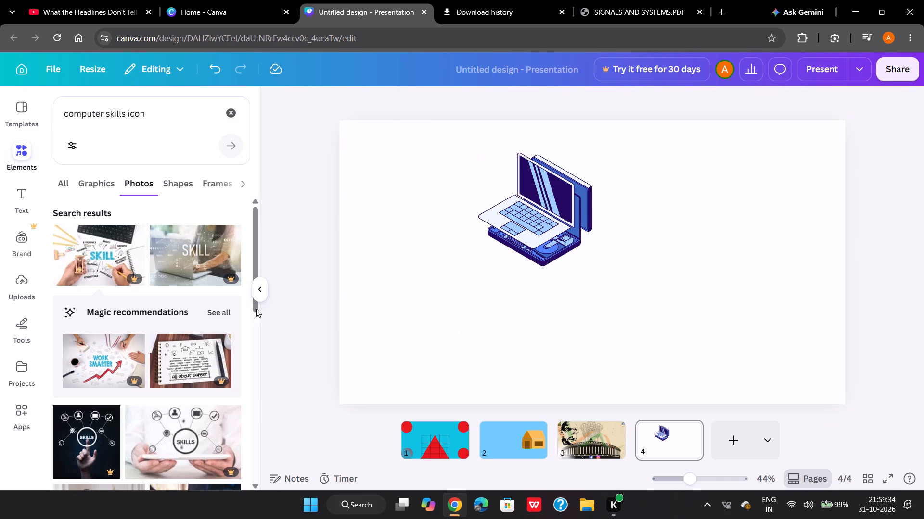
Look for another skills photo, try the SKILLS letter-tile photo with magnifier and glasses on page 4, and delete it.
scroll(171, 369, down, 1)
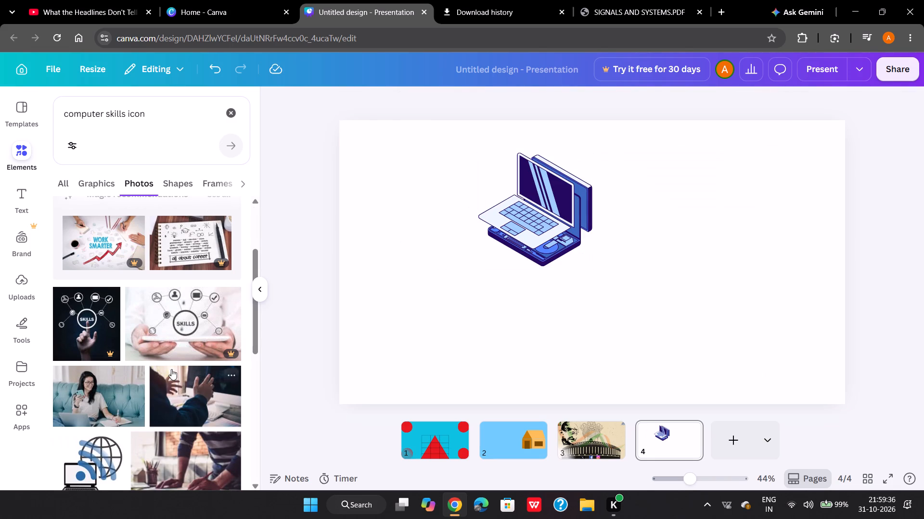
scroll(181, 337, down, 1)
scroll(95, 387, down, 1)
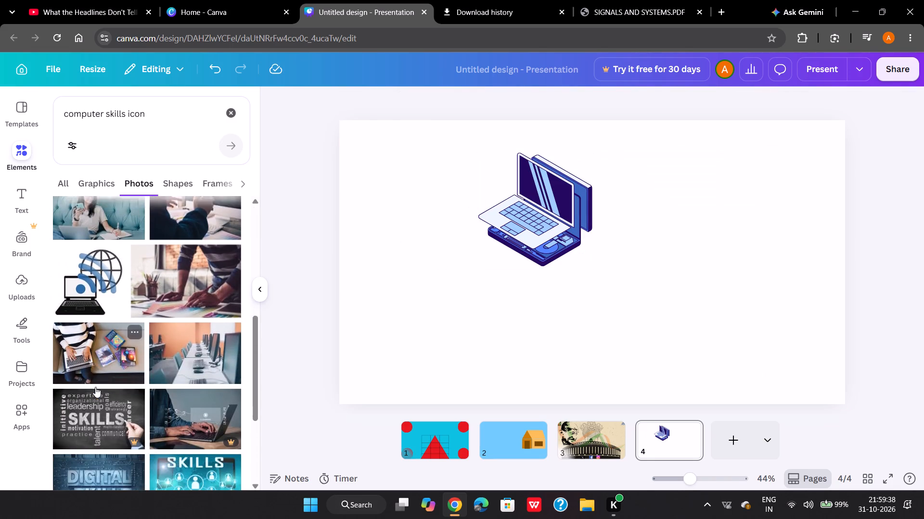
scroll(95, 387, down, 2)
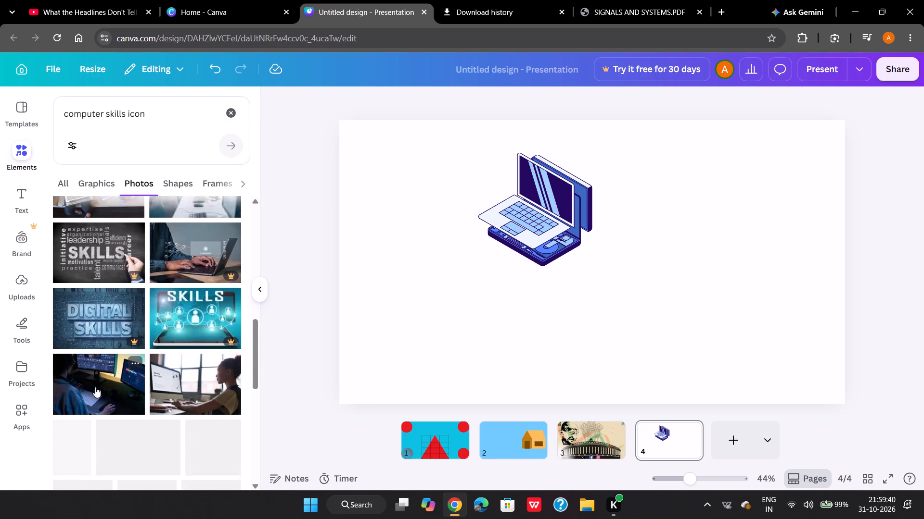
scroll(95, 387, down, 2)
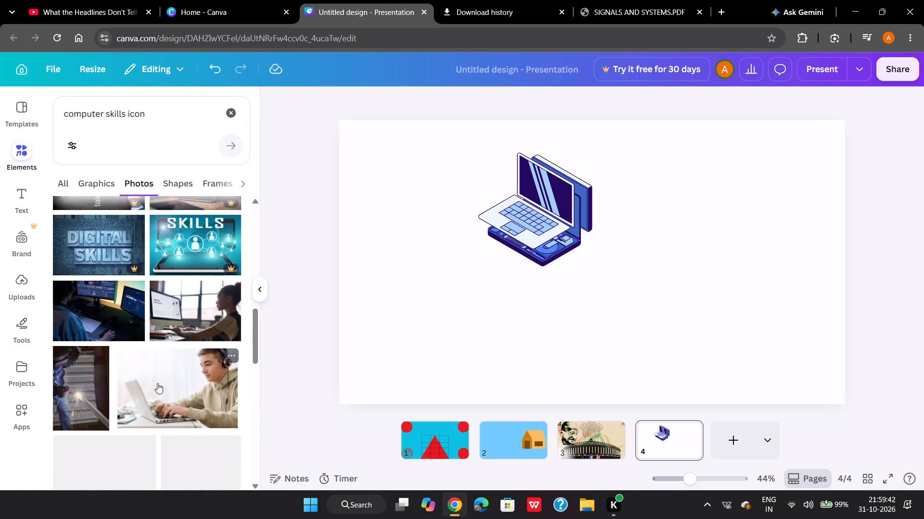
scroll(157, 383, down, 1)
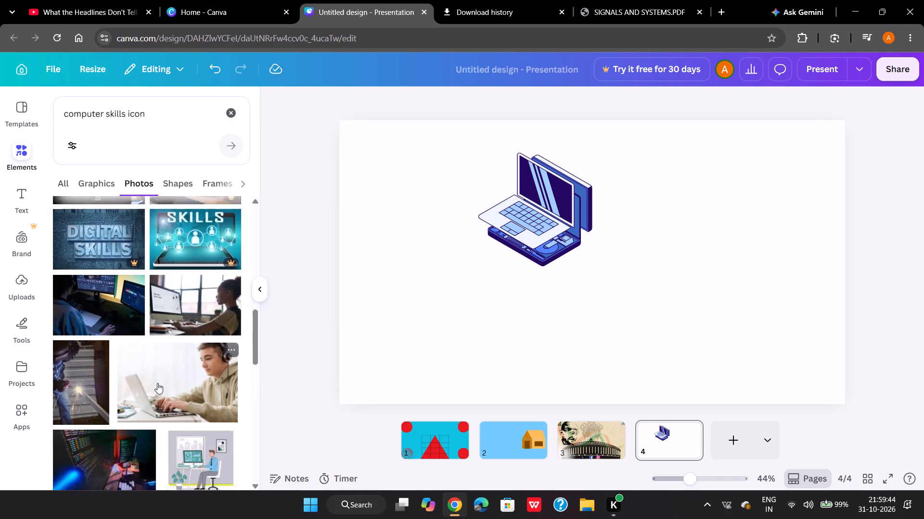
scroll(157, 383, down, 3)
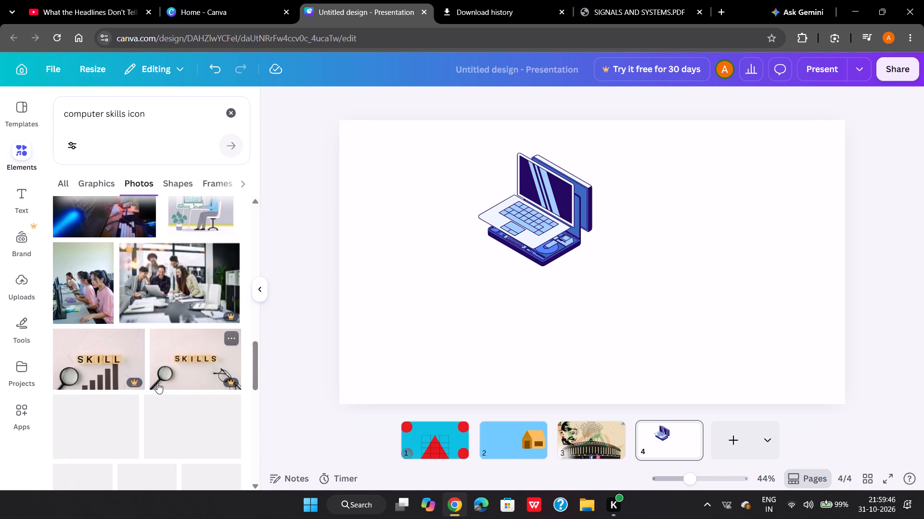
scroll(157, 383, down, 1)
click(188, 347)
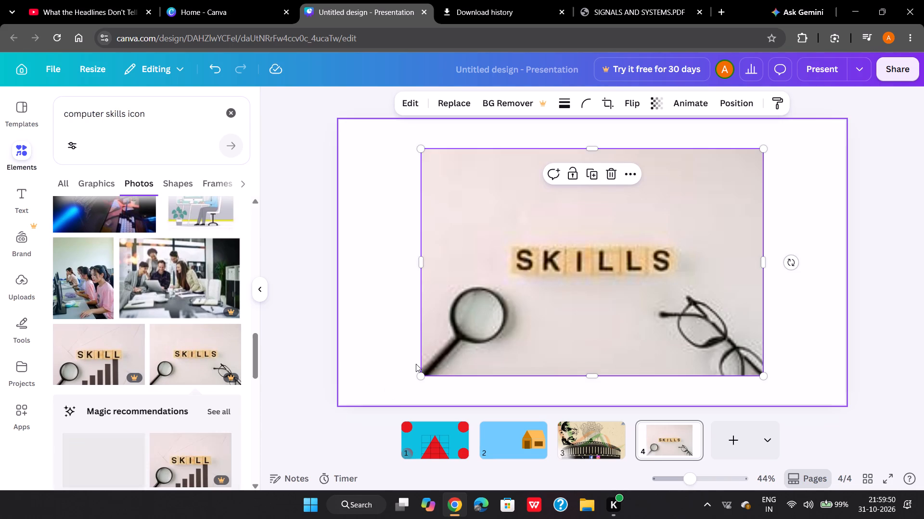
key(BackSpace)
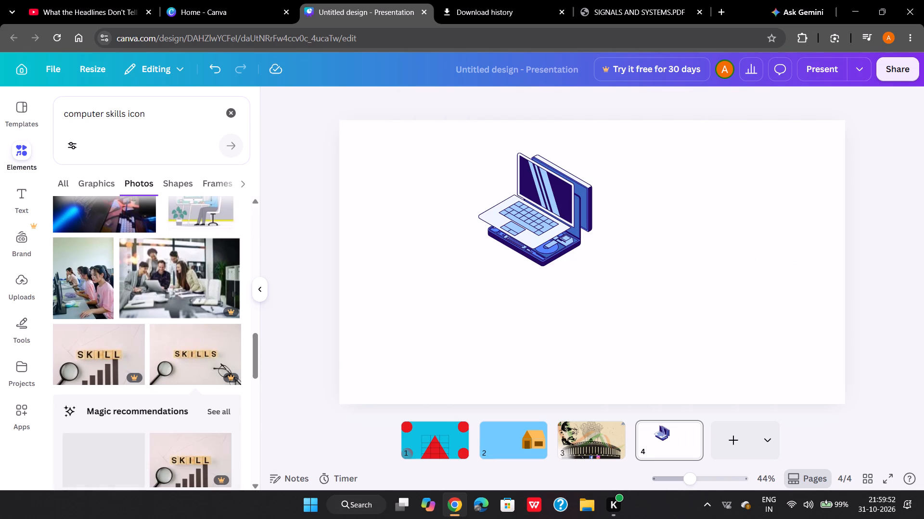
Delete the blue laptop graphic from page 4.
click(546, 198)
key(BackSpace)
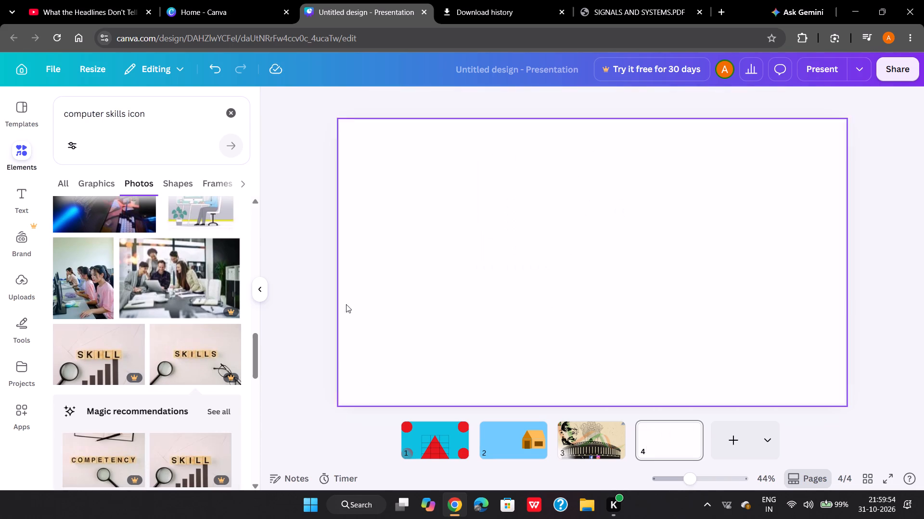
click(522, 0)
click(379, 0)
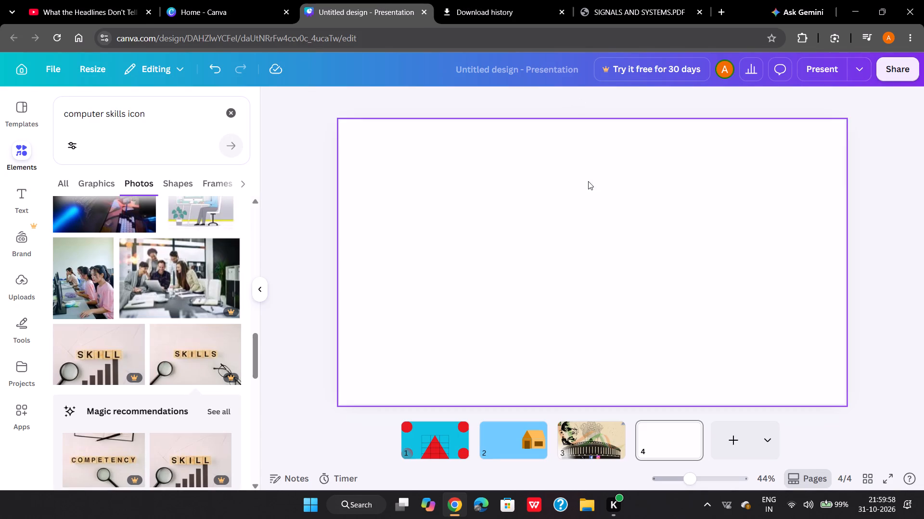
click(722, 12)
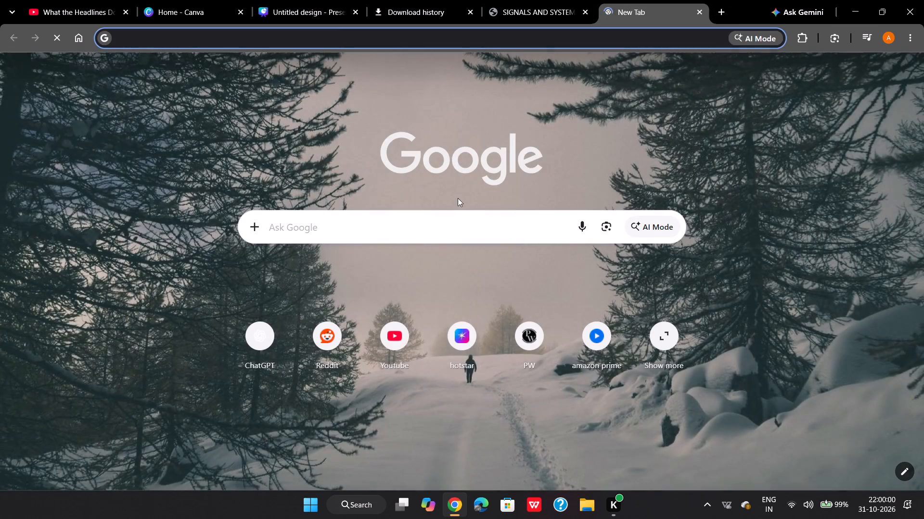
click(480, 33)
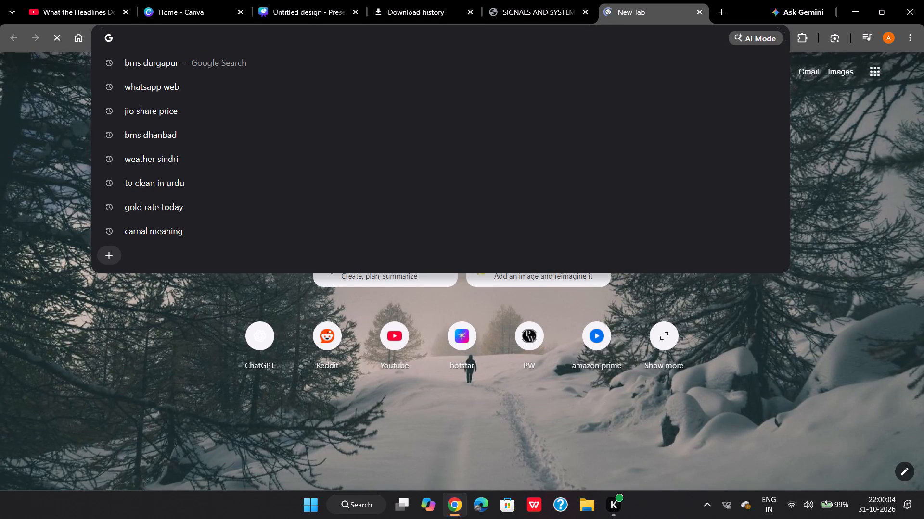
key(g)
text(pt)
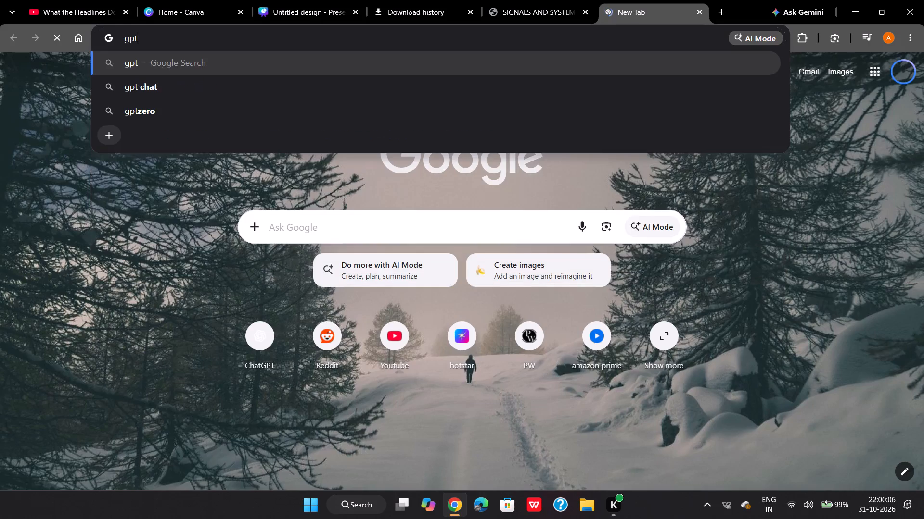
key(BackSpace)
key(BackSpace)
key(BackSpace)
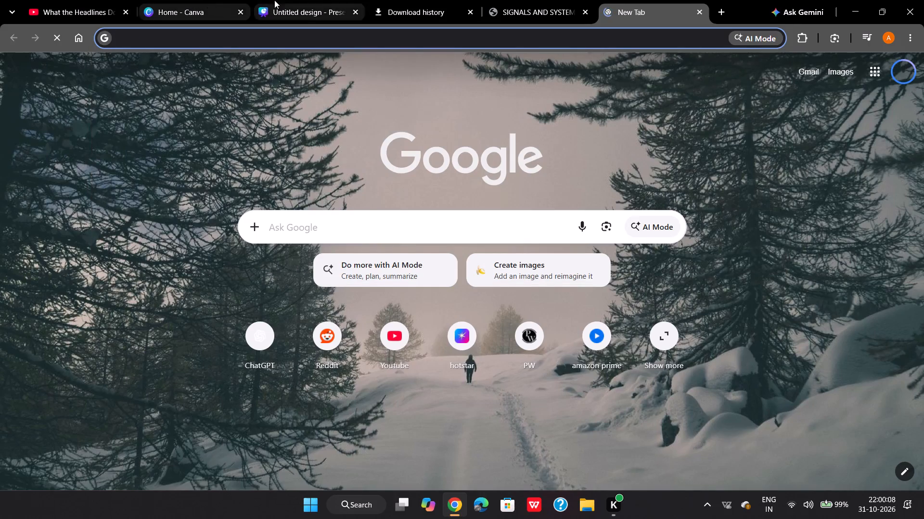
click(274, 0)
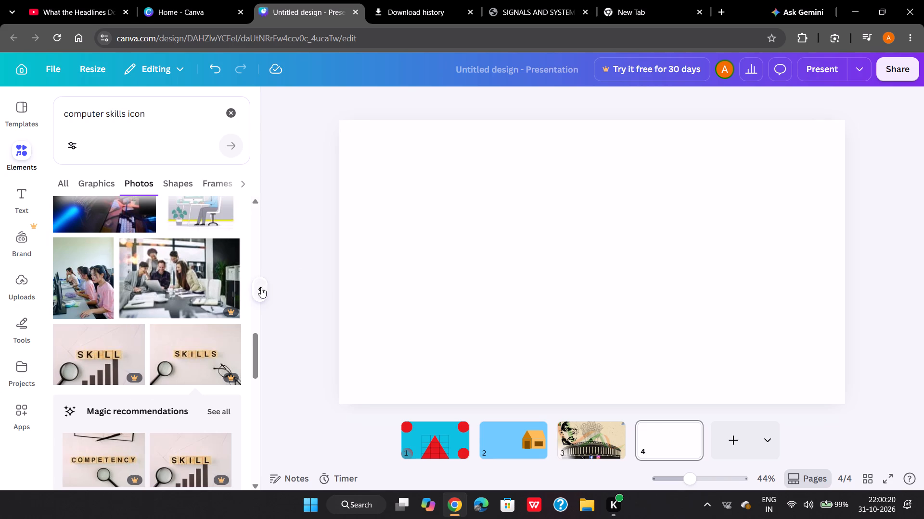
Look through the computer skills photo and graphics results, clear the elements search, and browse the element categories.
scroll(64, 389, down, 4)
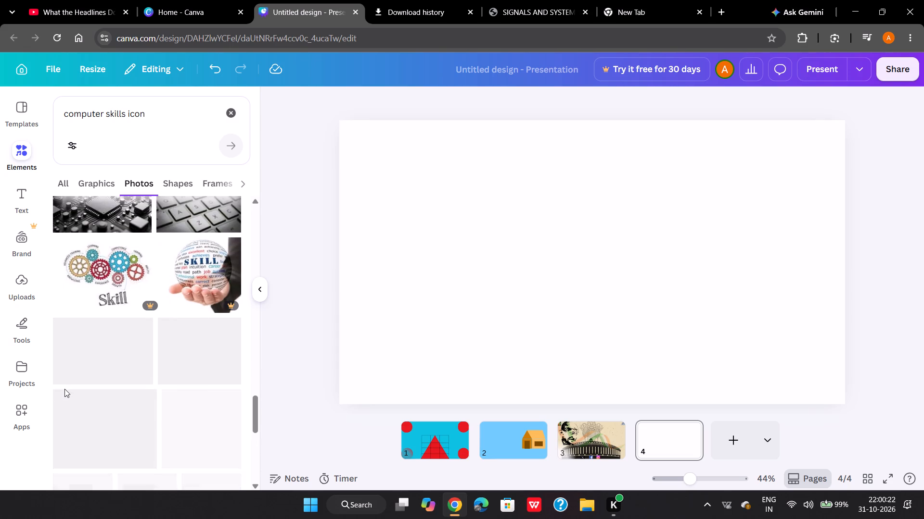
scroll(64, 389, down, 3)
scroll(64, 389, up, 12)
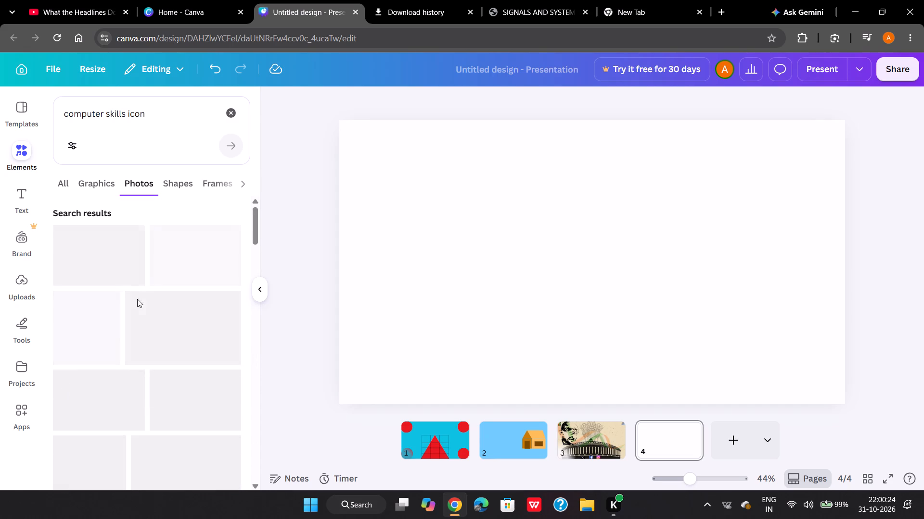
double_click(94, 185)
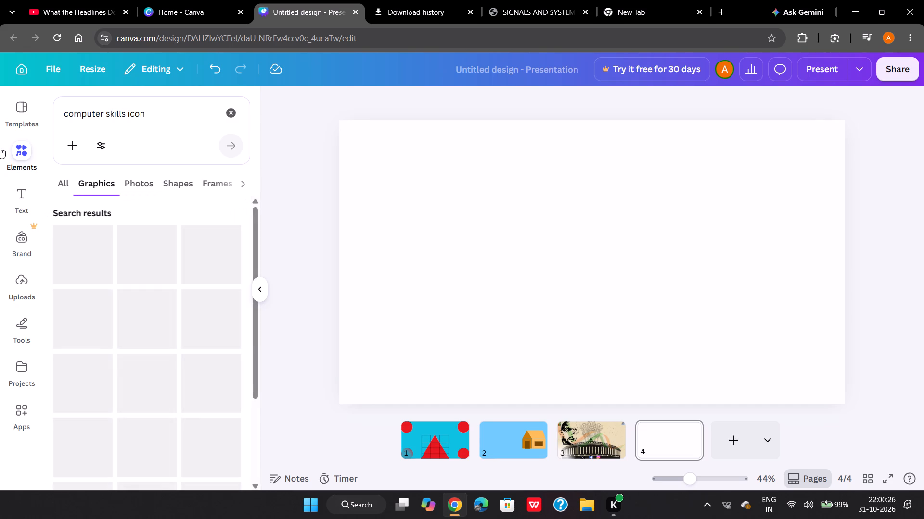
click(229, 112)
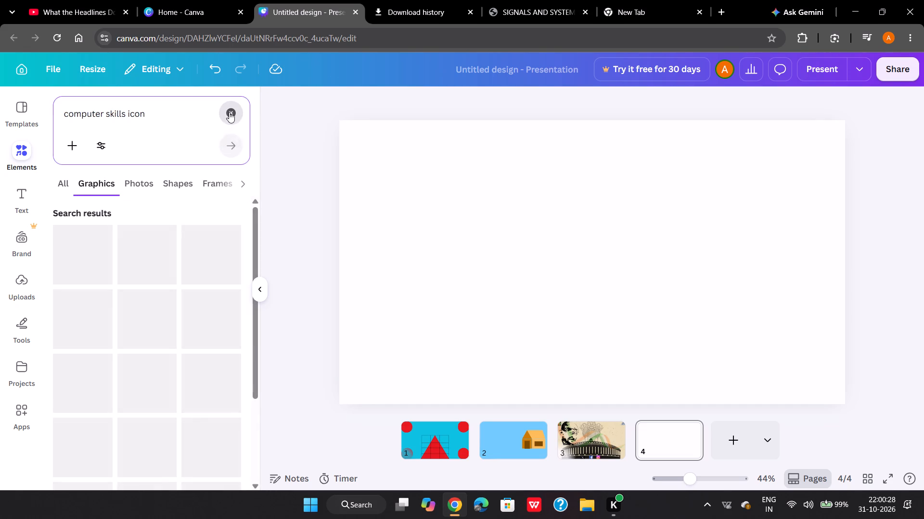
click(297, 290)
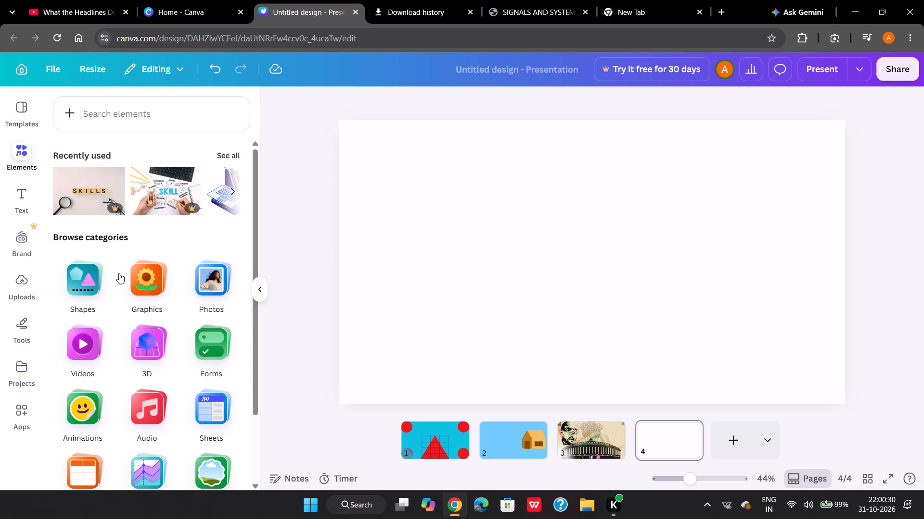
scroll(108, 279, up, 6)
scroll(157, 345, down, 1)
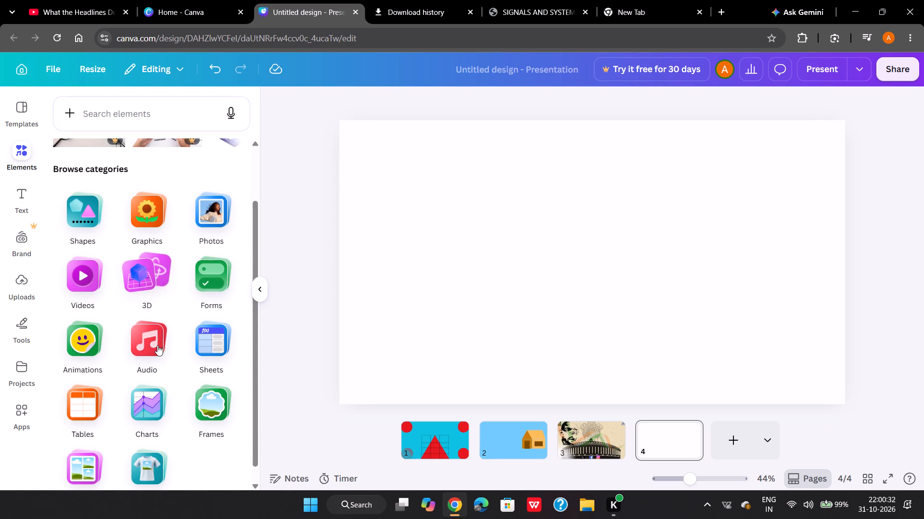
scroll(157, 345, down, 1)
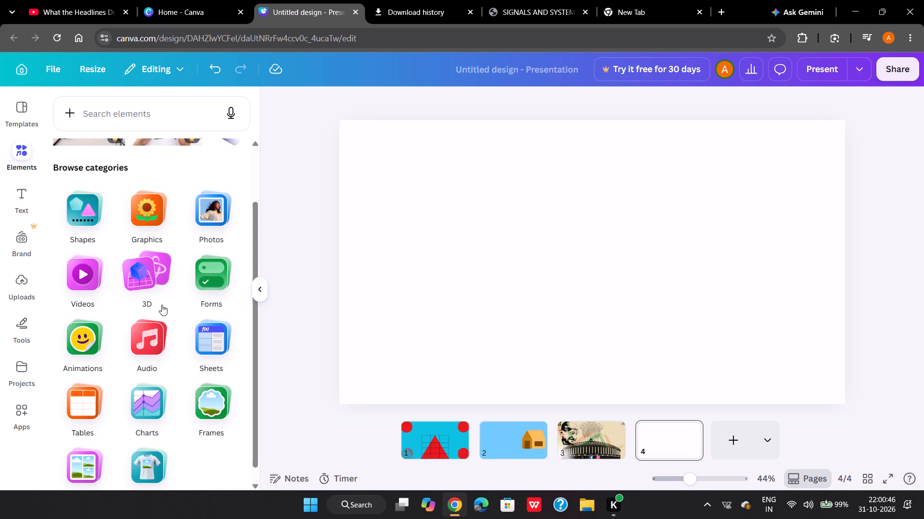
scroll(66, 247, up, 2)
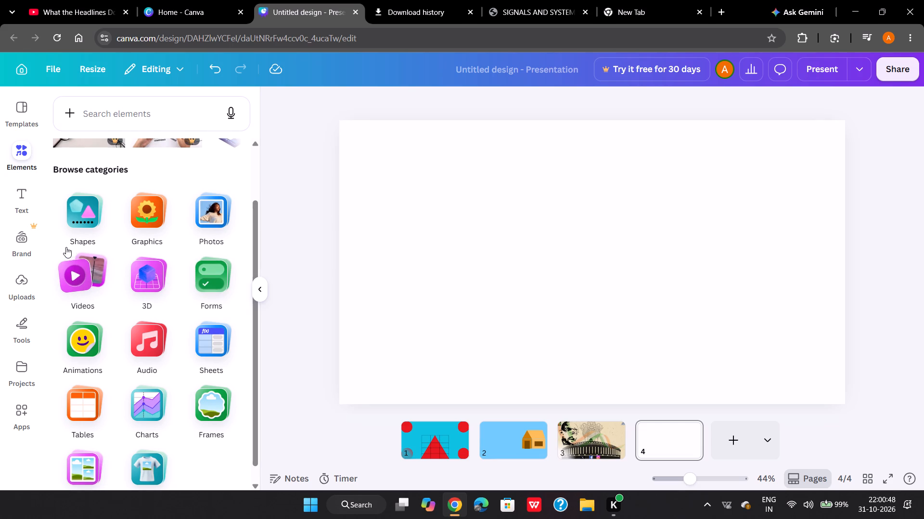
scroll(66, 247, up, 2)
scroll(194, 334, down, 10)
scroll(194, 334, up, 4)
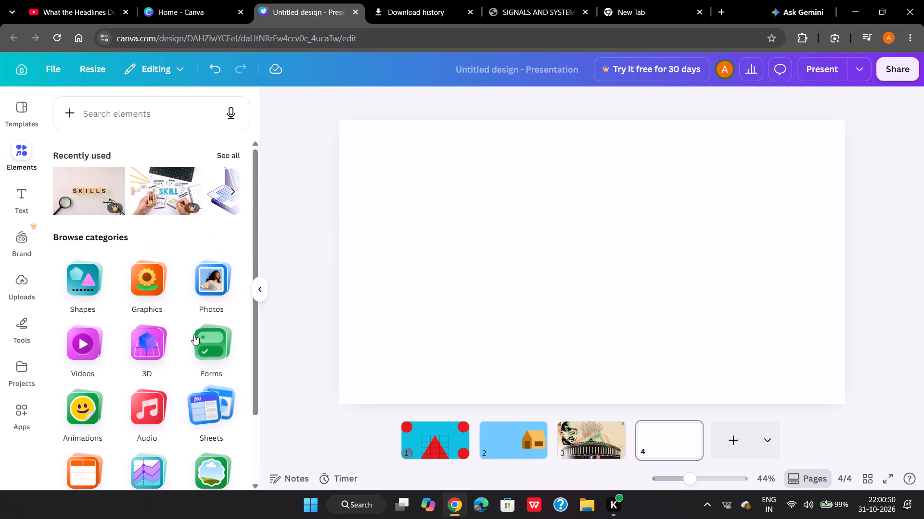
Apply the DIGITAL cover page of the Orange and Black Bold Grunge Digital Marketing template to page 4 and collapse the template list.
click(23, 114)
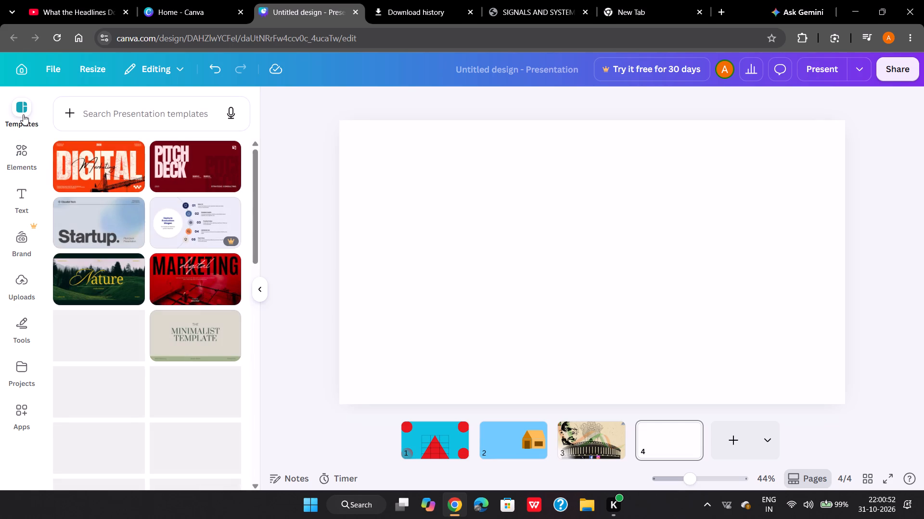
click(125, 164)
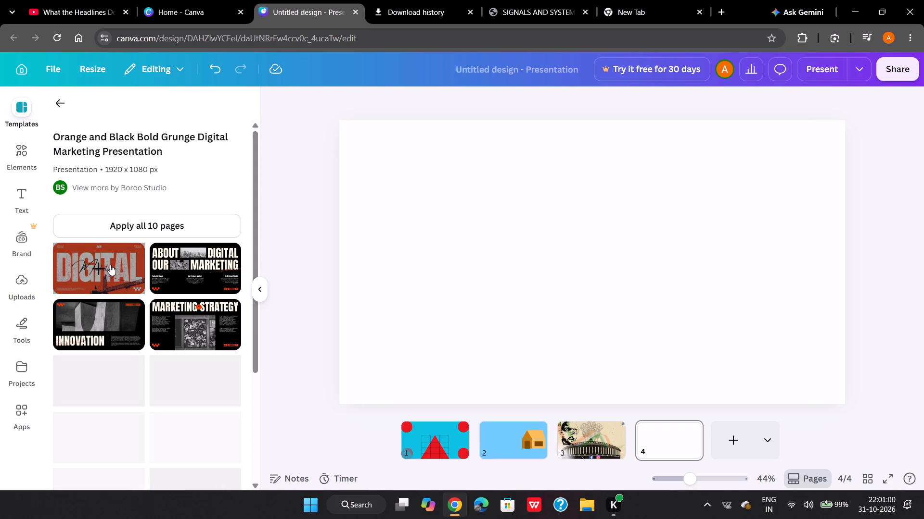
click(110, 265)
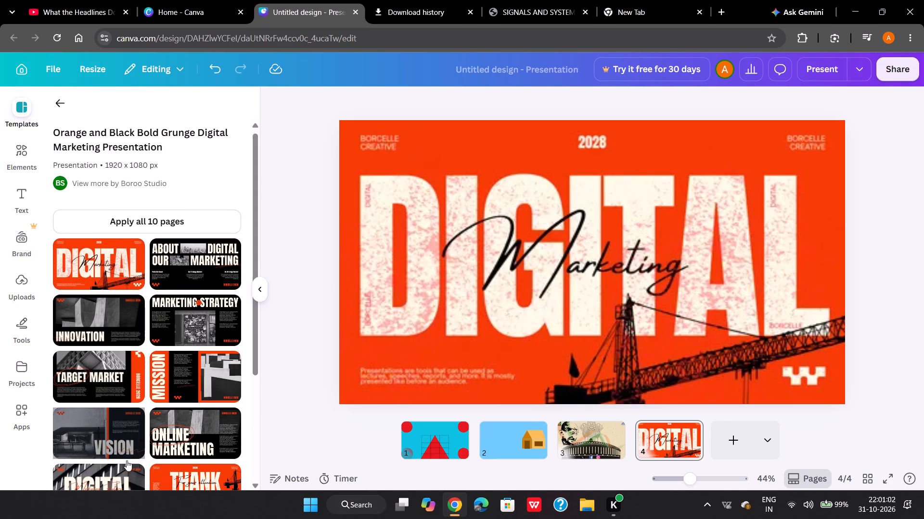
click(257, 294)
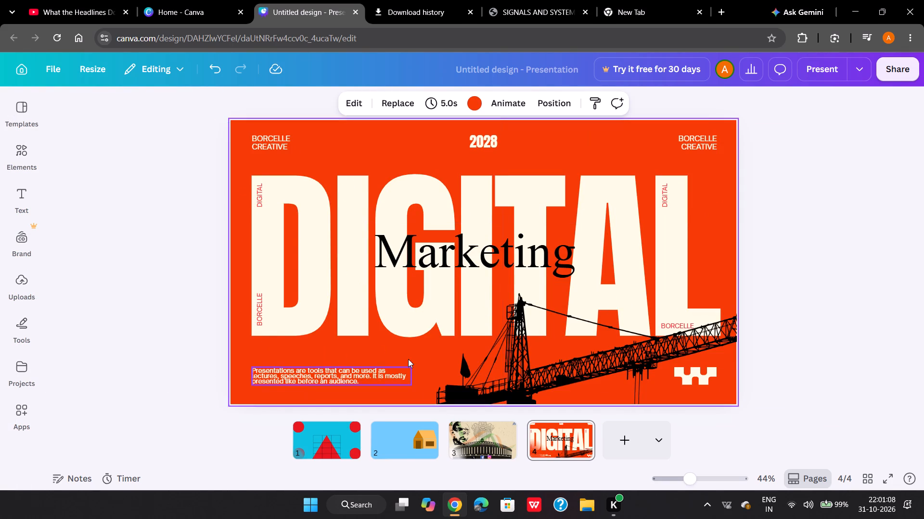
Replace BORCELLE with KRRISH in the page's upper-left heading, keeping CREATIVE on its own second line.
click(470, 259)
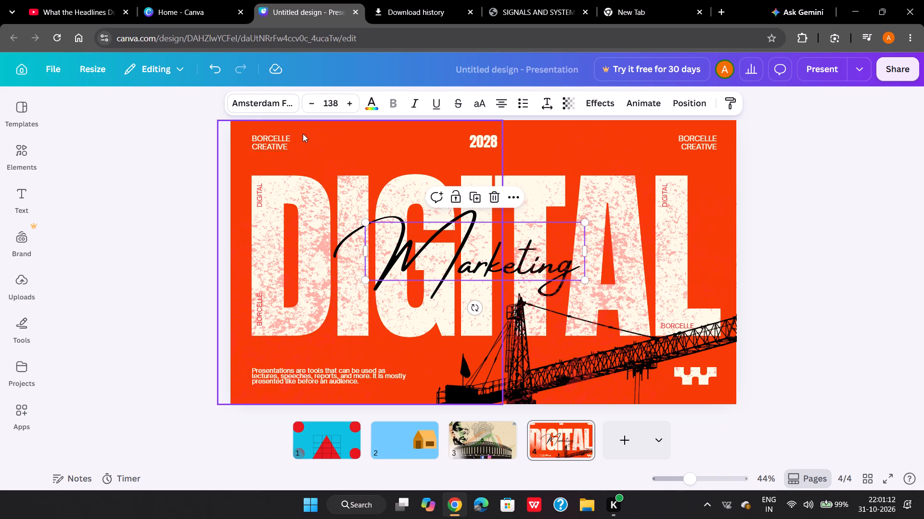
double_click(289, 140)
click(303, 144)
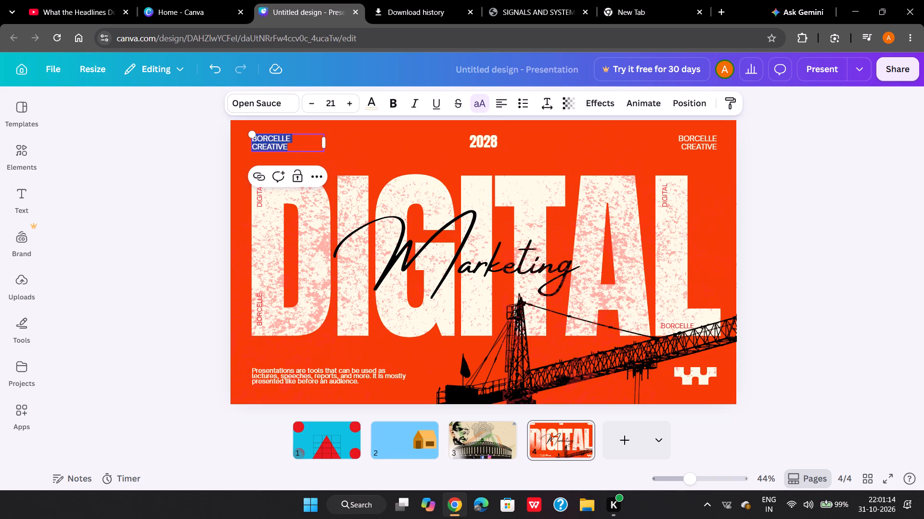
click(304, 136)
key(BackSpace)
key(BackSpace)
key(BackSpace)
key(BackSpace)
key(BackSpace)
key(BackSpace)
key(BackSpace)
key(BackSpace)
key(BackSpace)
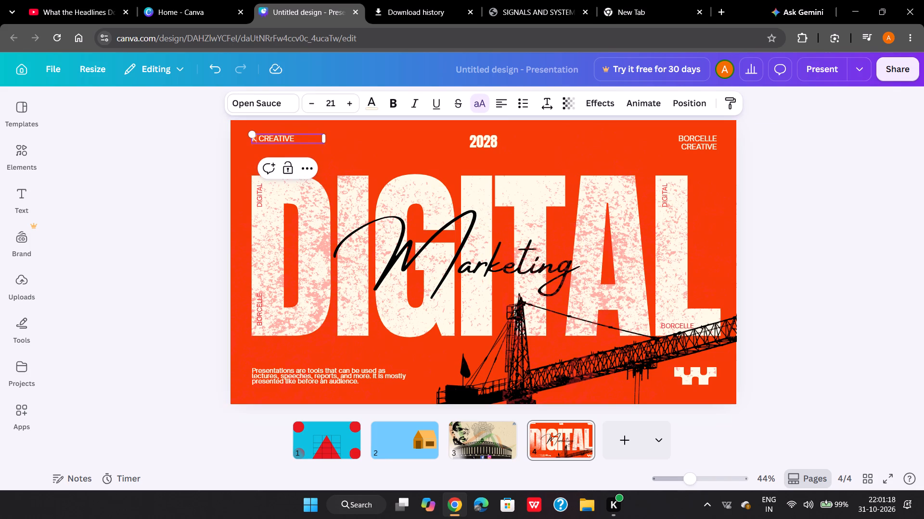
text(rrr)
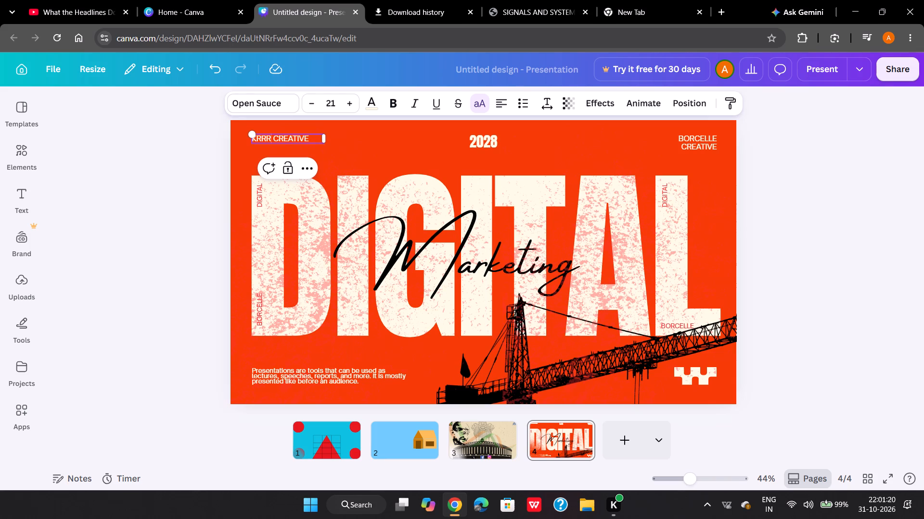
key(BackSpace)
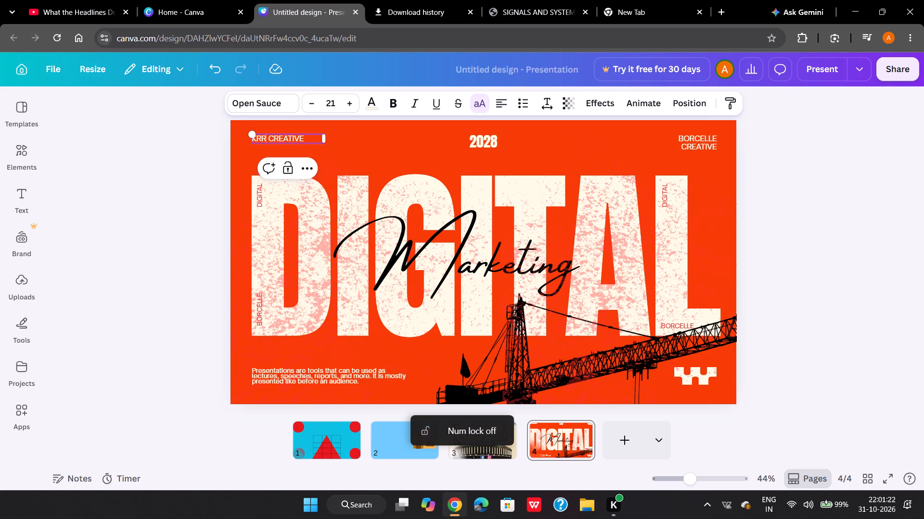
text(ish)
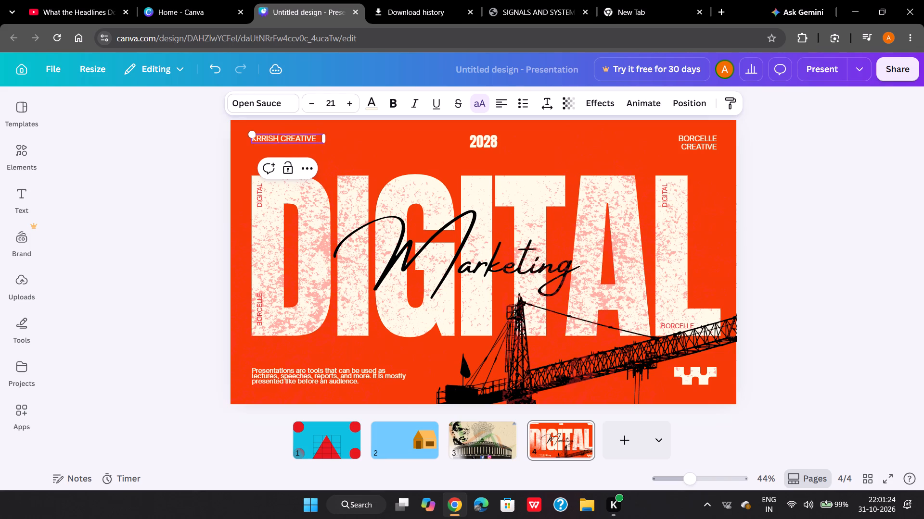
key(shift+Return)
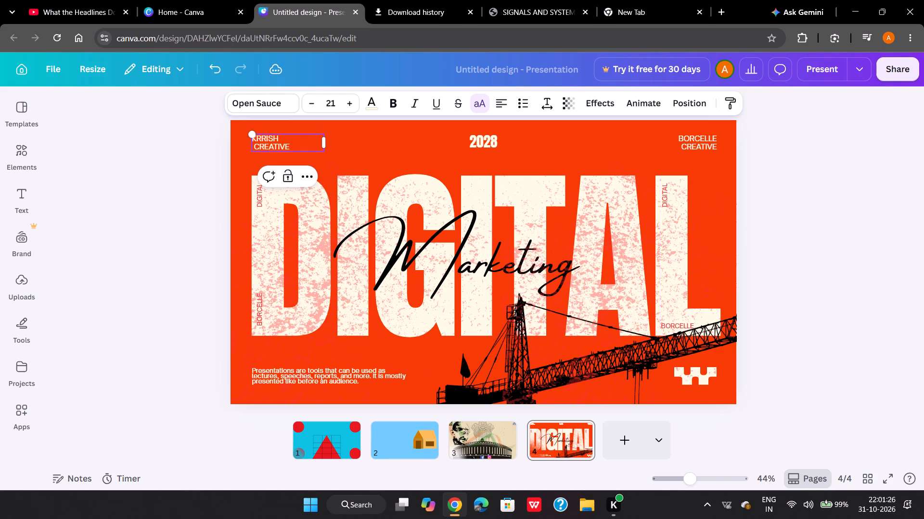
key(Right)
key(BackSpace)
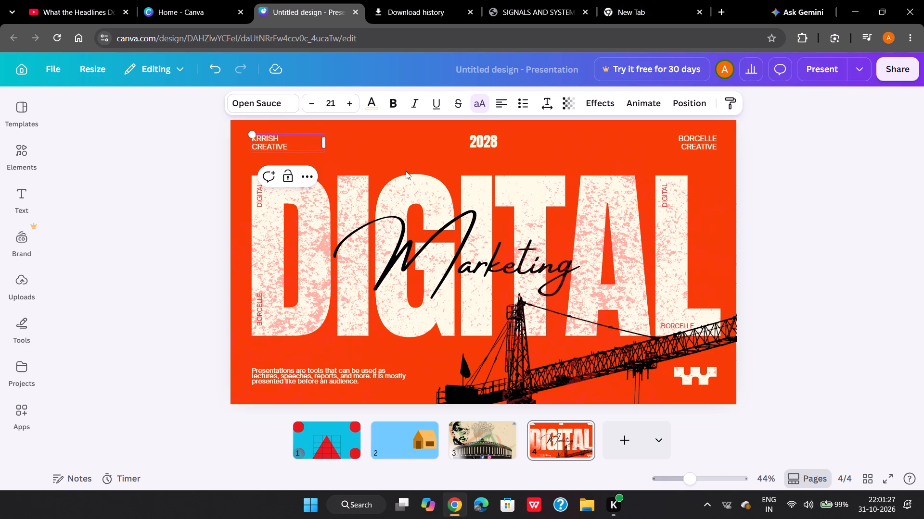
click(406, 171)
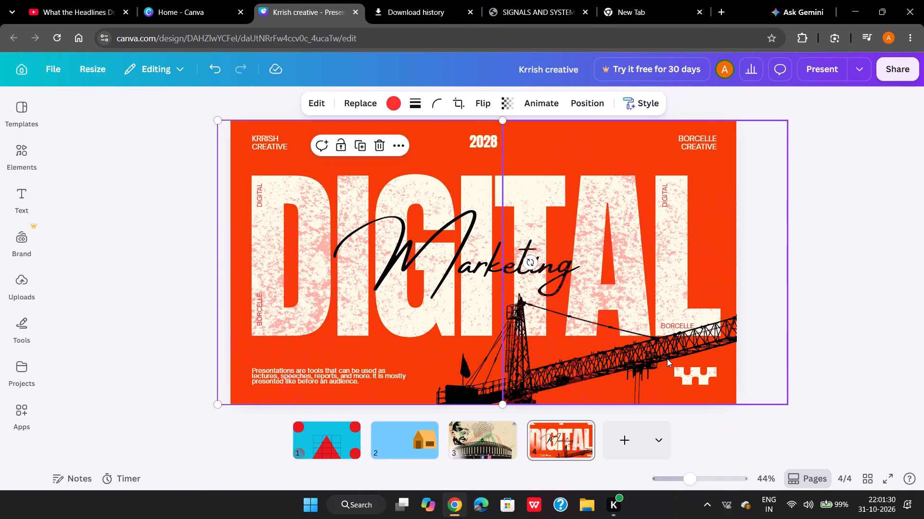
Replace Marketing with Farming in the black script text across the DIGITAL heading on page 4.
click(438, 235)
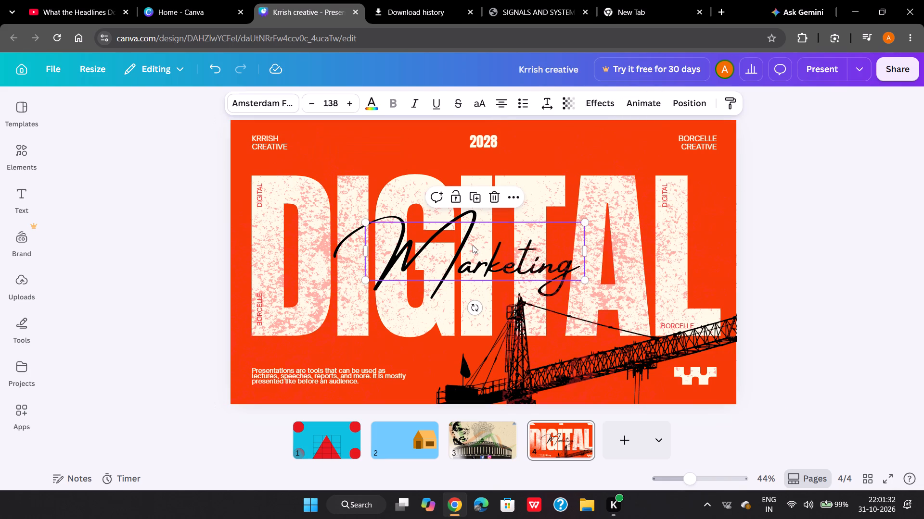
click(426, 199)
click(363, 311)
click(447, 268)
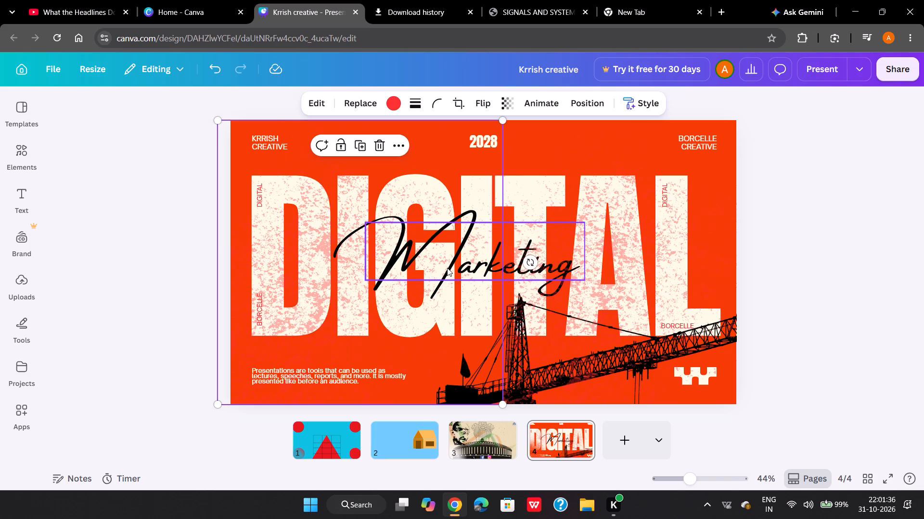
double_click(478, 260)
click(478, 260)
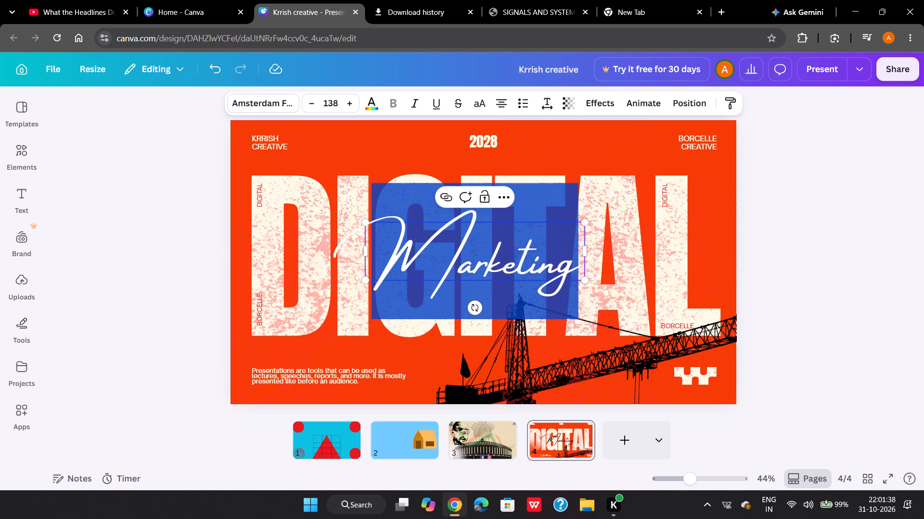
click(478, 260)
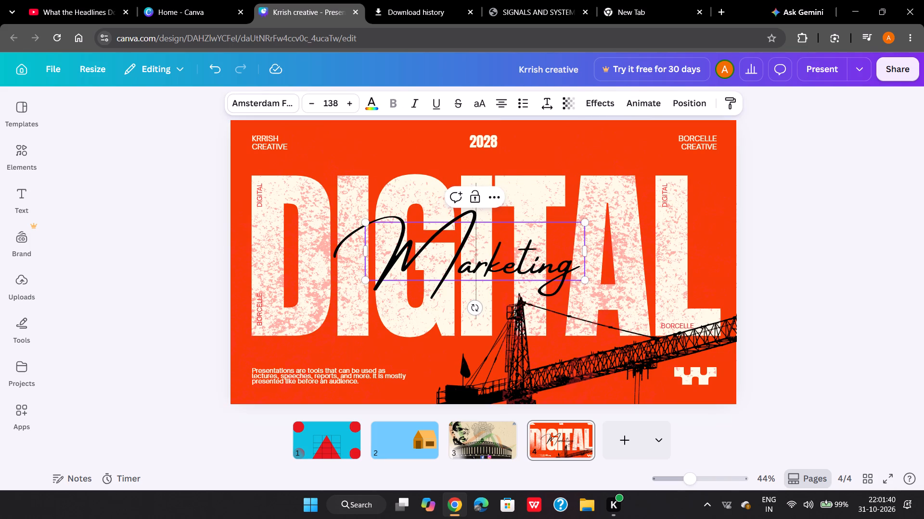
click(560, 259)
key(Right)
key(BackSpace)
key(BackSpace)
key(BackSpace)
key(BackSpace)
key(BackSpace)
key(BackSpace)
key(BackSpace)
key(BackSpace)
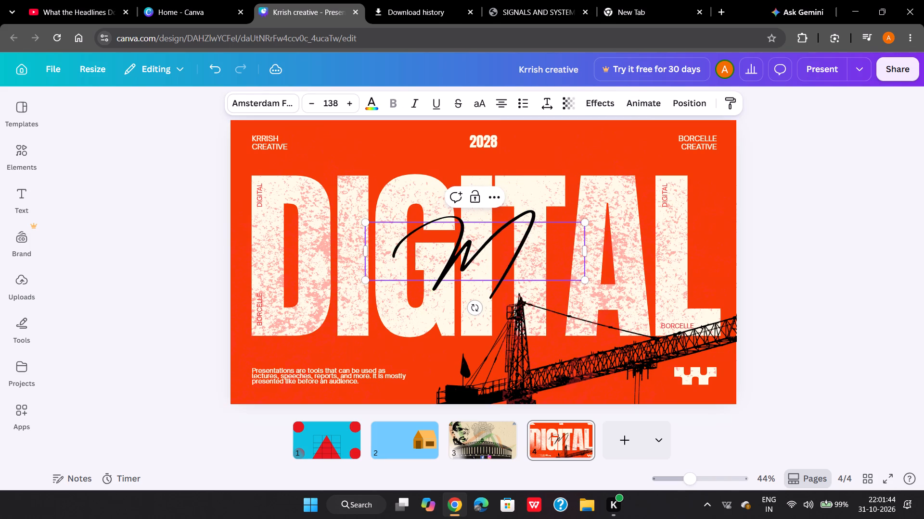
key(BackSpace)
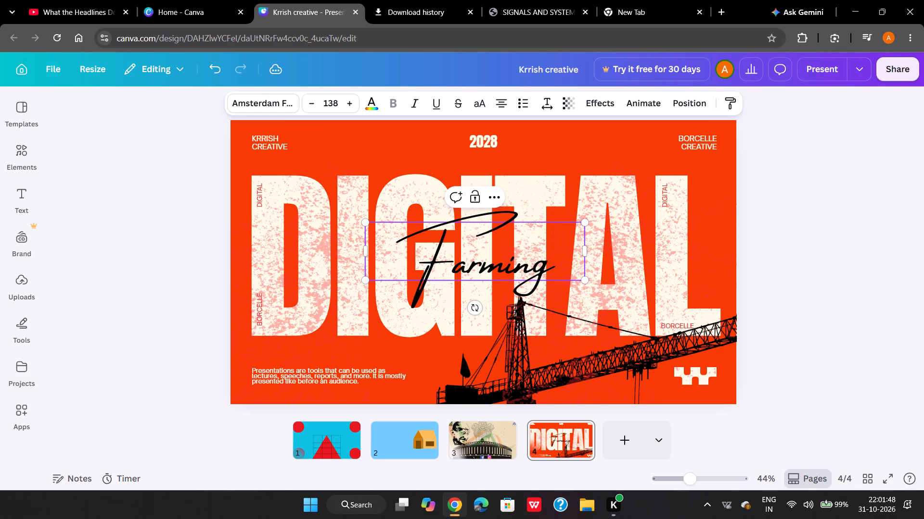
click(323, 277)
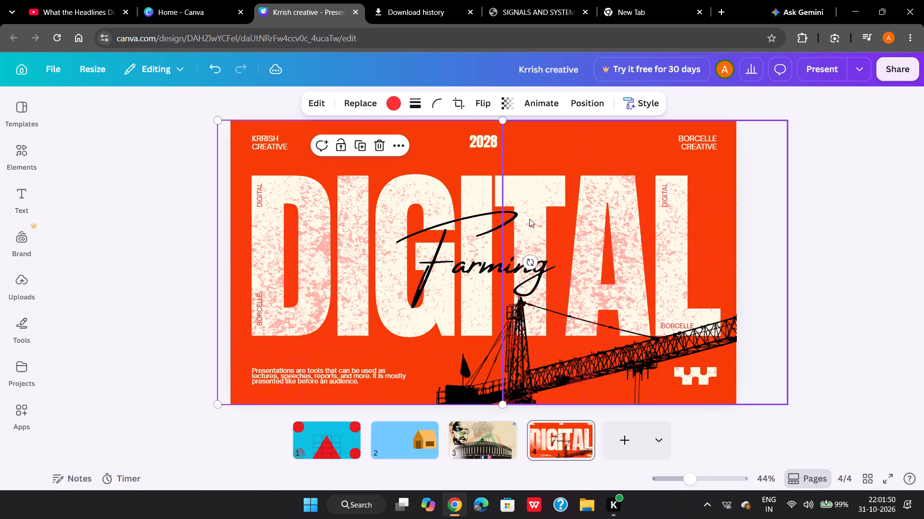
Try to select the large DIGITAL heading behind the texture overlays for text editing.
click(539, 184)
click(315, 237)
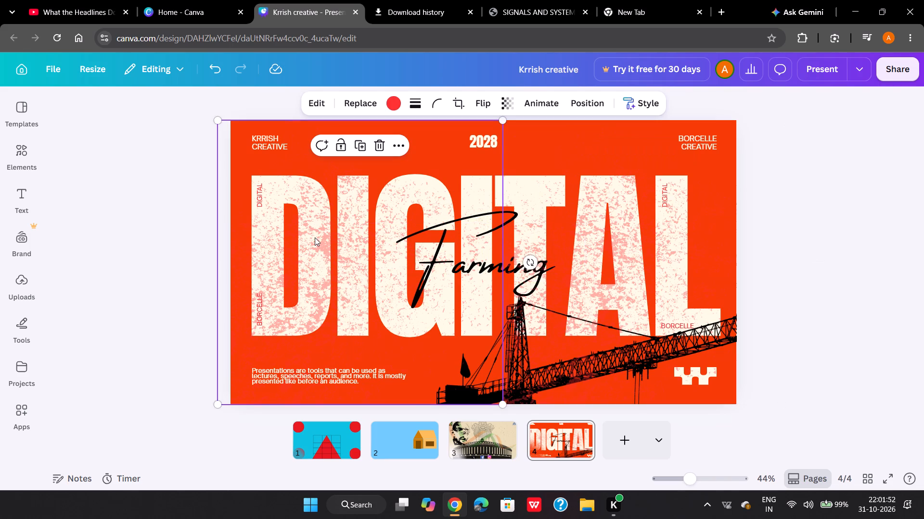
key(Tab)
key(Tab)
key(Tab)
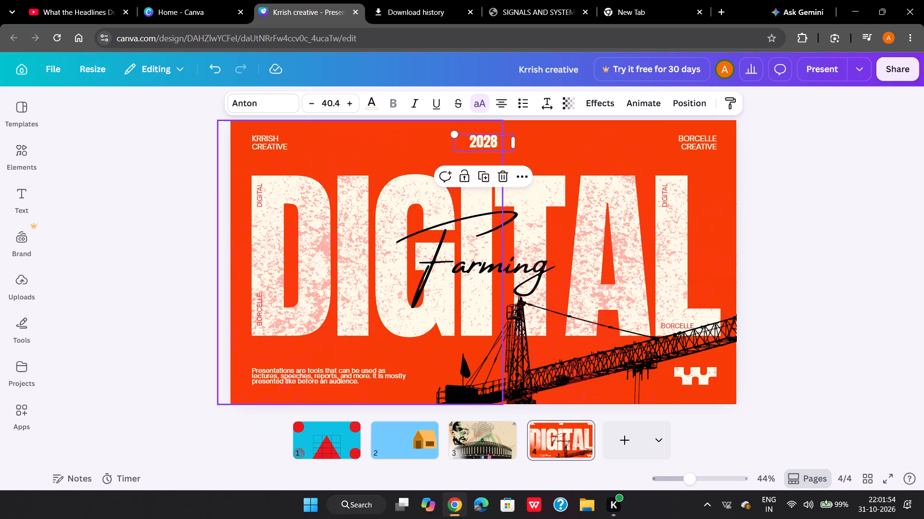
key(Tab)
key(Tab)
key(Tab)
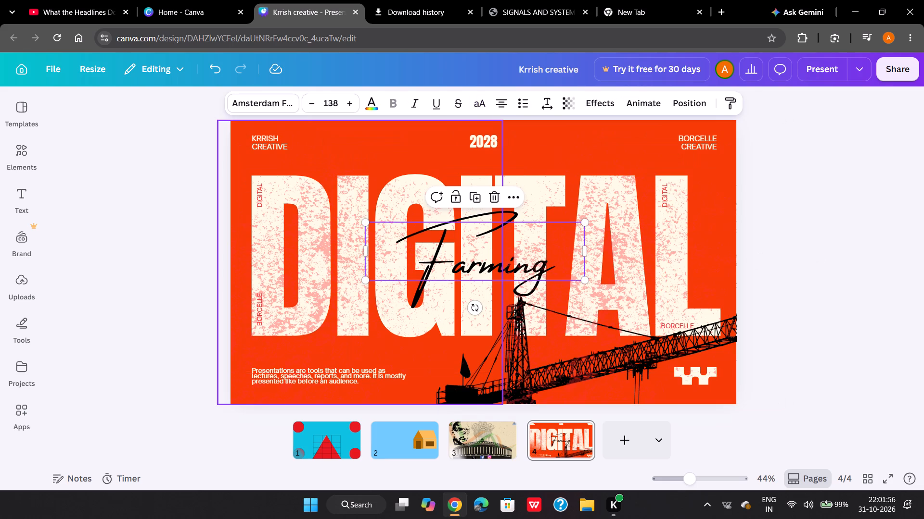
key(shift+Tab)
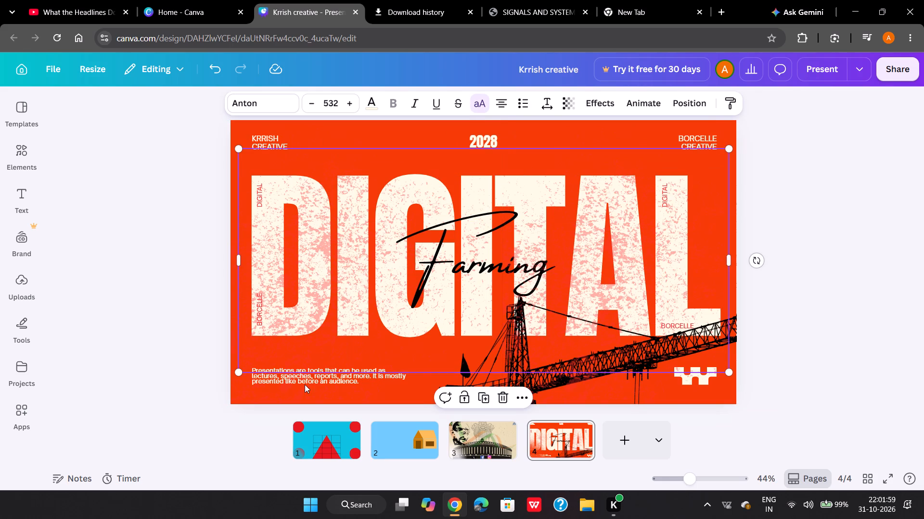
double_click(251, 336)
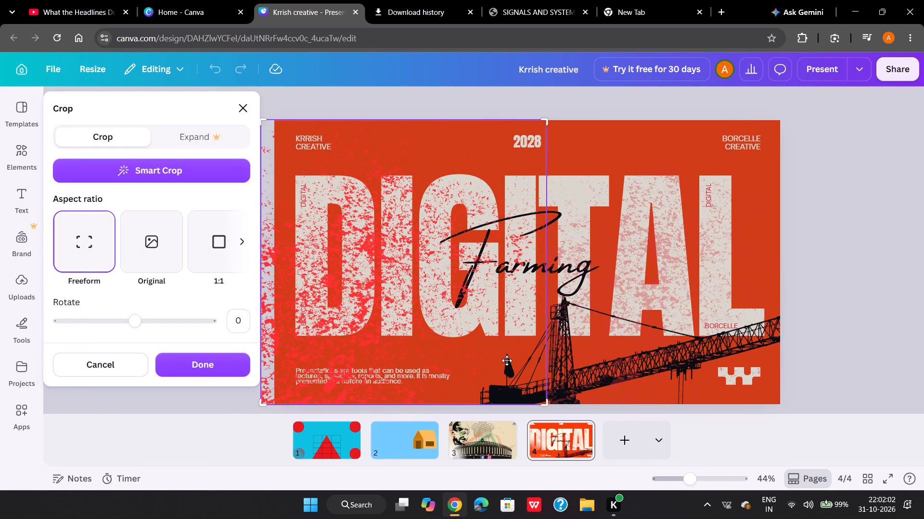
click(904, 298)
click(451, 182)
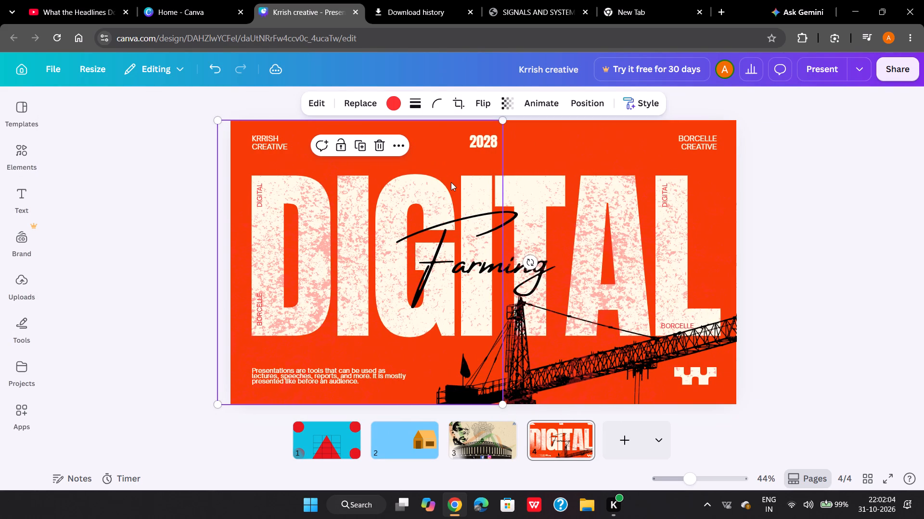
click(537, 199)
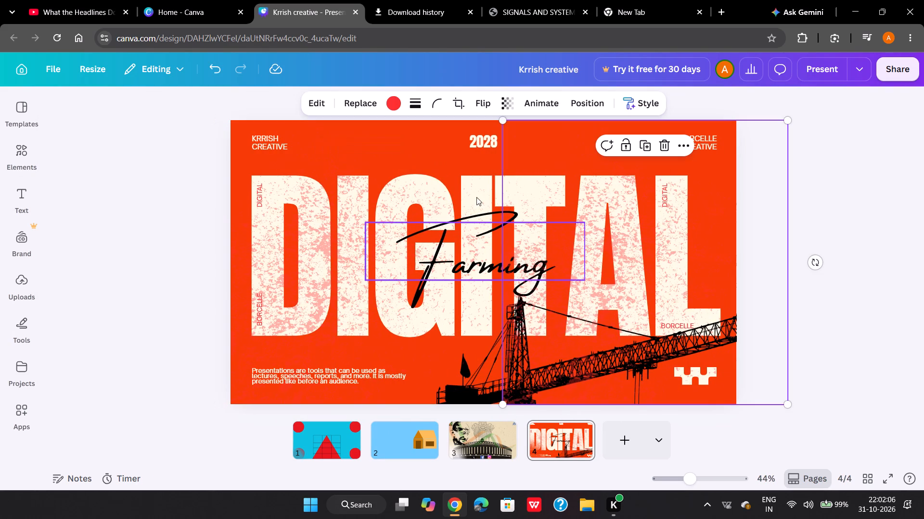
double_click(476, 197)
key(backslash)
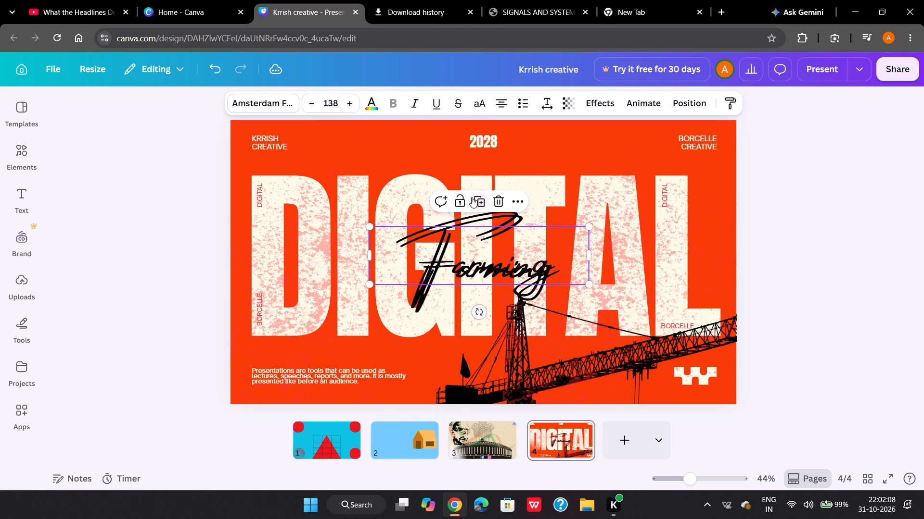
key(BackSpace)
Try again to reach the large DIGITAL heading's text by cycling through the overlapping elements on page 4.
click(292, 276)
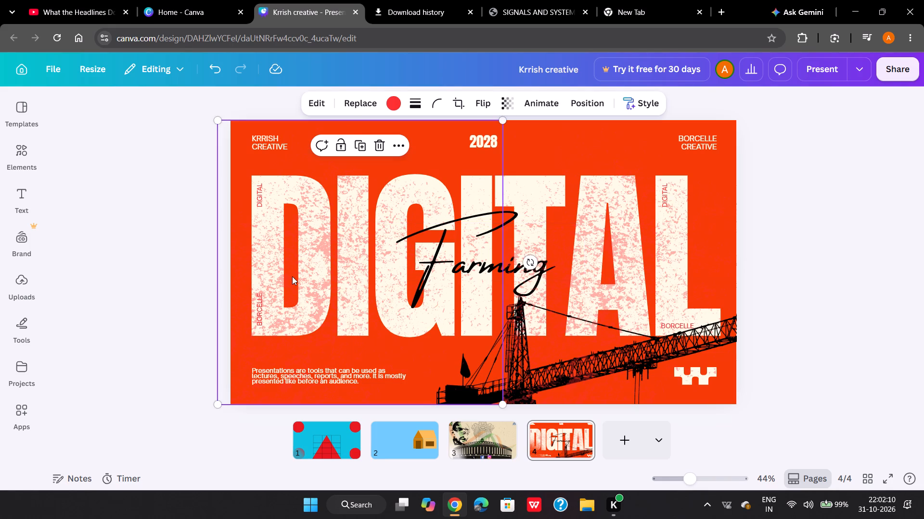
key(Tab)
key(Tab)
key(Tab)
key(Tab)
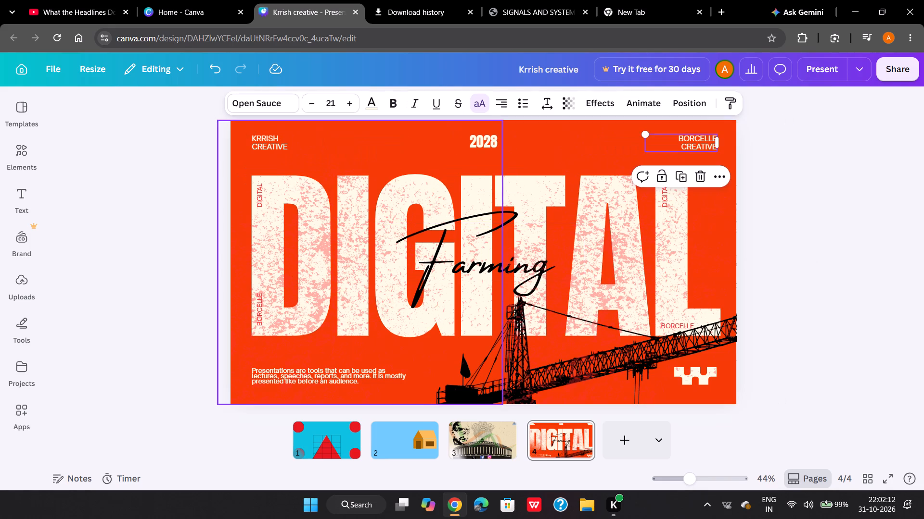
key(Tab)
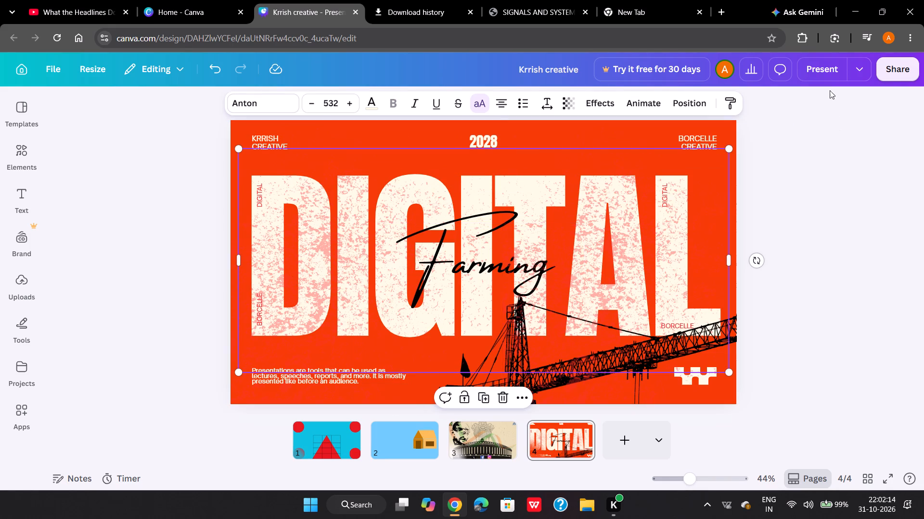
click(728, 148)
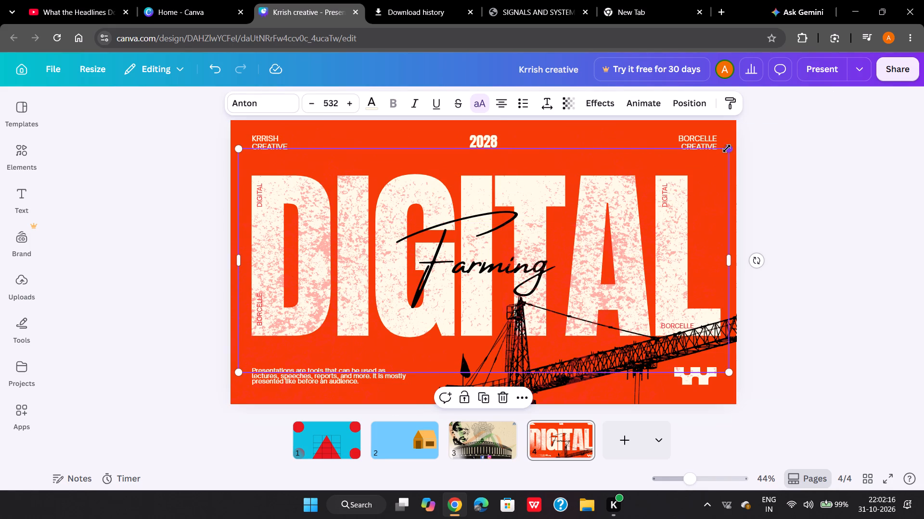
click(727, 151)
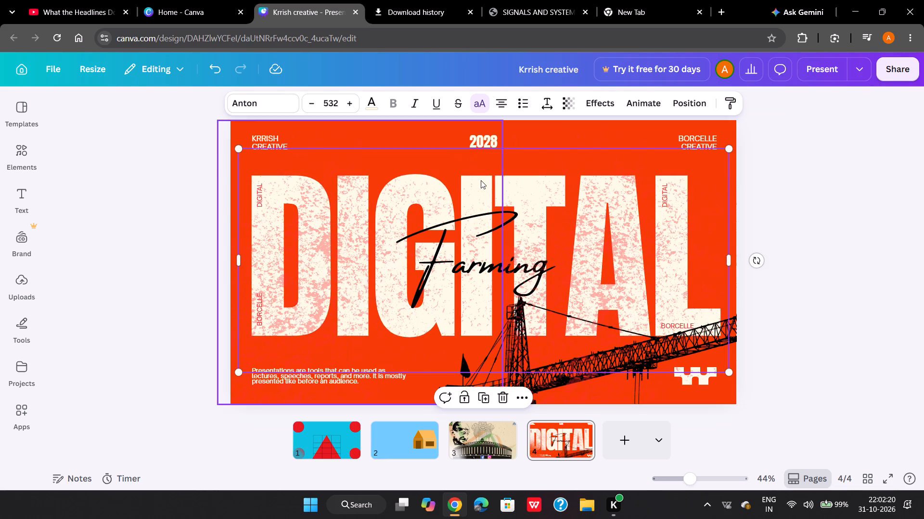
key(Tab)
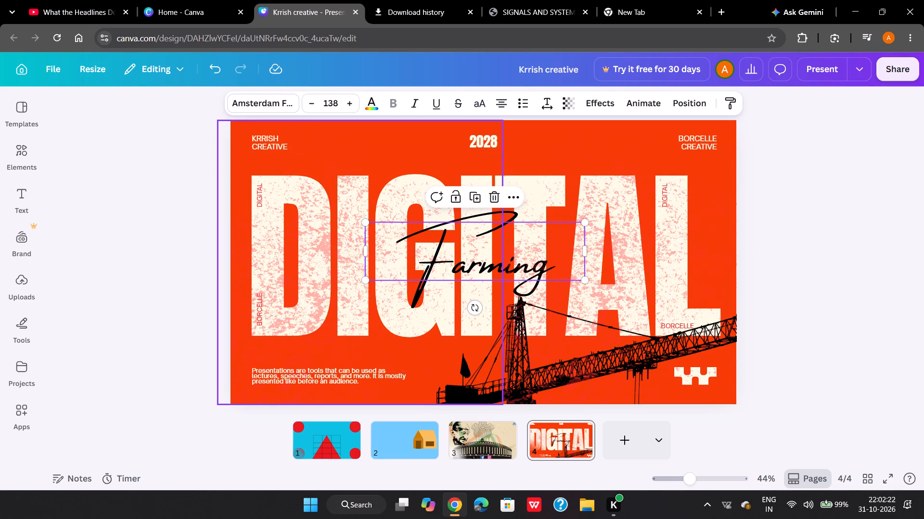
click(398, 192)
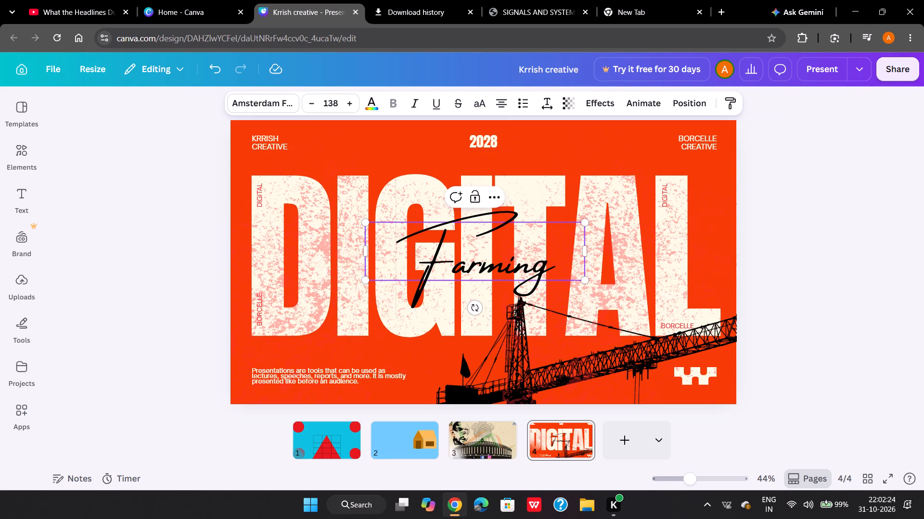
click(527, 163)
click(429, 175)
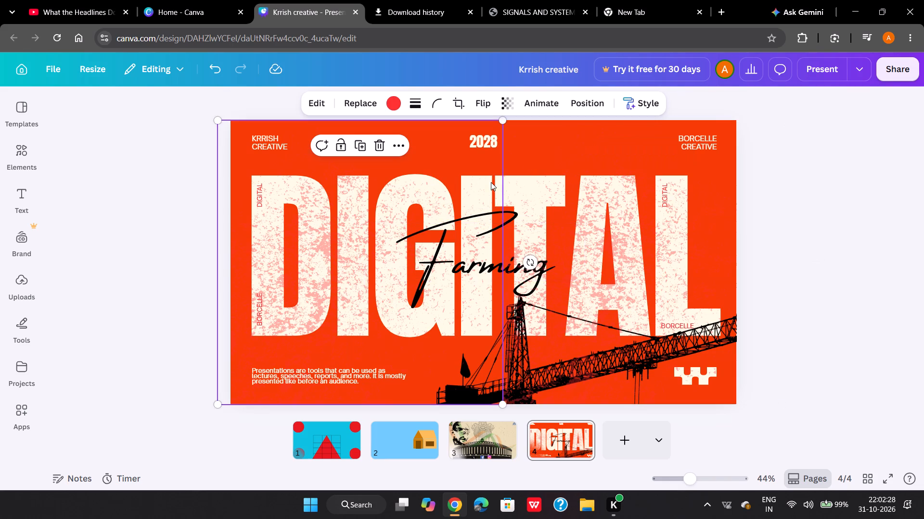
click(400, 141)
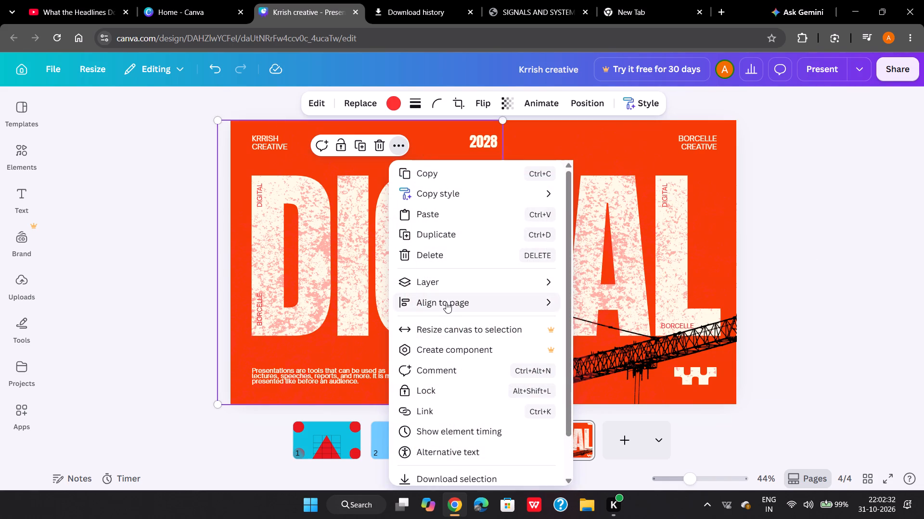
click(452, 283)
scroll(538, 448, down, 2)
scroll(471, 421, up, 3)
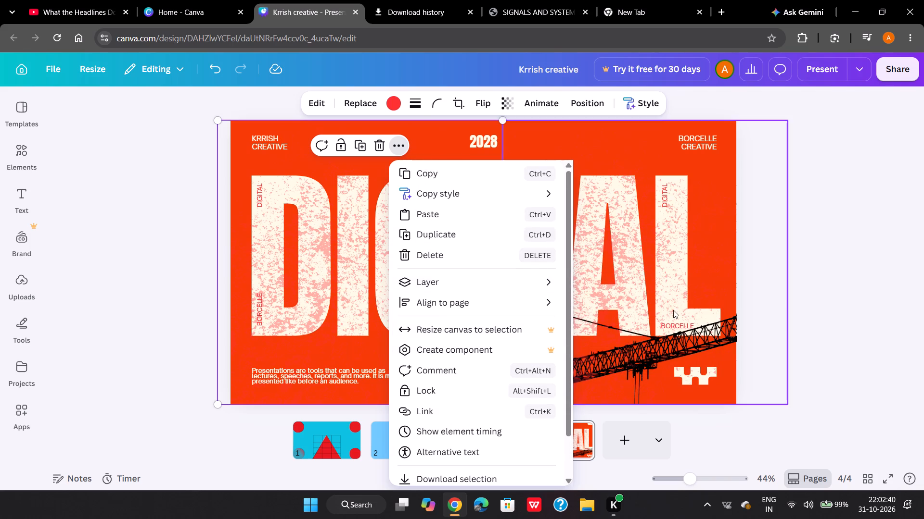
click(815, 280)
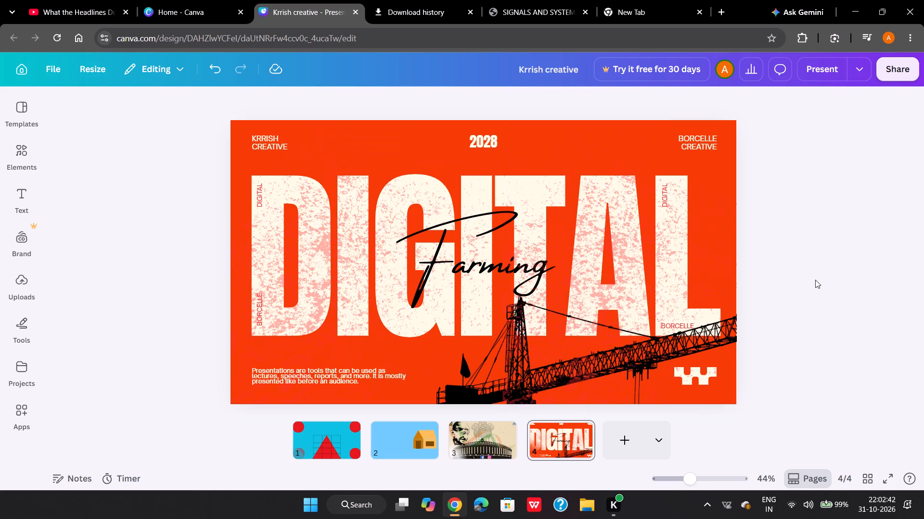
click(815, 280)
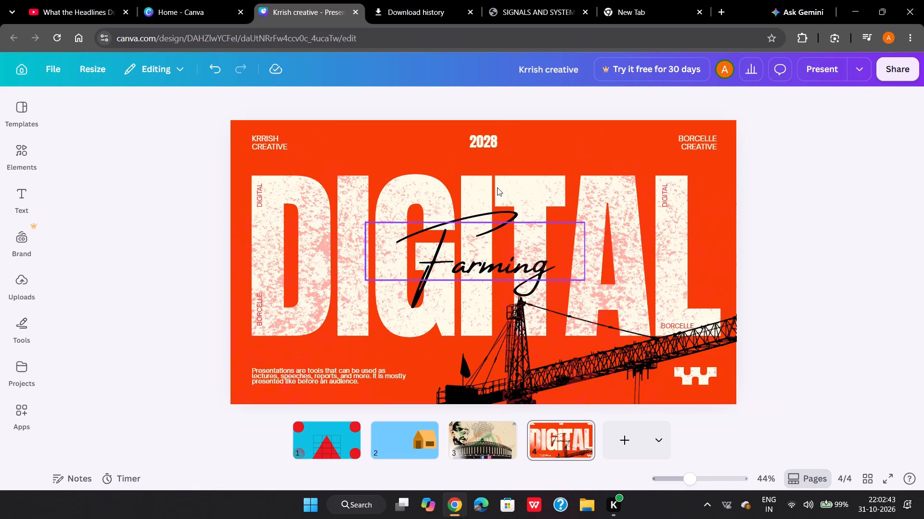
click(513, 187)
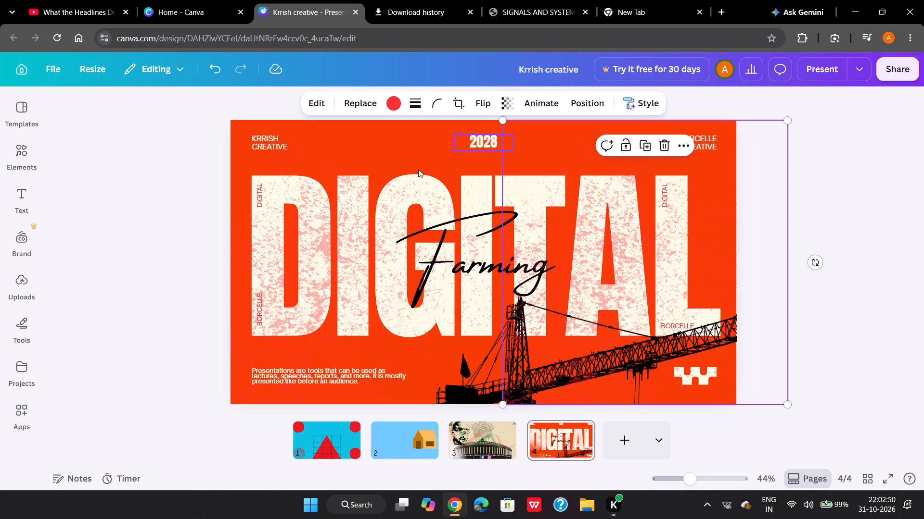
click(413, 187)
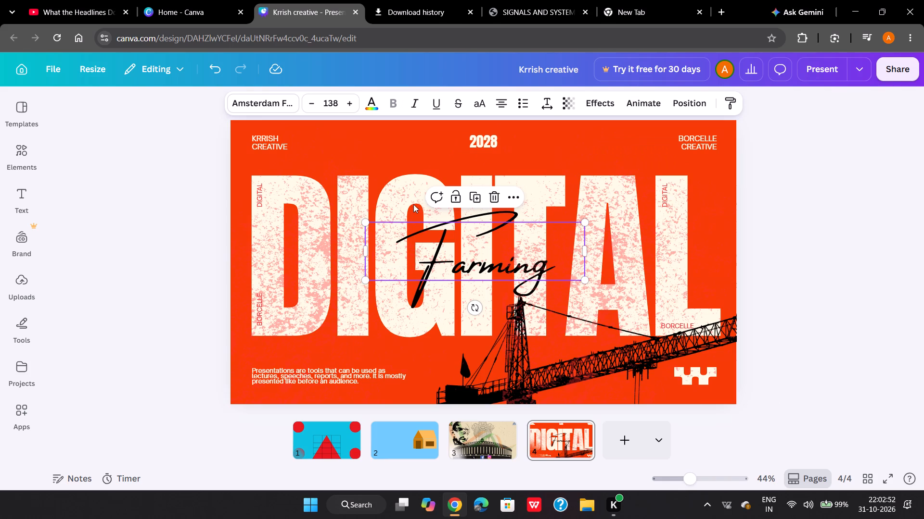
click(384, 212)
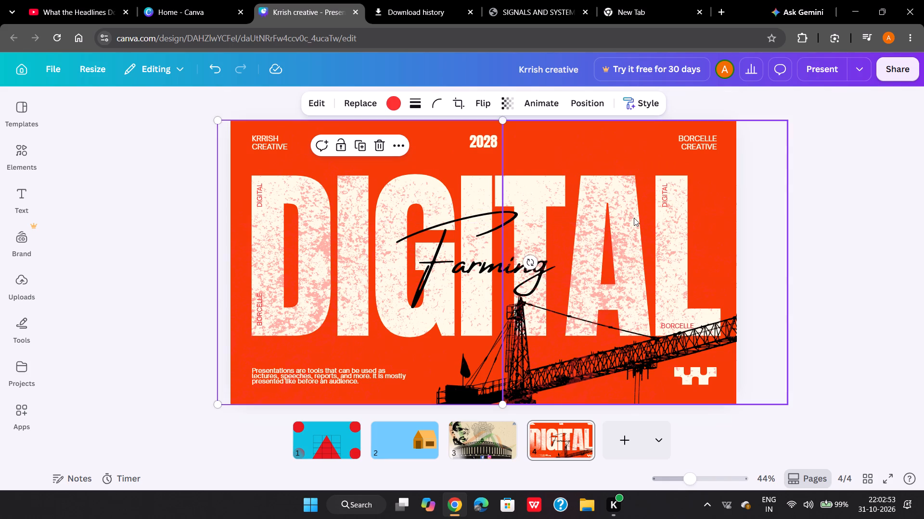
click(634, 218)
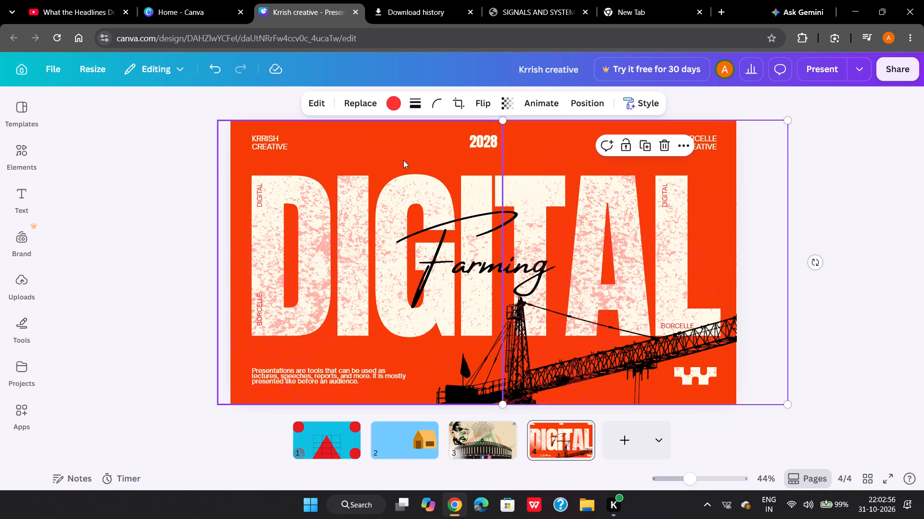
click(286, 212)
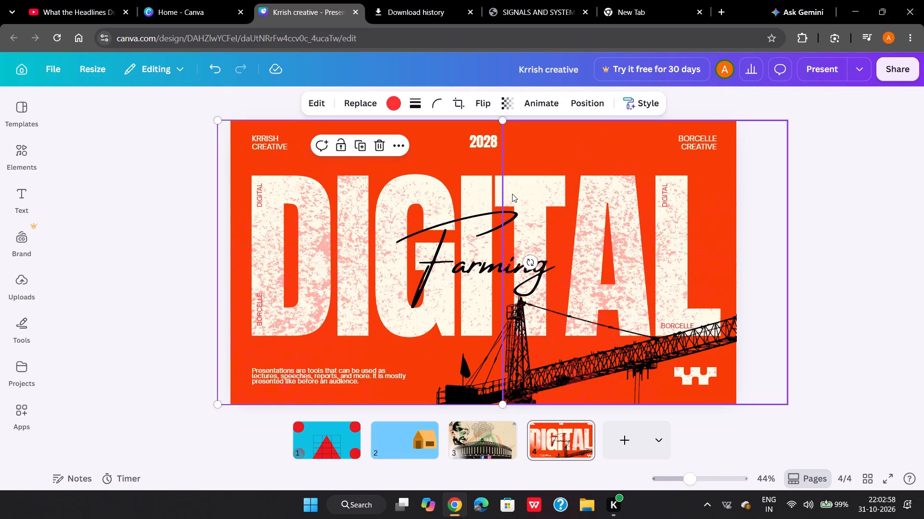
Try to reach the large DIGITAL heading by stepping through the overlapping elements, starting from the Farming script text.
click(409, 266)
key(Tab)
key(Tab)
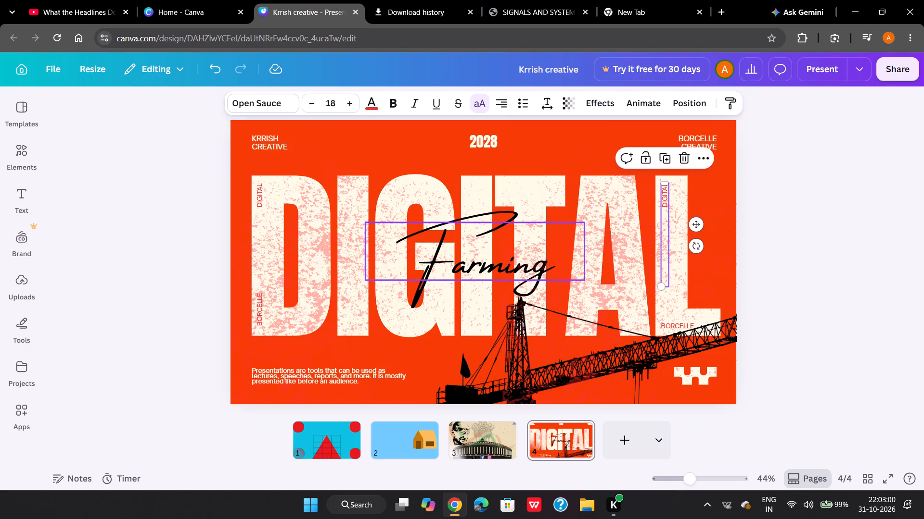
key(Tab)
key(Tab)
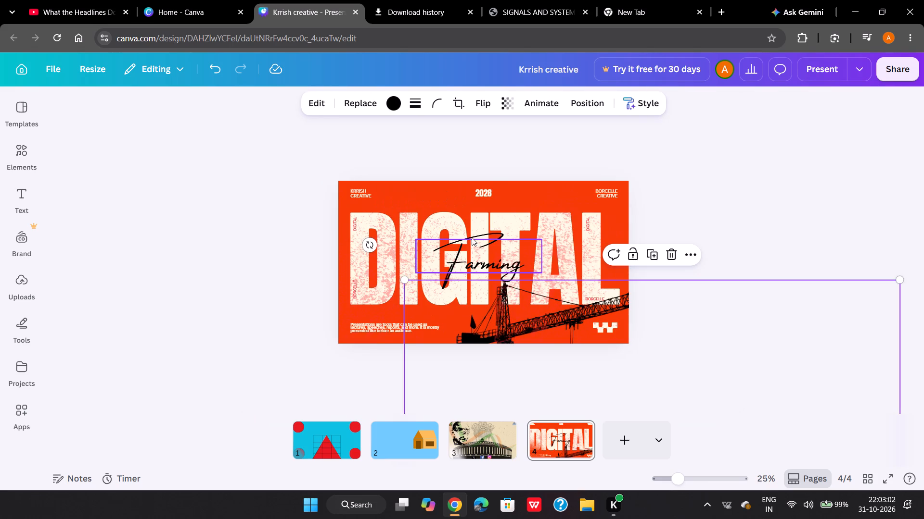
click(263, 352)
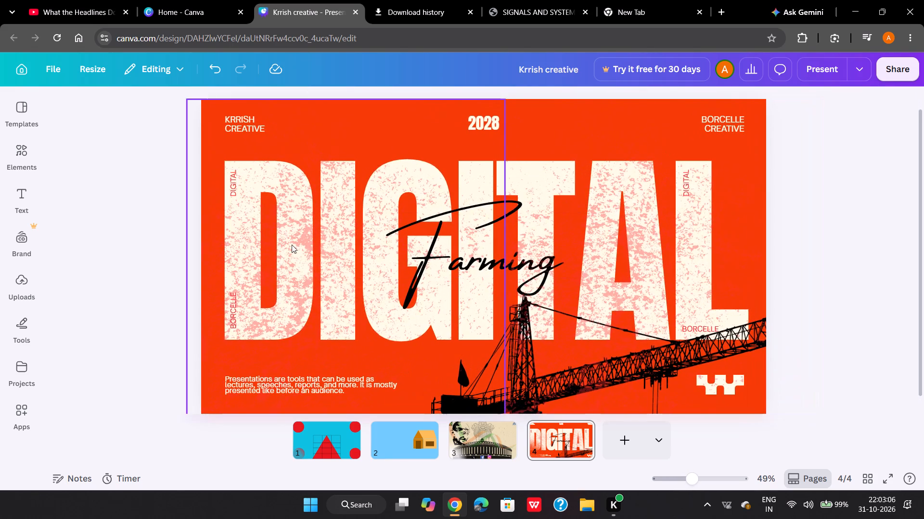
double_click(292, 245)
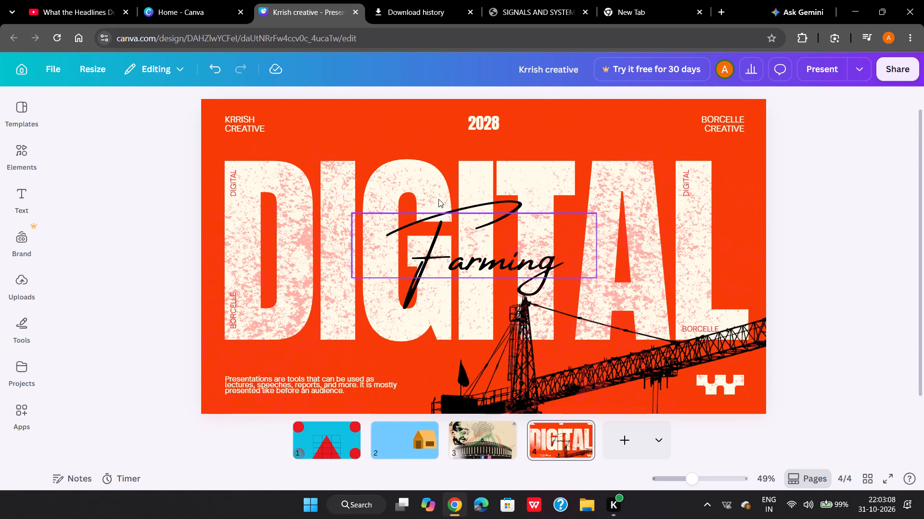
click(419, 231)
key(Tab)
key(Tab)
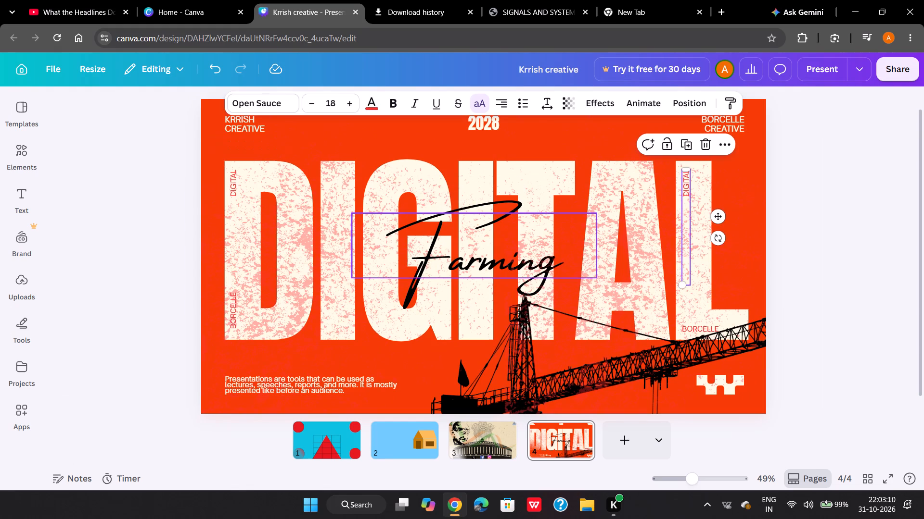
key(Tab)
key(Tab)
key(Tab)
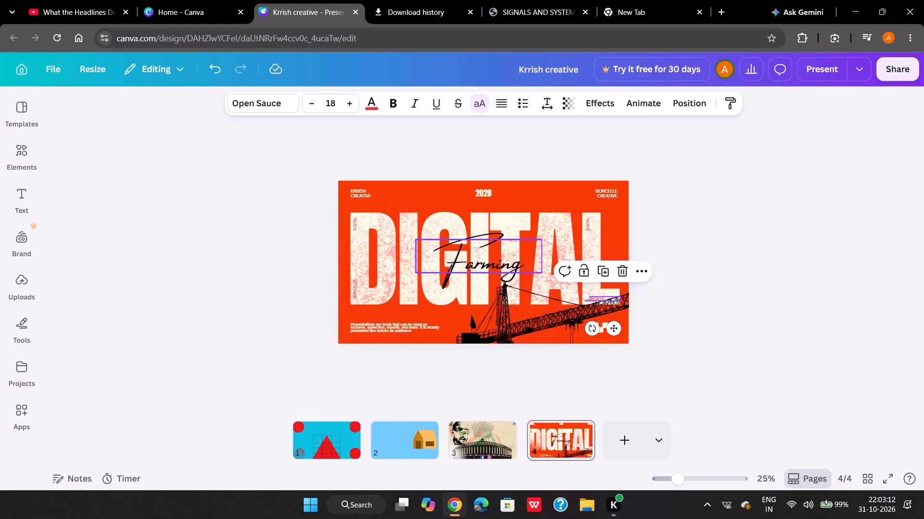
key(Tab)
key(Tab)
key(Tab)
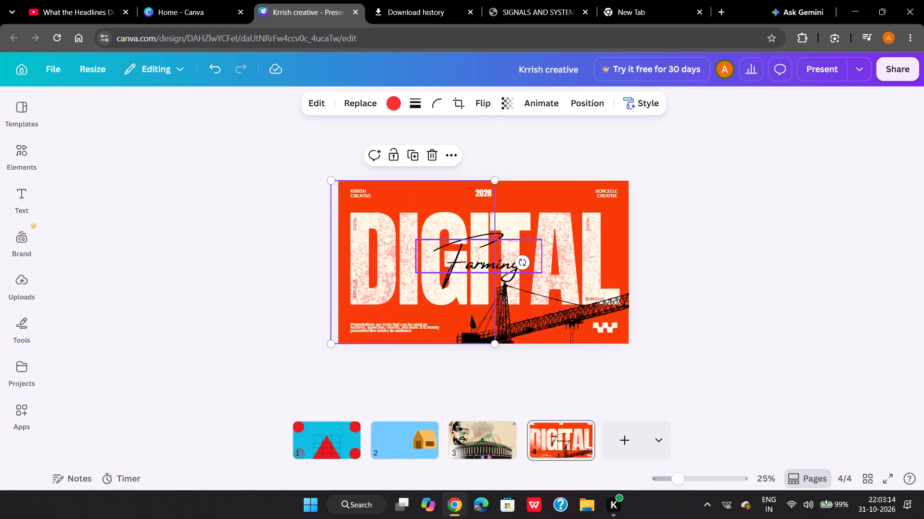
Step back through page 4's elements to select the large DIGITAL heading, fit its box to the text, and shift it slightly up and left.
key(shift+Tab)
key(shift+Tab)
key(shift+Tab)
key(shift+Tab)
key(shift+Tab)
key(shift+Tab)
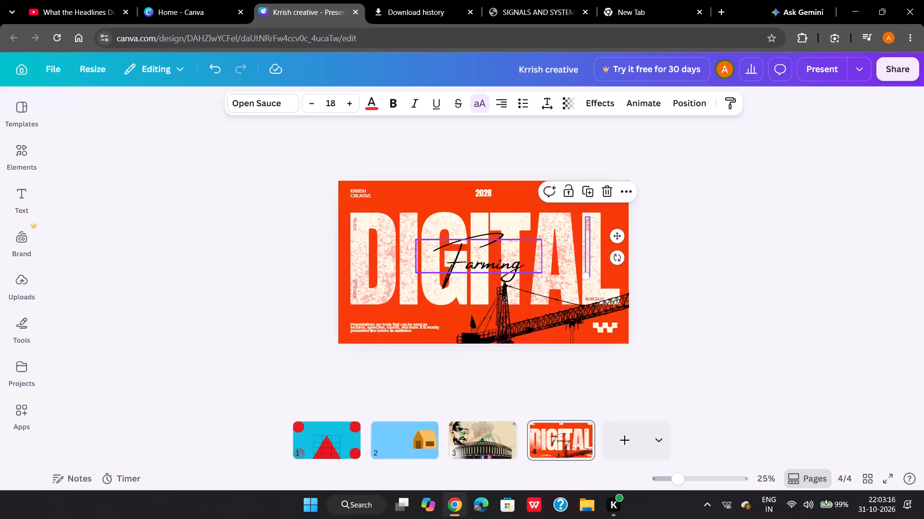
key(shift+Tab)
key(shift+Tab)
key(shift+Tab)
key(shift+Tab)
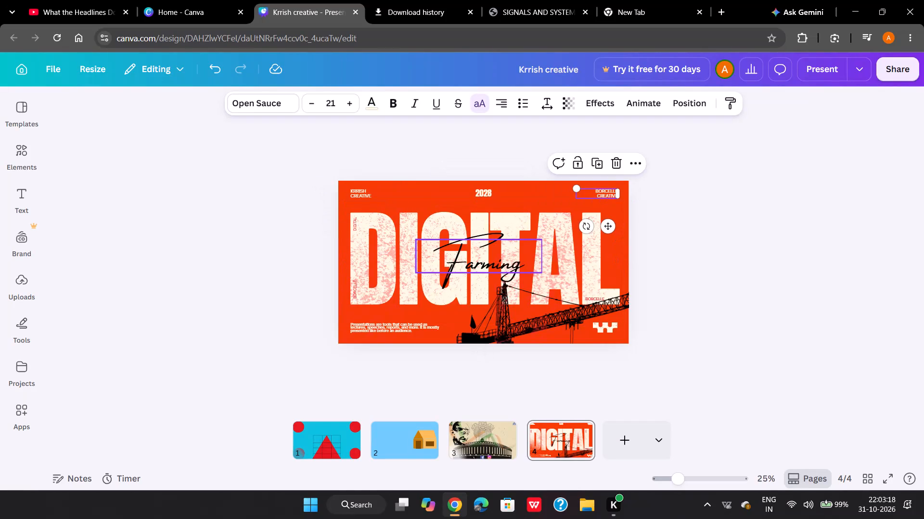
key(Tab)
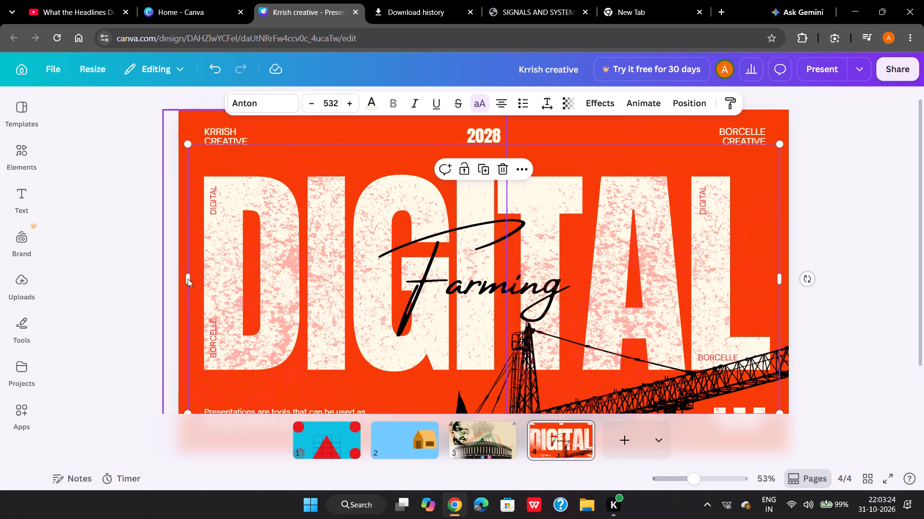
click(188, 279)
double_click(188, 279)
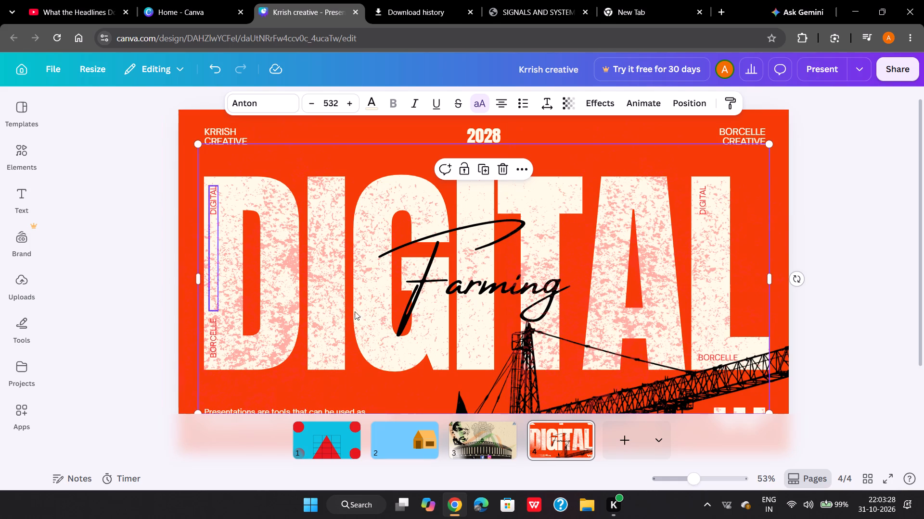
drag(228, 175, 214, 169)
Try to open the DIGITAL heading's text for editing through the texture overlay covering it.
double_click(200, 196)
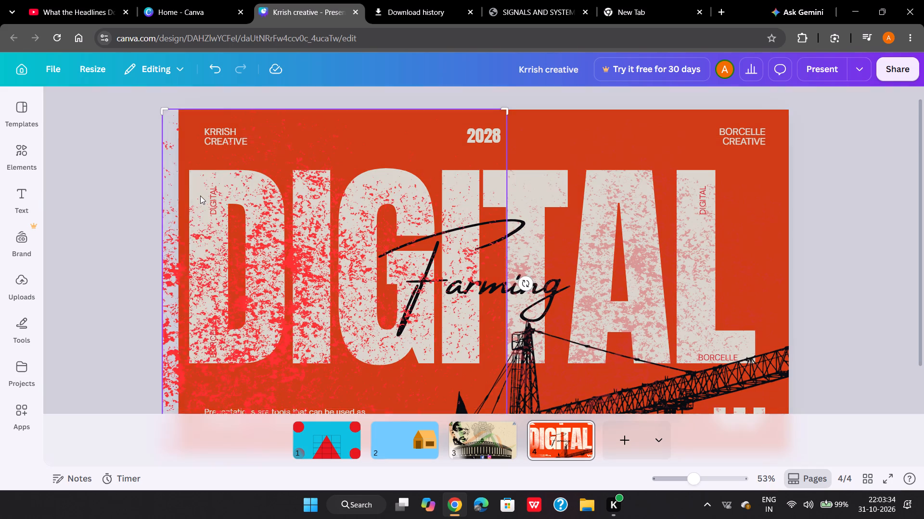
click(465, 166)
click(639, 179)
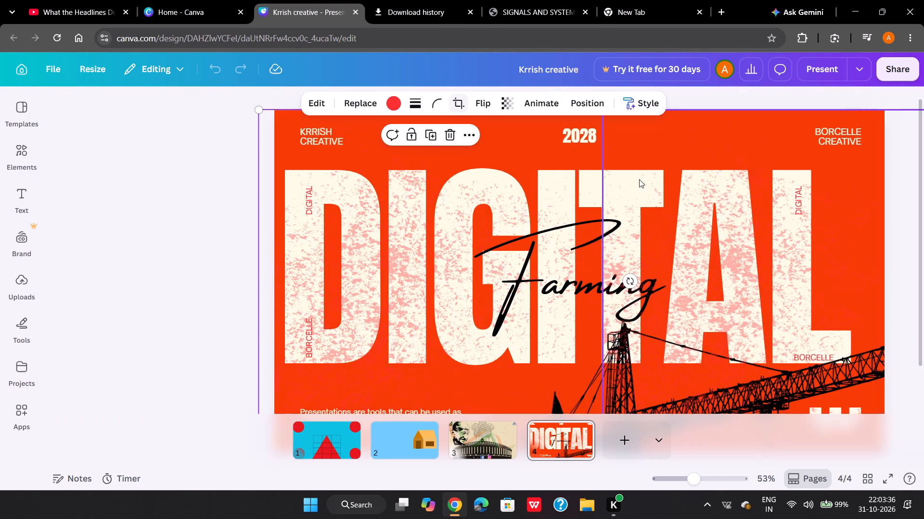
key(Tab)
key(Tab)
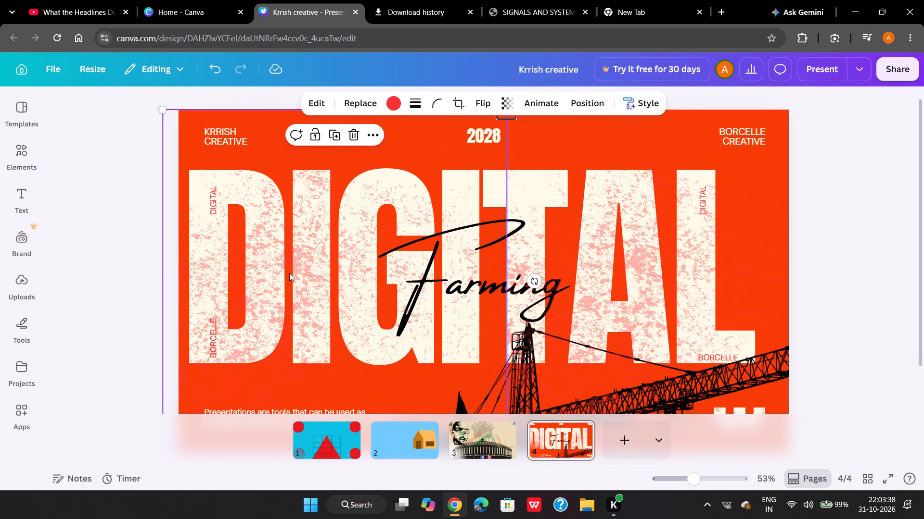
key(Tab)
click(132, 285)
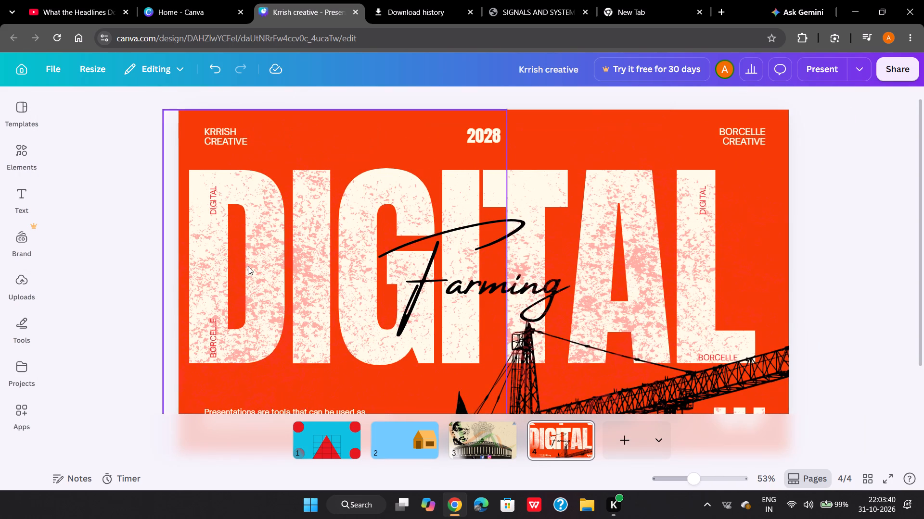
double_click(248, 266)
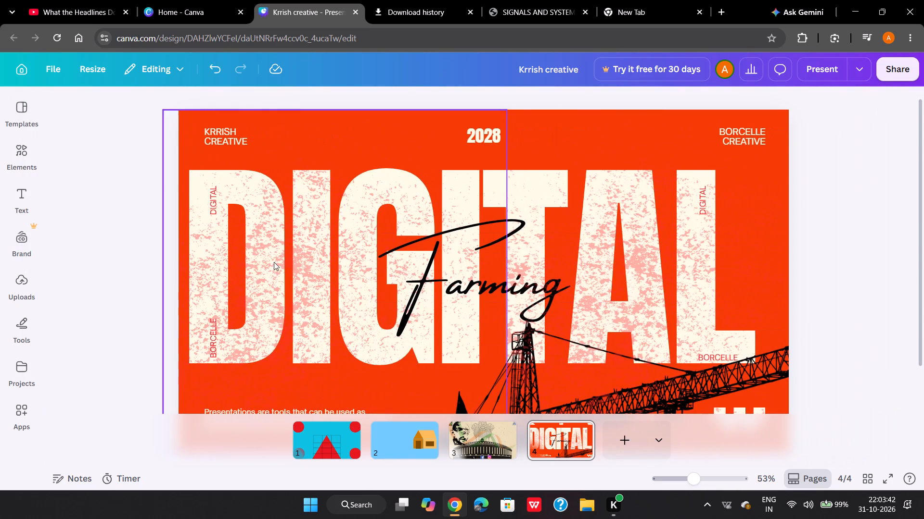
Move the left texture overlay down and left to uncover the upper part of the DIGITAL heading.
click(274, 262)
drag(274, 262, 188, 403)
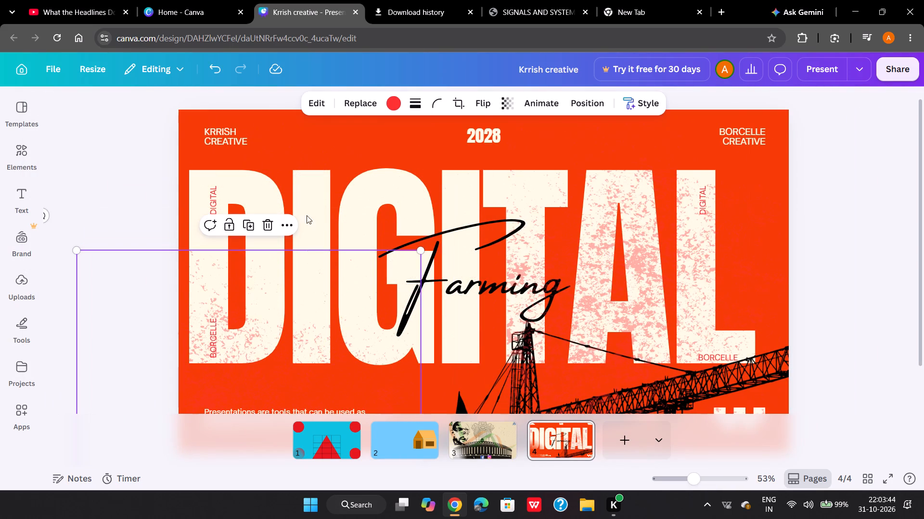
Replace DIGITAL with AURA in the large cream heading on page 4.
double_click(324, 213)
click(324, 213)
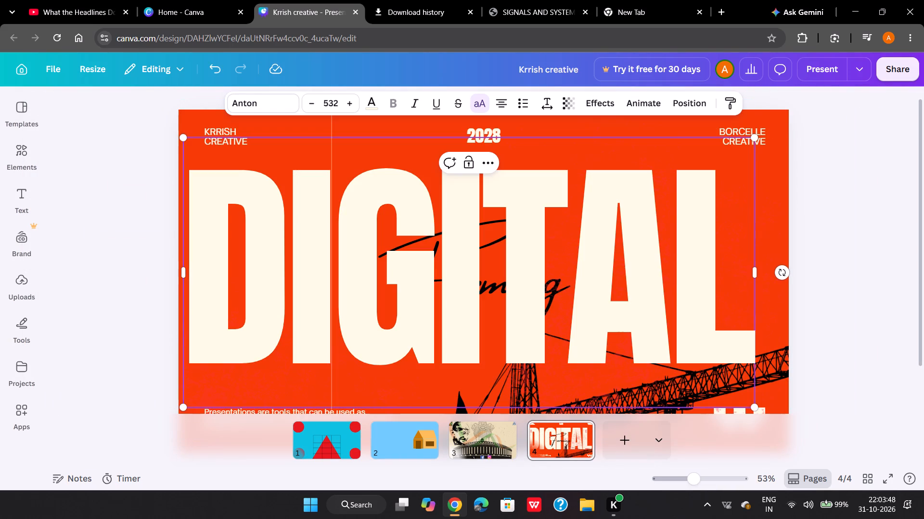
key(Right)
key(Right)
key(Right)
key(Right)
key(Right)
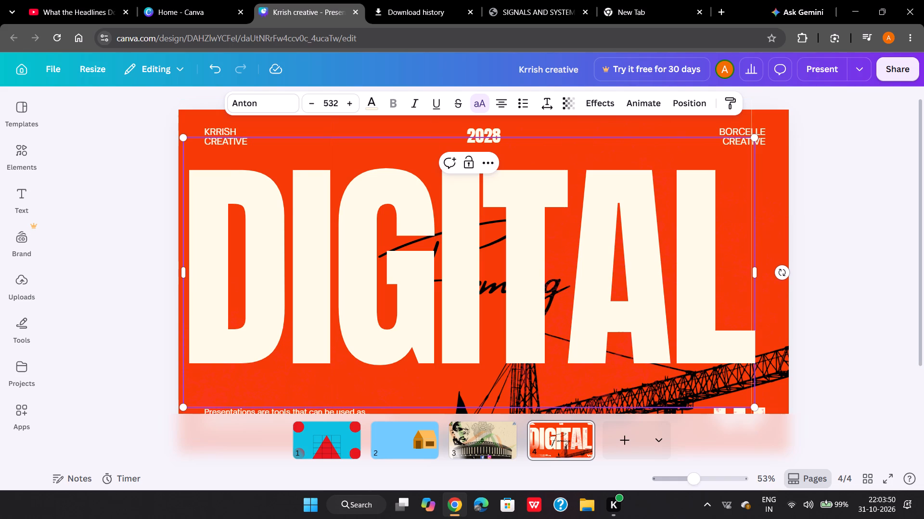
key(BackSpace)
key(BackSpace)
key(BackSpace)
key(BackSpace)
key(BackSpace)
key(BackSpace)
key(BackSpace)
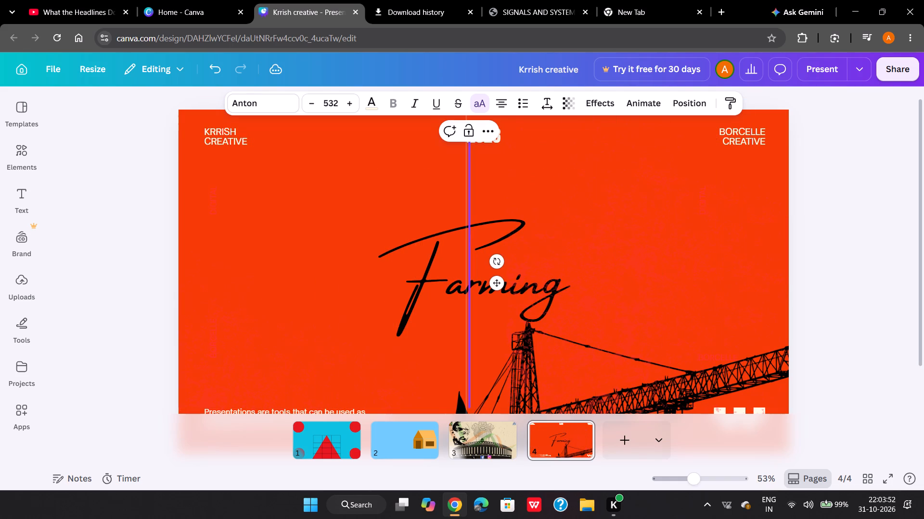
text(AURA)
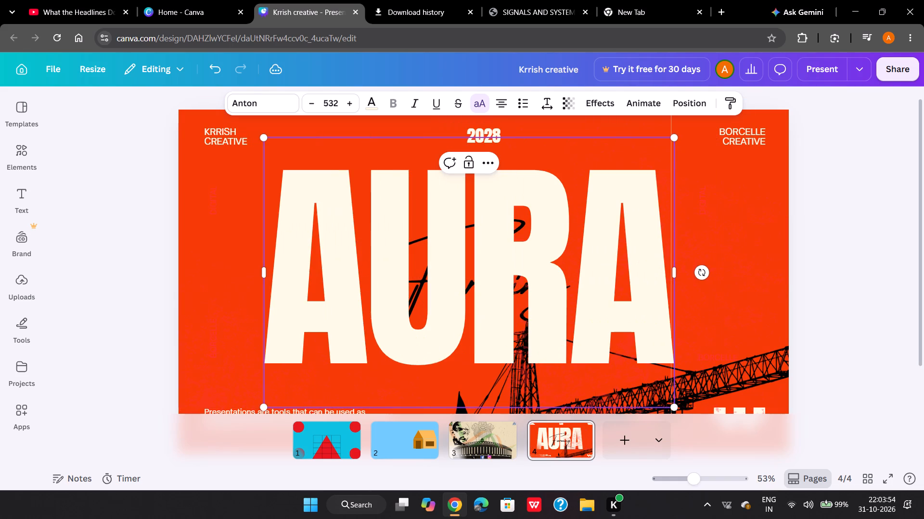
click(99, 319)
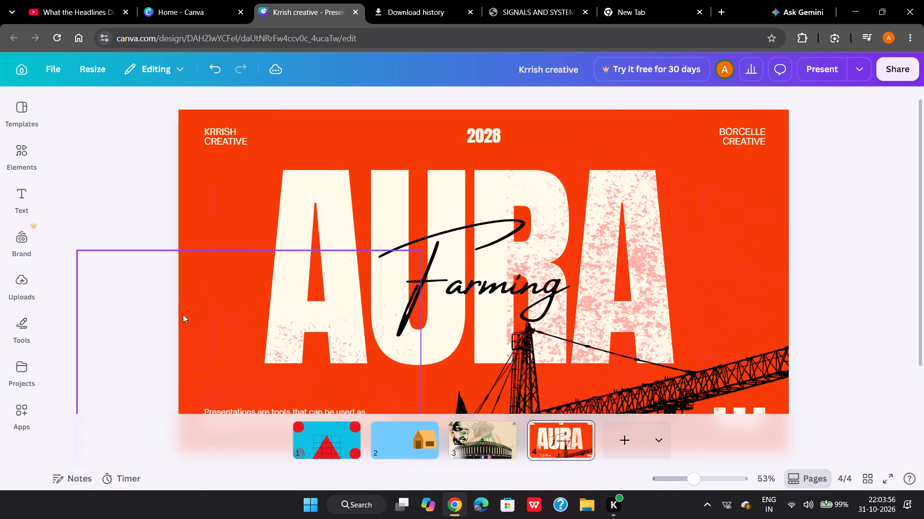
Move the left texture overlay back up and right over the first letters of the AURA heading.
scroll(183, 314, down, 3)
click(216, 236)
drag(216, 236, 218, 232)
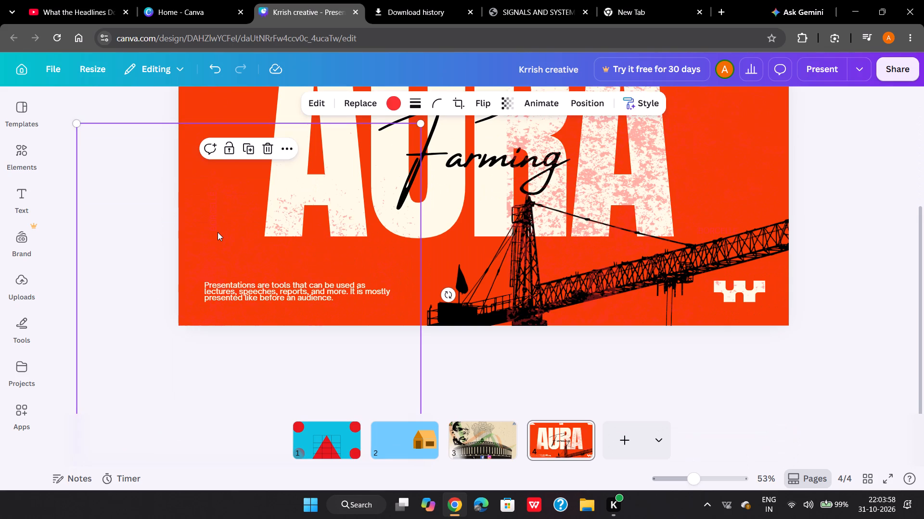
drag(218, 232, 225, 139)
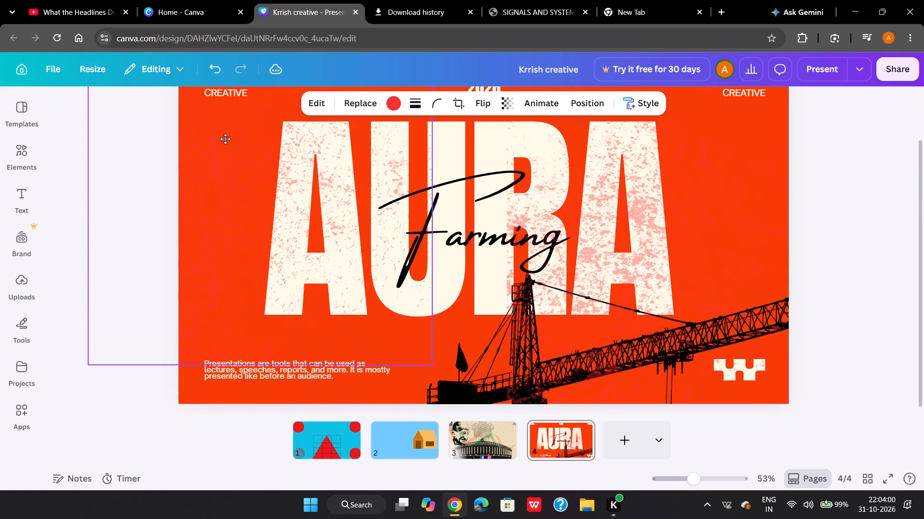
drag(225, 139, 264, 161)
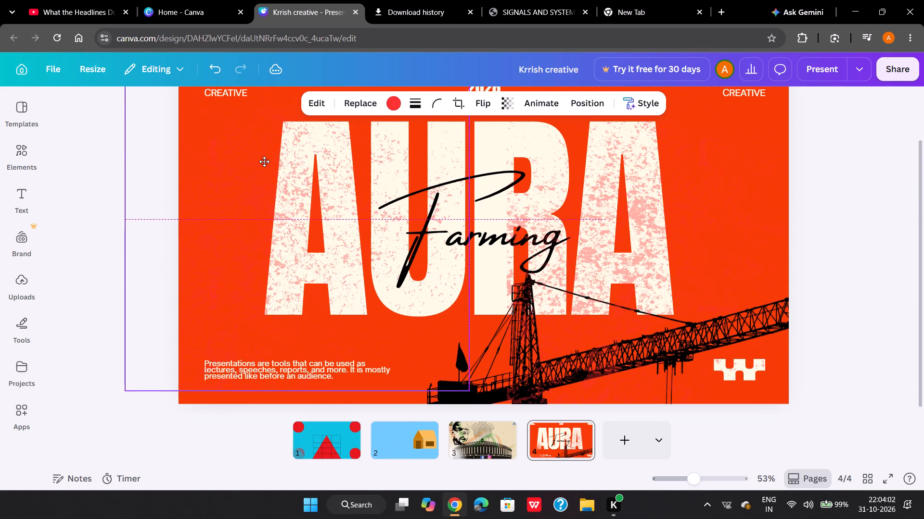
drag(264, 161, 261, 161)
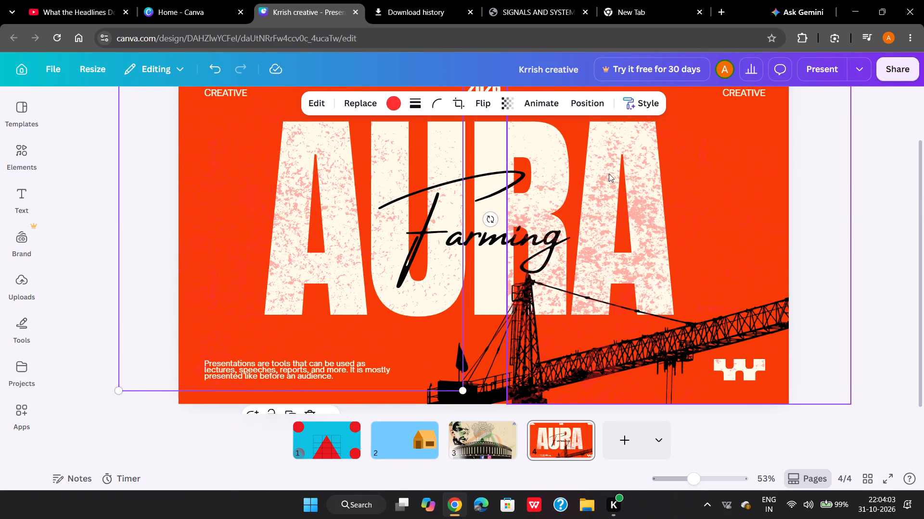
Shift the right texture overlay left so it covers the R and final A of the AURA heading.
click(609, 173)
drag(609, 173, 577, 166)
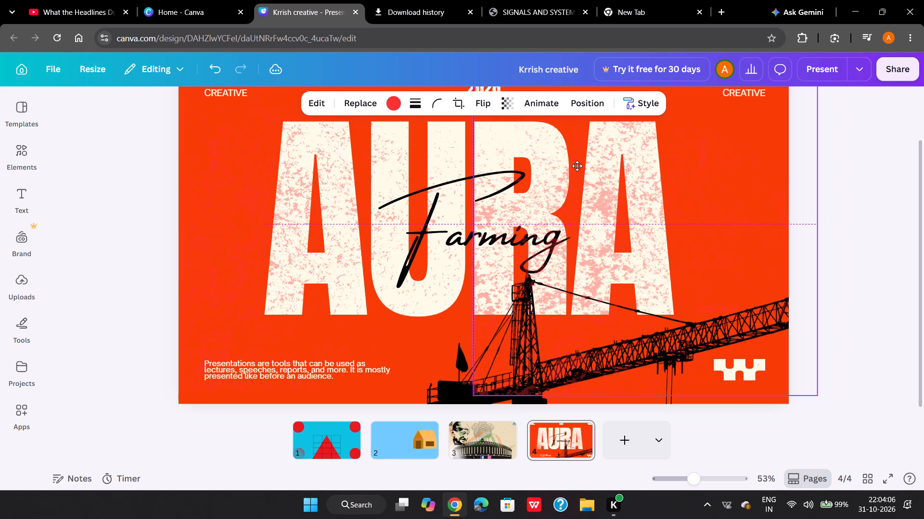
drag(577, 166, 577, 166)
scroll(335, 368, left, 1)
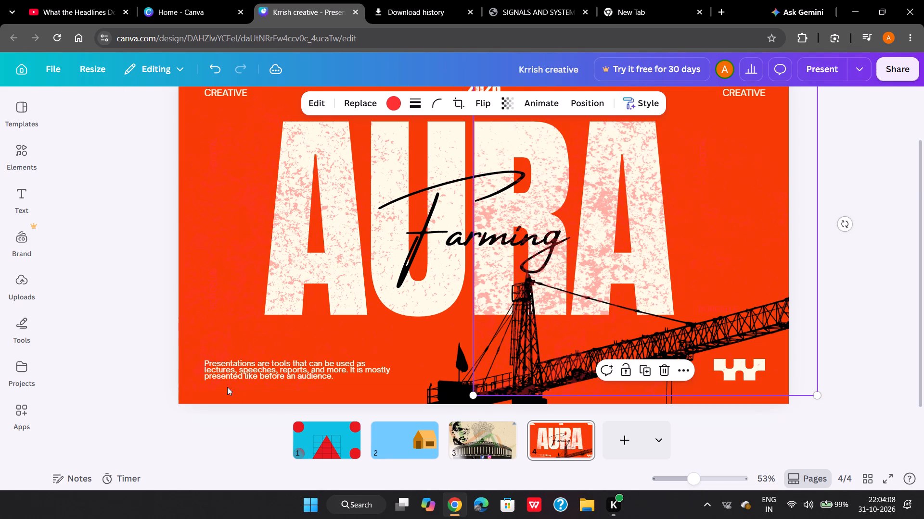
scroll(227, 387, left, 1)
click(84, 278)
scroll(355, 263, up, 1)
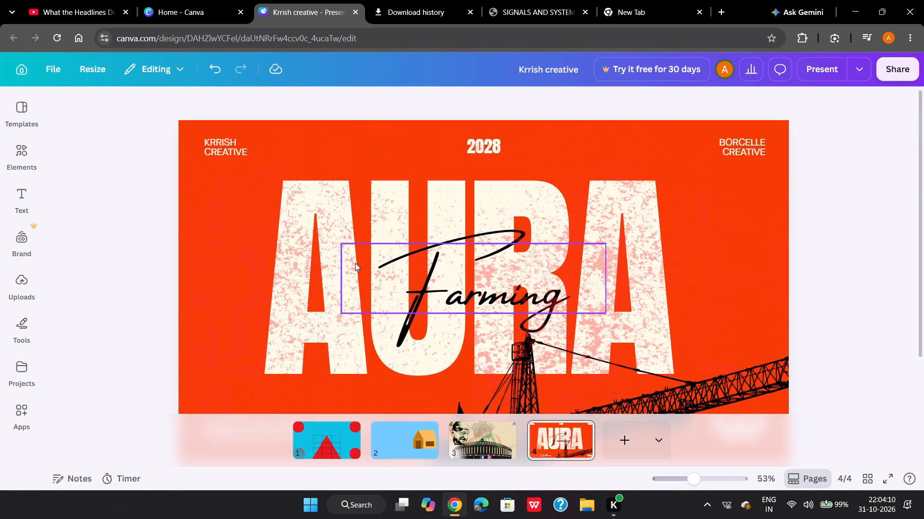
Search the colour options for the left texture overlay for BLOOD RED and look through the suggested palettes.
click(190, 124)
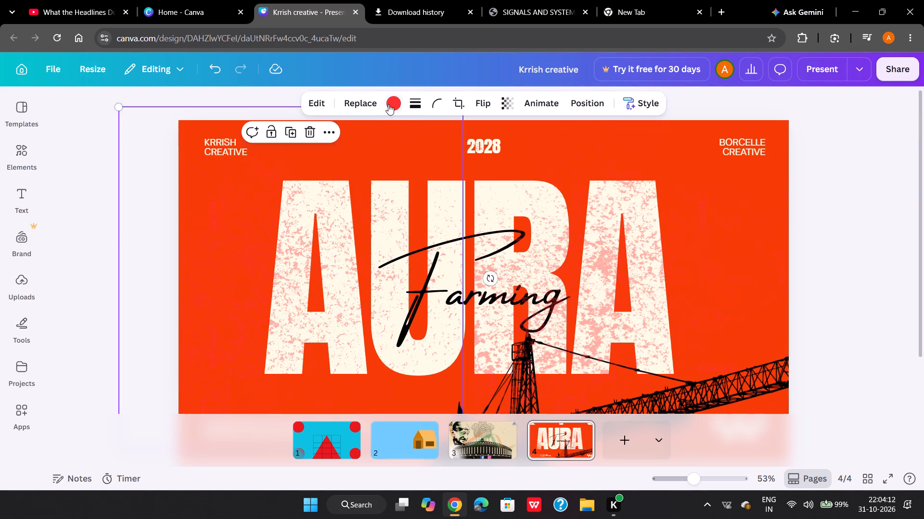
click(387, 104)
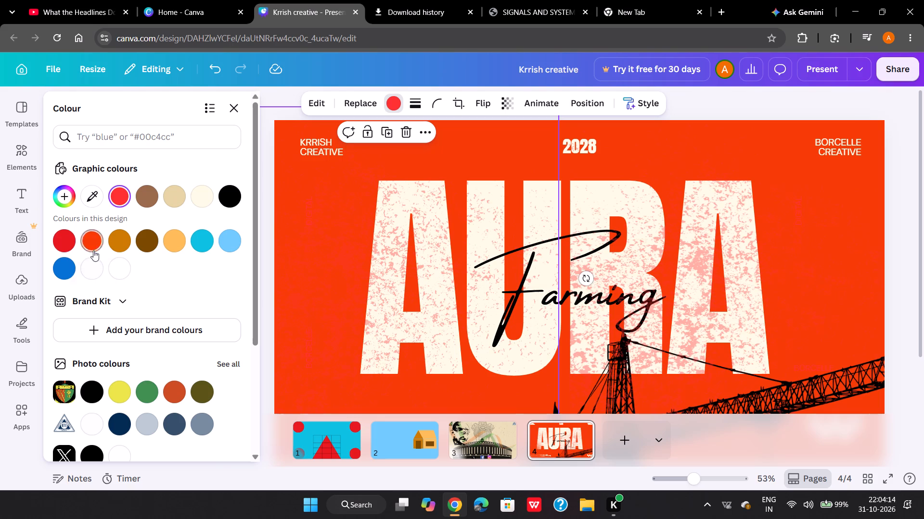
click(119, 136)
text(BOO)
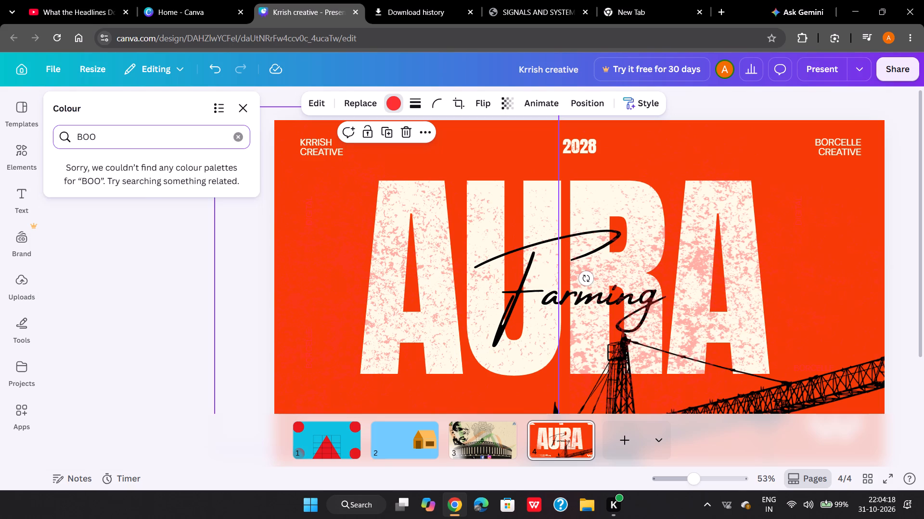
key(slash)
key(BackSpace)
key(BackSpace)
key(BackSpace)
text(LOOD)
key(space)
text(RED)
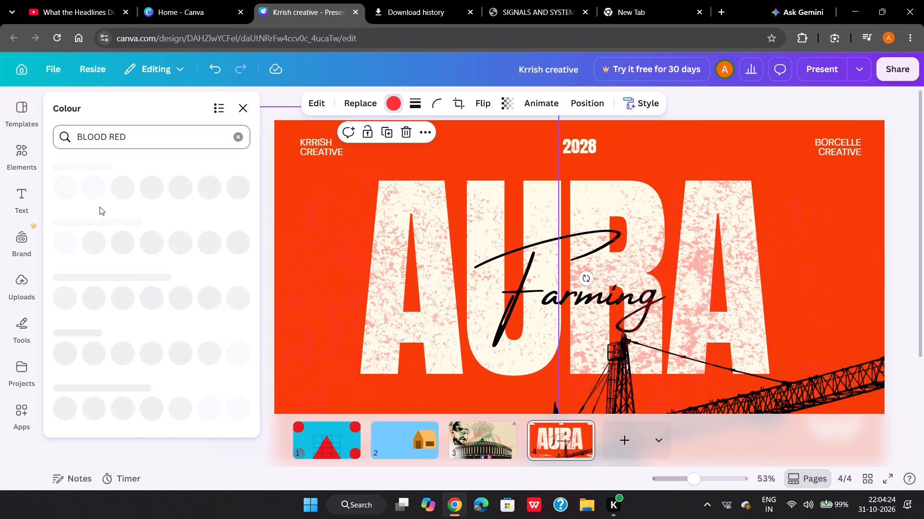
scroll(139, 417, down, 2)
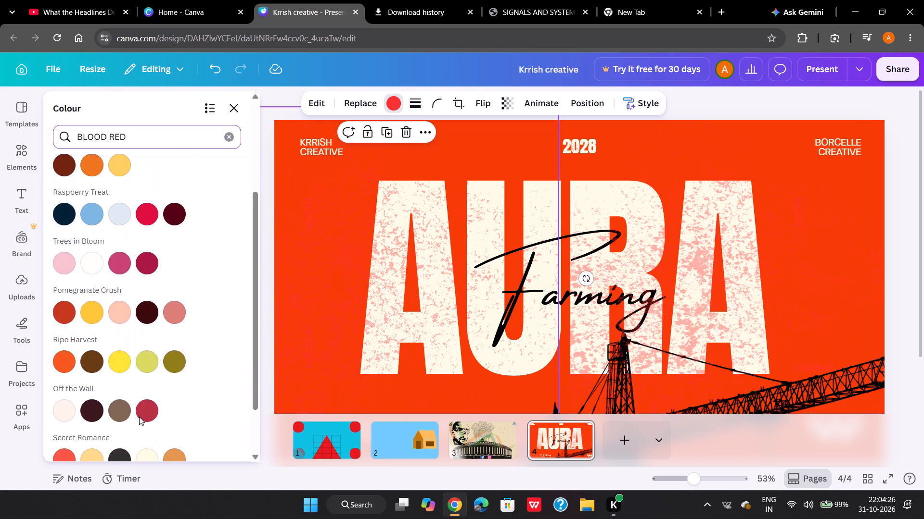
scroll(139, 417, down, 1)
scroll(139, 417, up, 5)
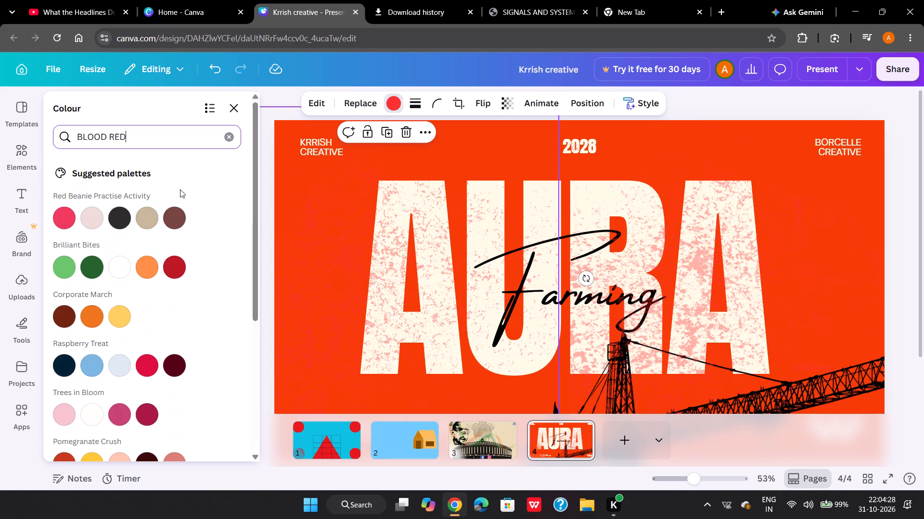
Replace the colour search with RED, look over the matching swatches, and clear the search.
key(BackSpace)
key(BackSpace)
key(BackSpace)
key(BackSpace)
key(BackSpace)
key(BackSpace)
key(BackSpace)
key(BackSpace)
key(BackSpace)
key(BackSpace)
key(BackSpace)
key(BackSpace)
key(BackSpace)
key(BackSpace)
key(BackSpace)
key(BackSpace)
key(BackSpace)
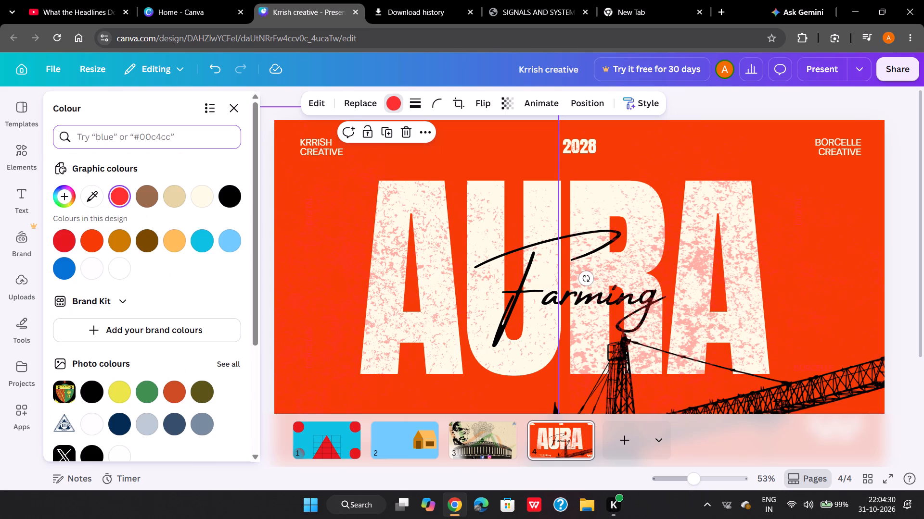
text(RED)
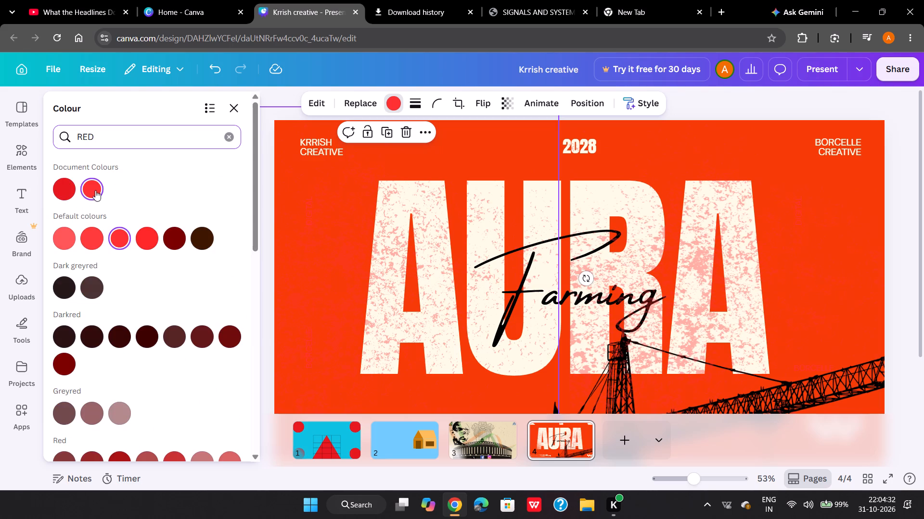
scroll(136, 197, right, 1)
click(230, 133)
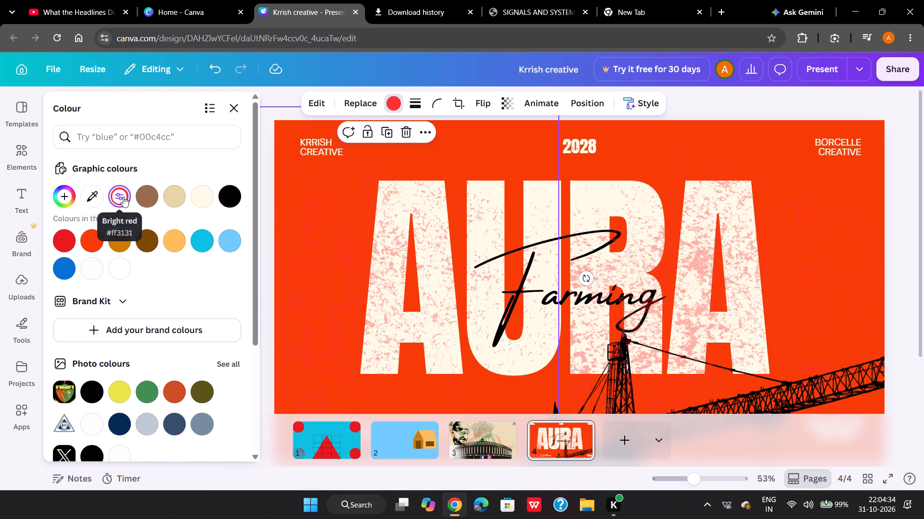
Adjust the left texture overlay's bright red to the darker red #D50000.
click(123, 197)
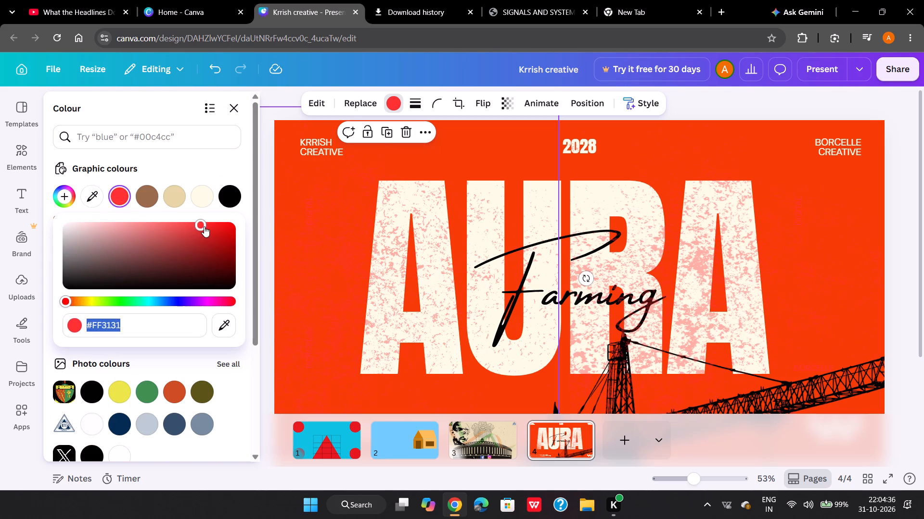
drag(204, 226, 234, 226)
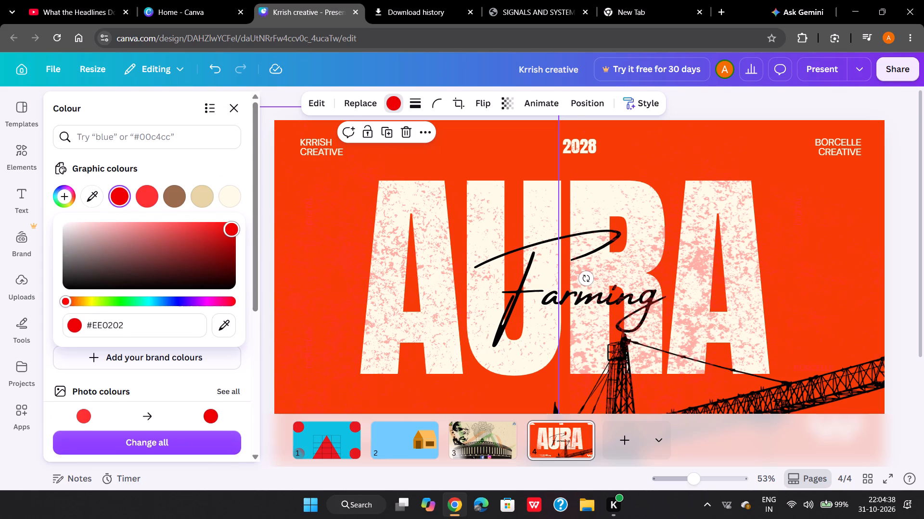
drag(234, 226, 239, 221)
drag(232, 223, 245, 231)
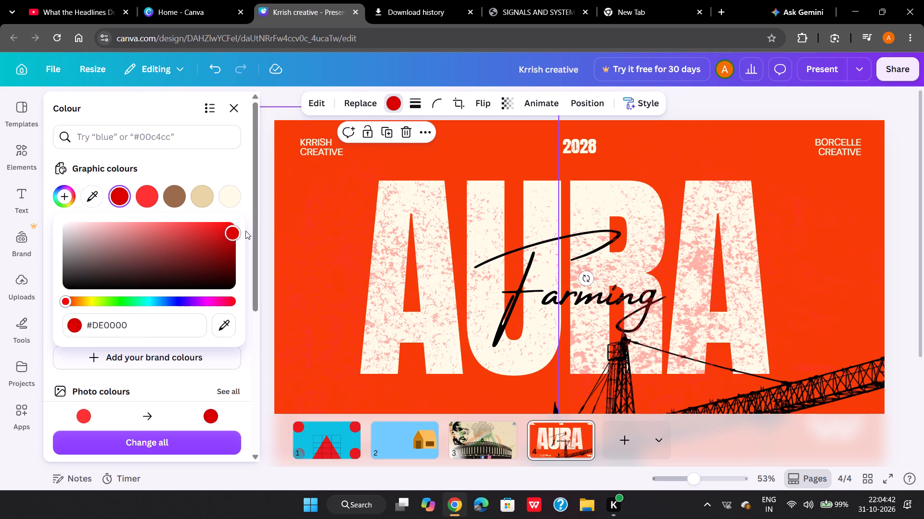
drag(245, 231, 244, 233)
scroll(228, 243, up, 1)
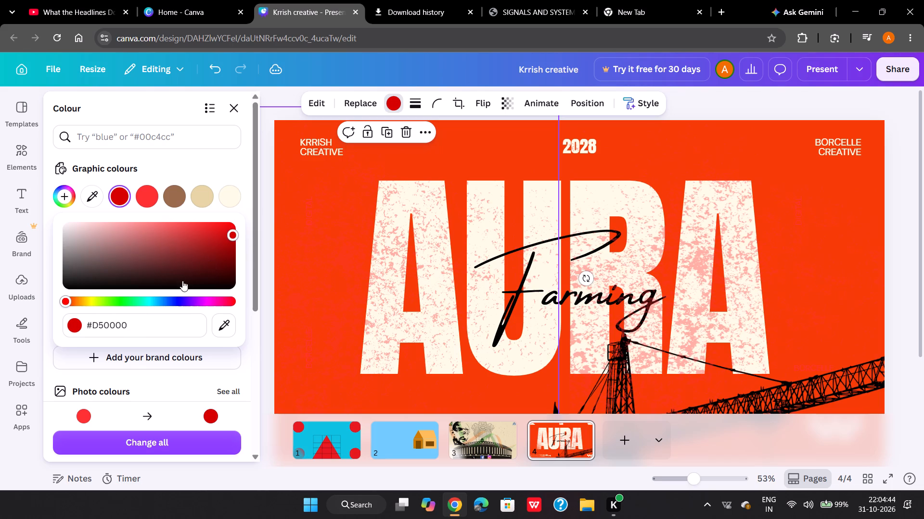
scroll(182, 281, up, 1)
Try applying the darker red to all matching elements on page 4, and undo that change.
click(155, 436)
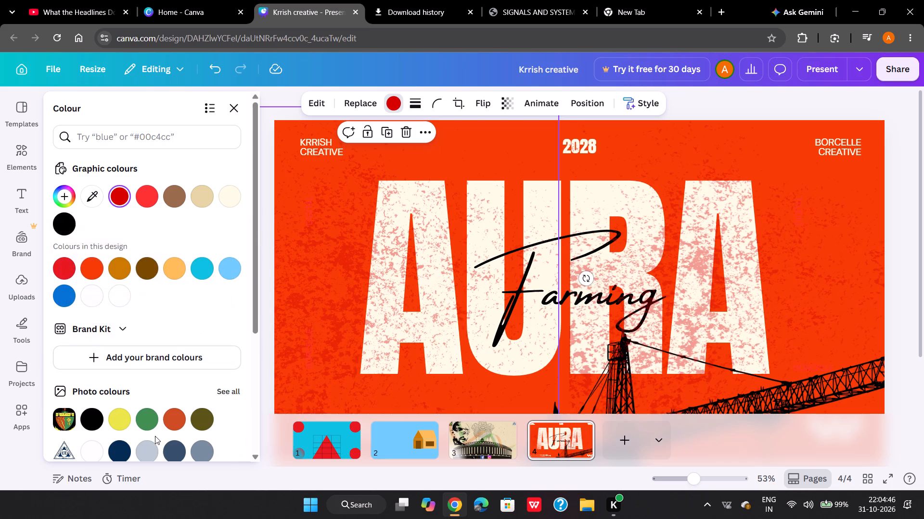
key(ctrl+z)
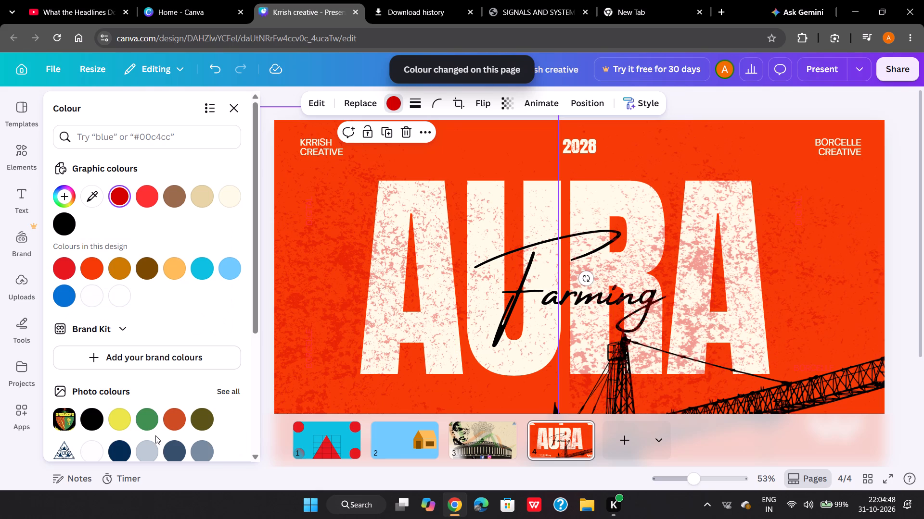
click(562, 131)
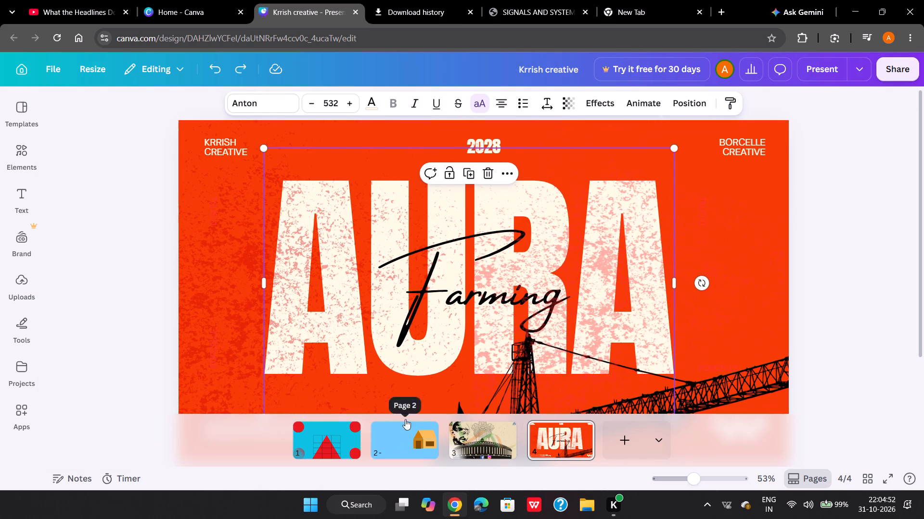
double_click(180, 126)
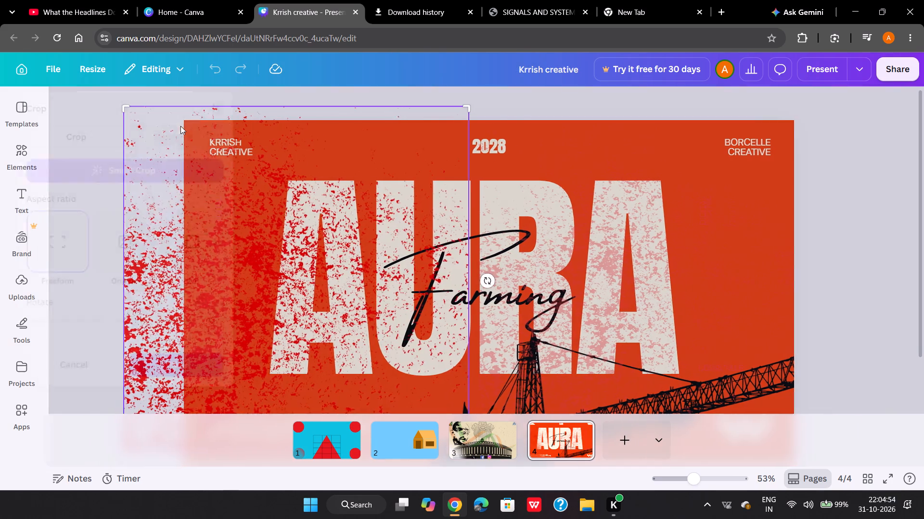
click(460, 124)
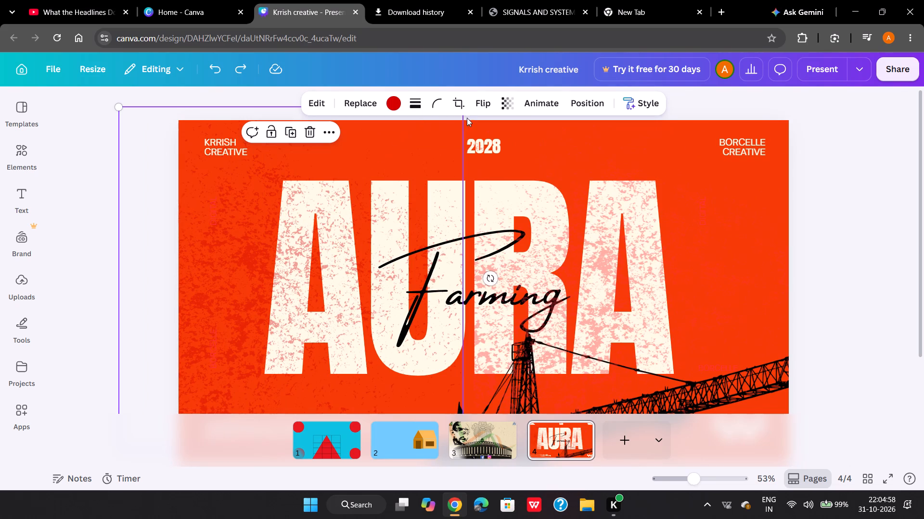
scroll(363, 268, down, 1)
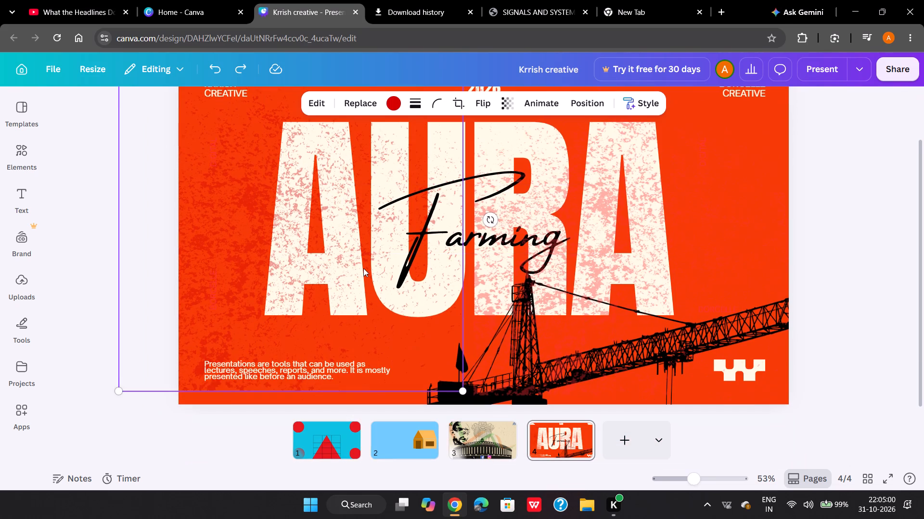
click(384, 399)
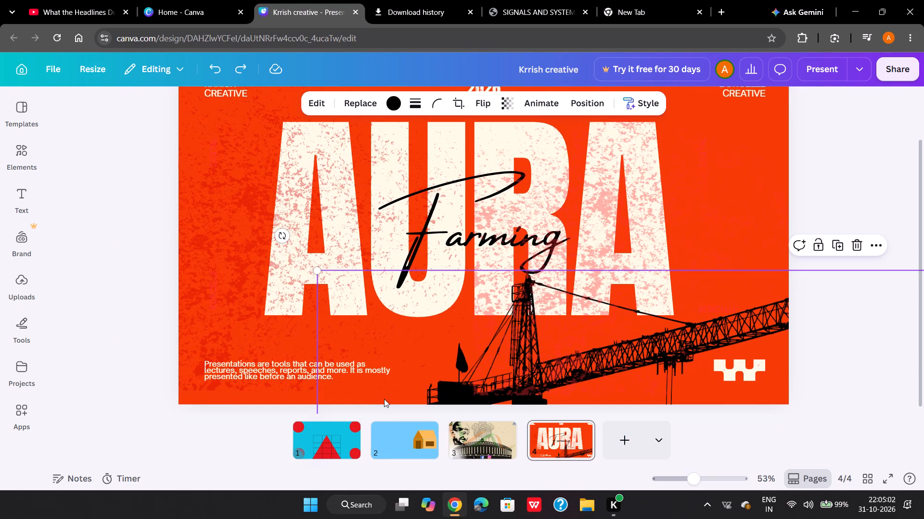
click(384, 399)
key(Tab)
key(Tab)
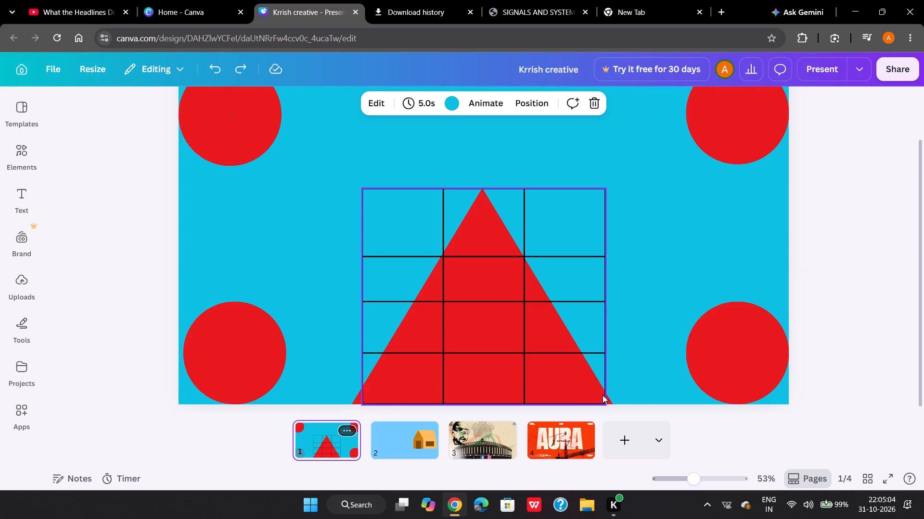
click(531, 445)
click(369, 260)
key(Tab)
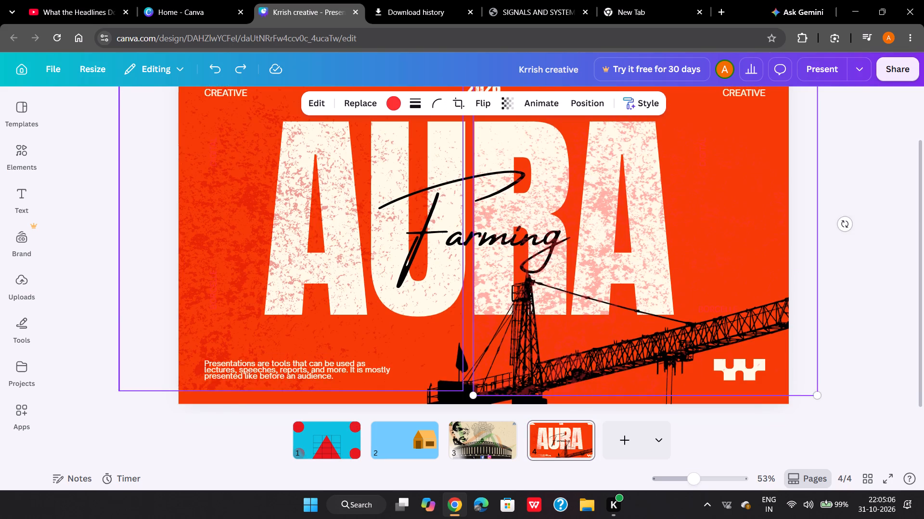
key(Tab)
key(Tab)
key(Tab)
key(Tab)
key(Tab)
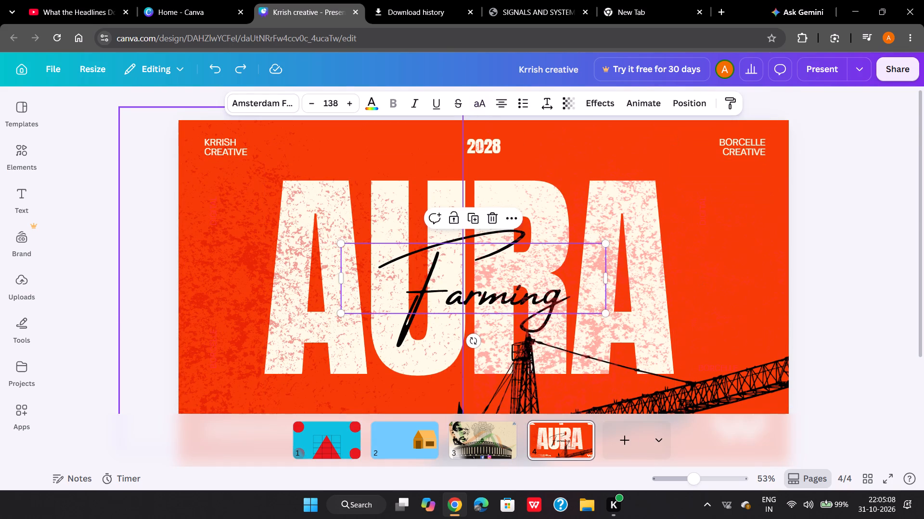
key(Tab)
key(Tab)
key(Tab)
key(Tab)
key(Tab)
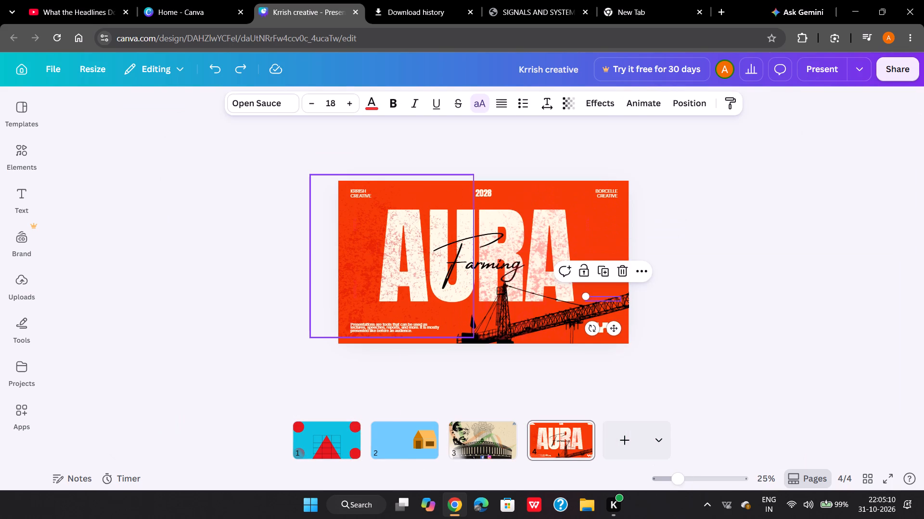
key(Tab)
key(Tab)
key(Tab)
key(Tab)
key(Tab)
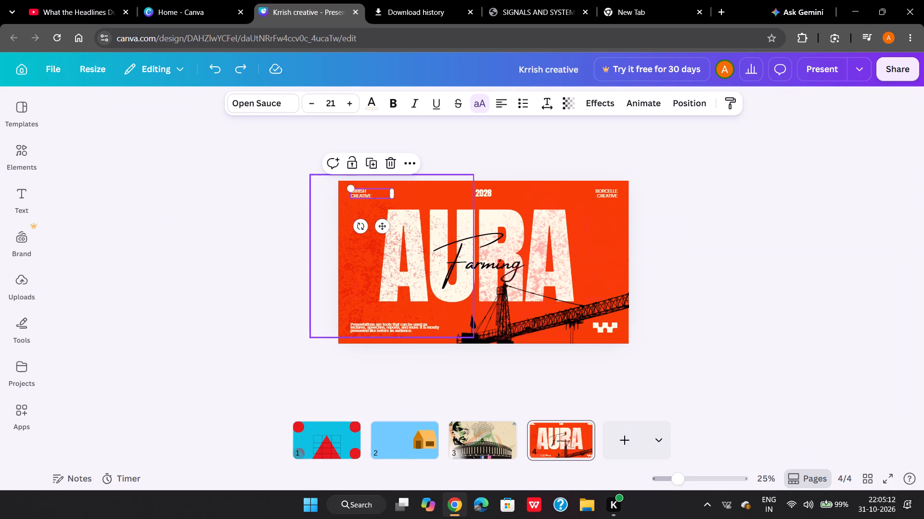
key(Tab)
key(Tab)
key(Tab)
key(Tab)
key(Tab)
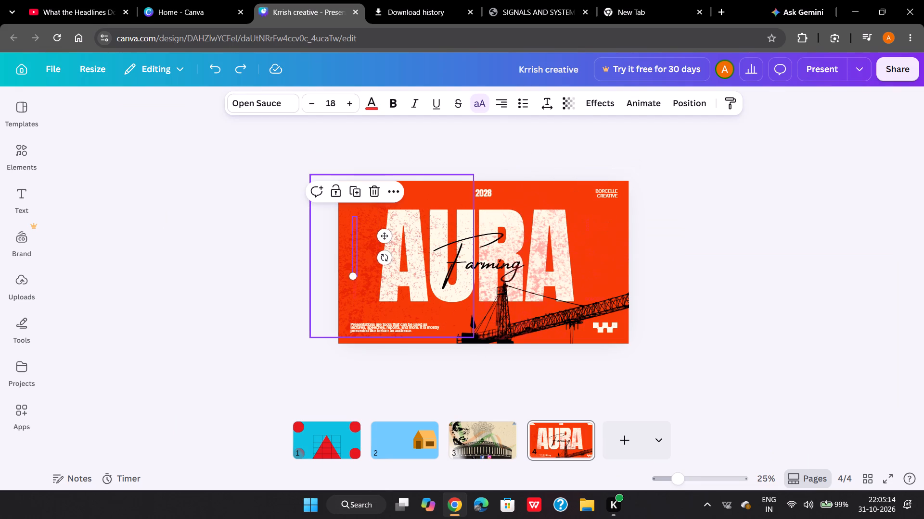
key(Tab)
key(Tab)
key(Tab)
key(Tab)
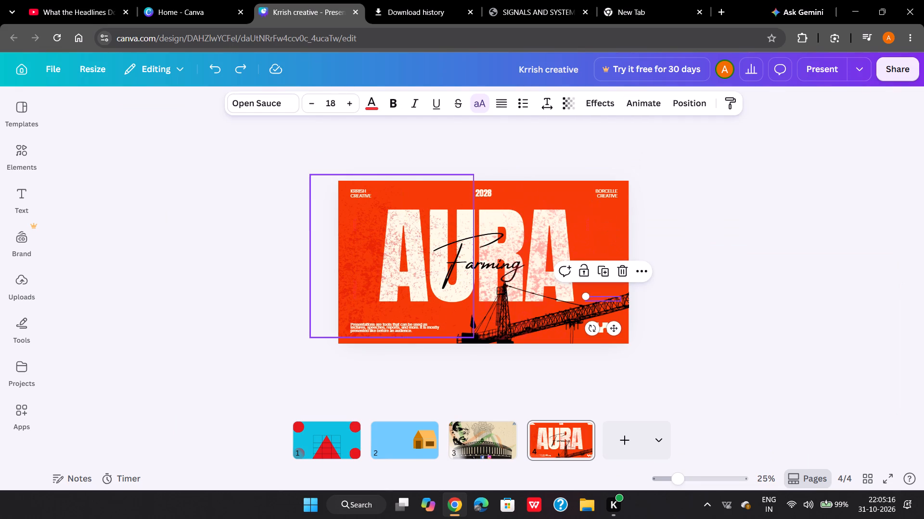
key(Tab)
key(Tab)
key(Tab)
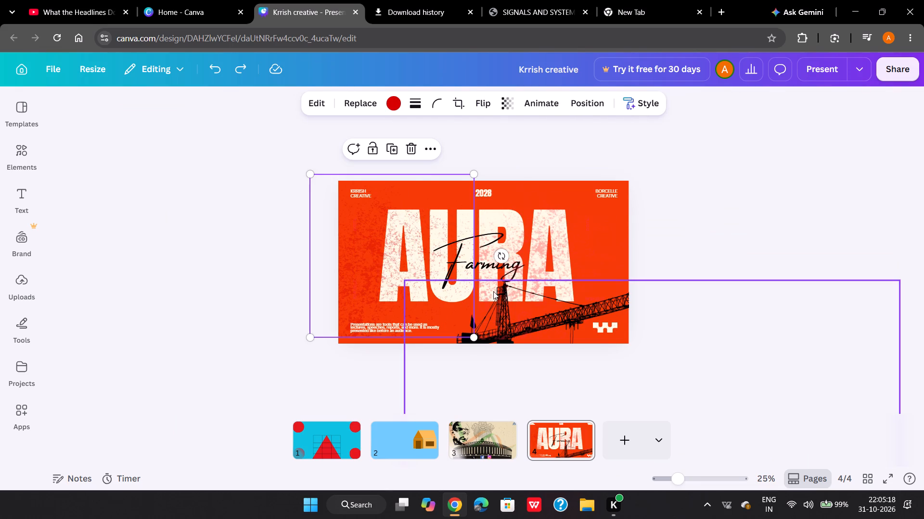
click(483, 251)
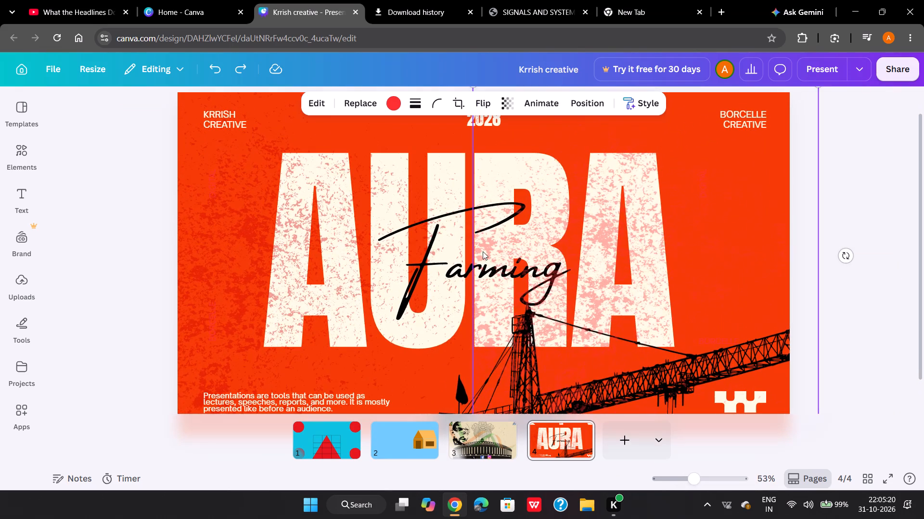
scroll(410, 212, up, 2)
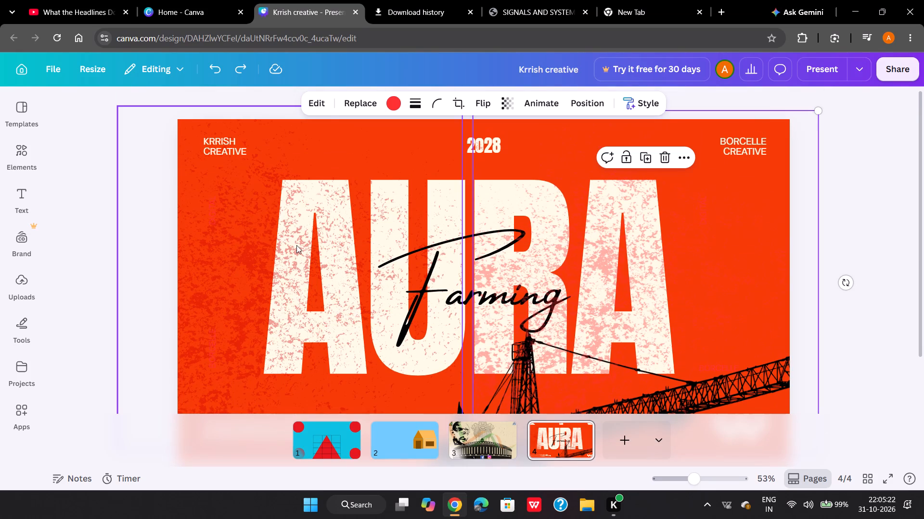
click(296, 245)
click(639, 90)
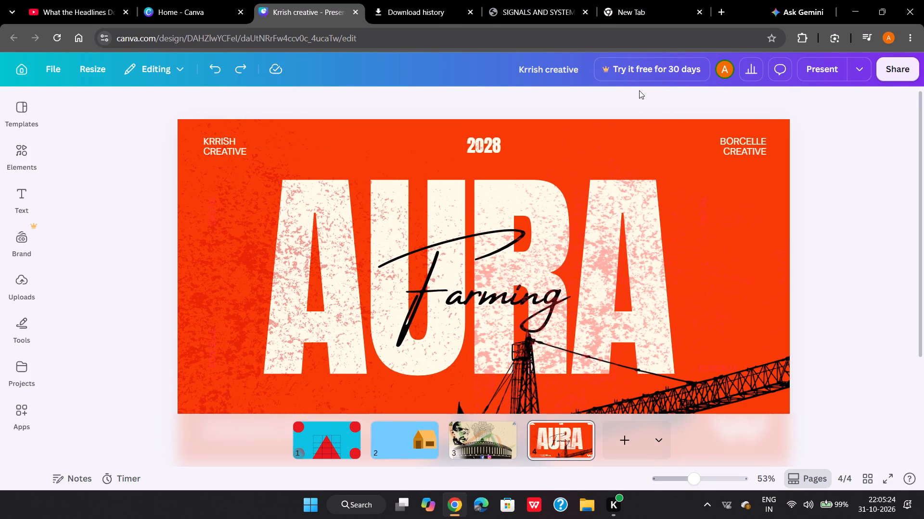
Copy the left texture overlay's style and apply it to the right texture overlay so both use the darker red.
click(300, 213)
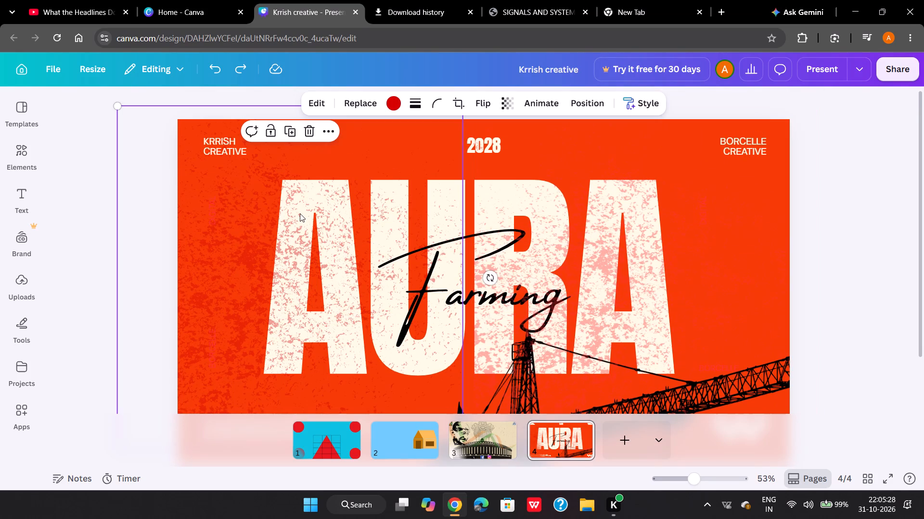
key(ctrl+alt+c)
click(575, 289)
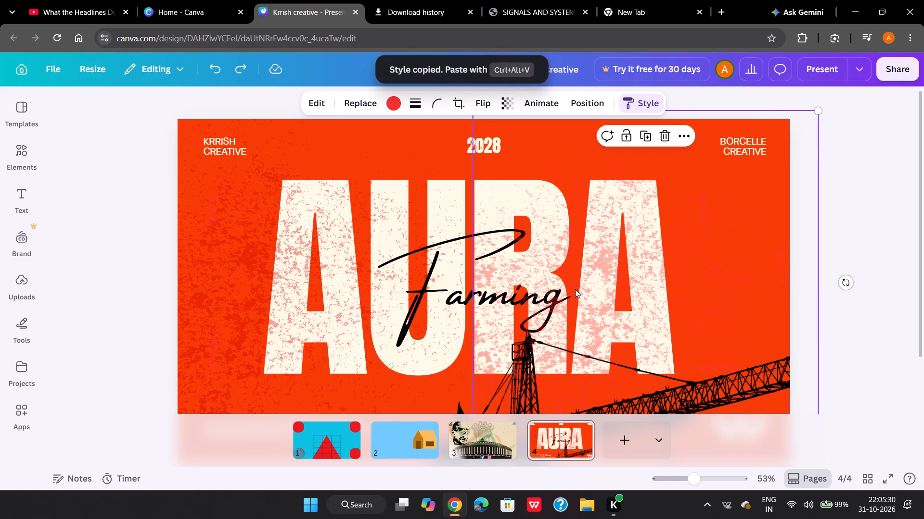
key(ctrl+alt+v)
click(354, 135)
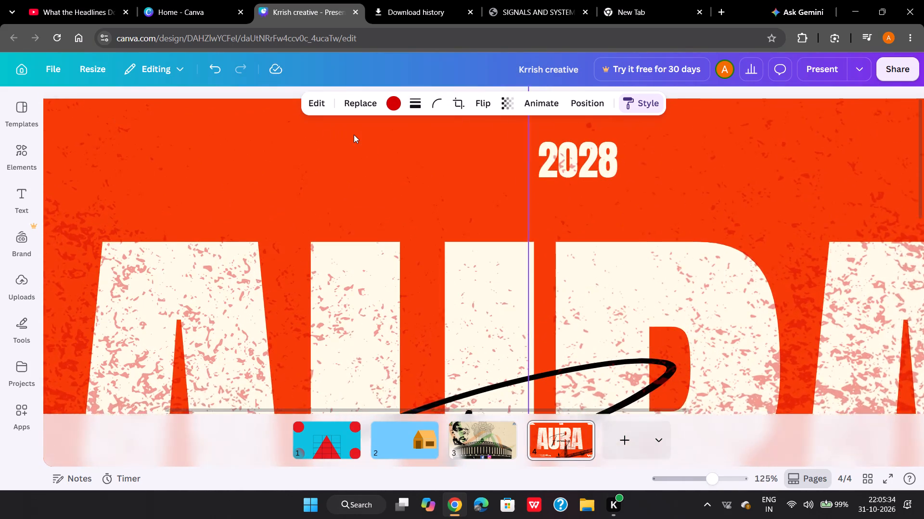
click(553, 124)
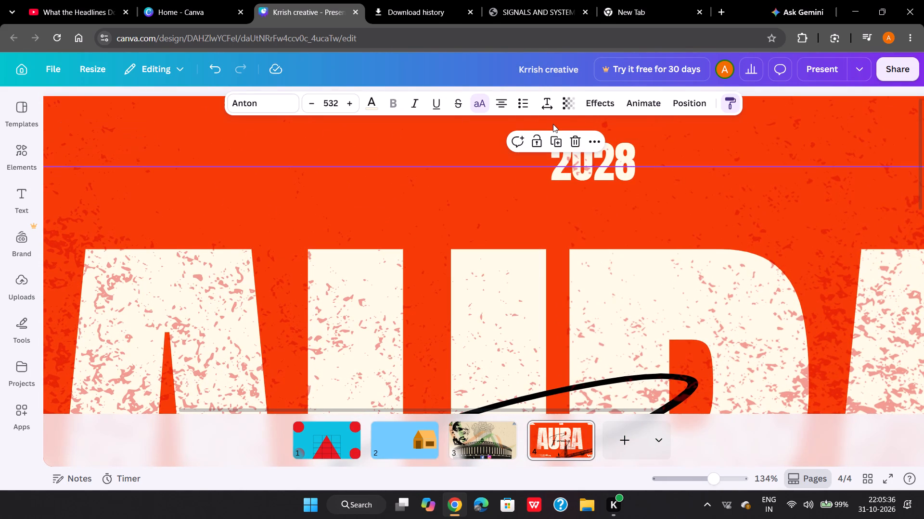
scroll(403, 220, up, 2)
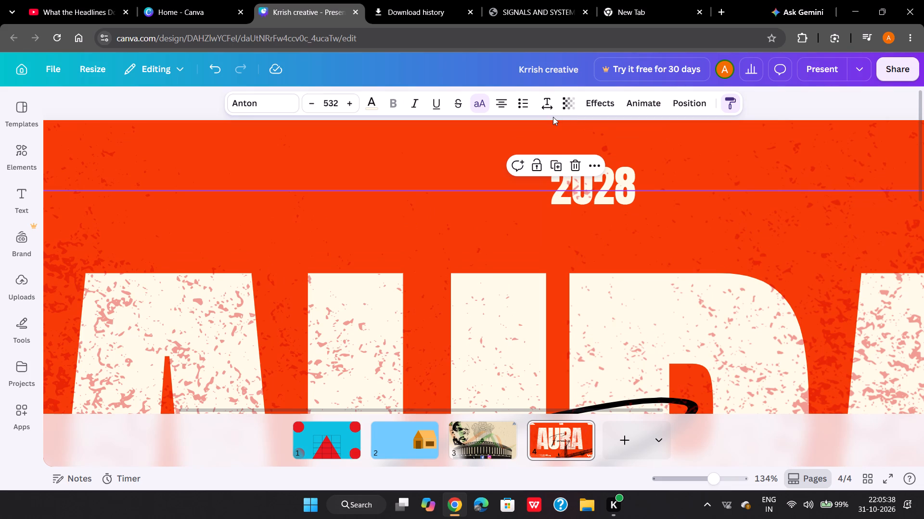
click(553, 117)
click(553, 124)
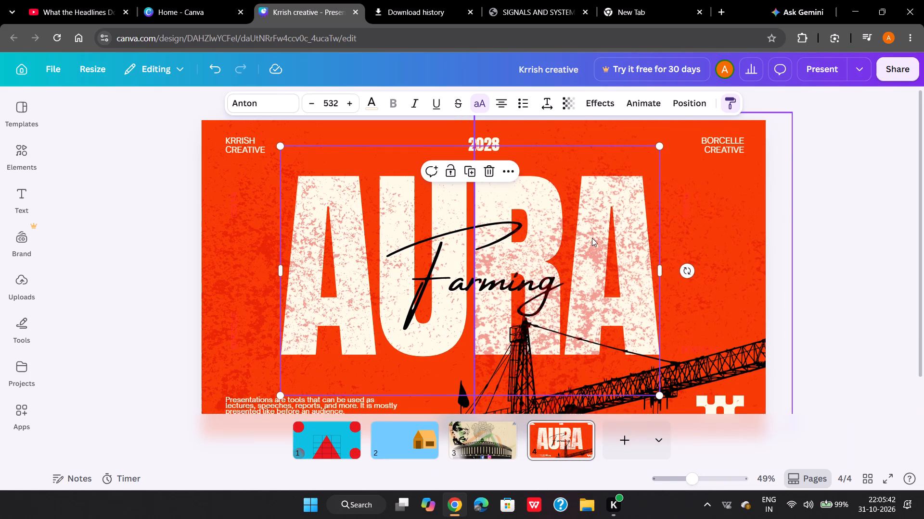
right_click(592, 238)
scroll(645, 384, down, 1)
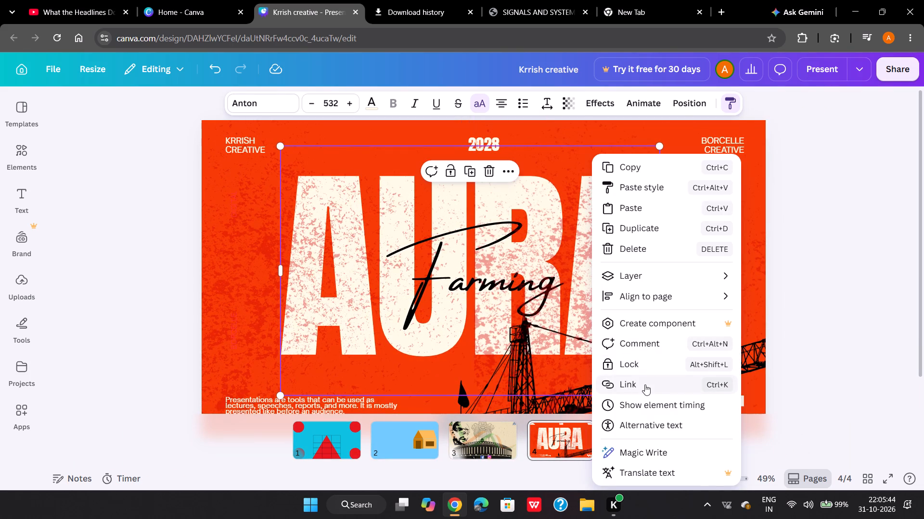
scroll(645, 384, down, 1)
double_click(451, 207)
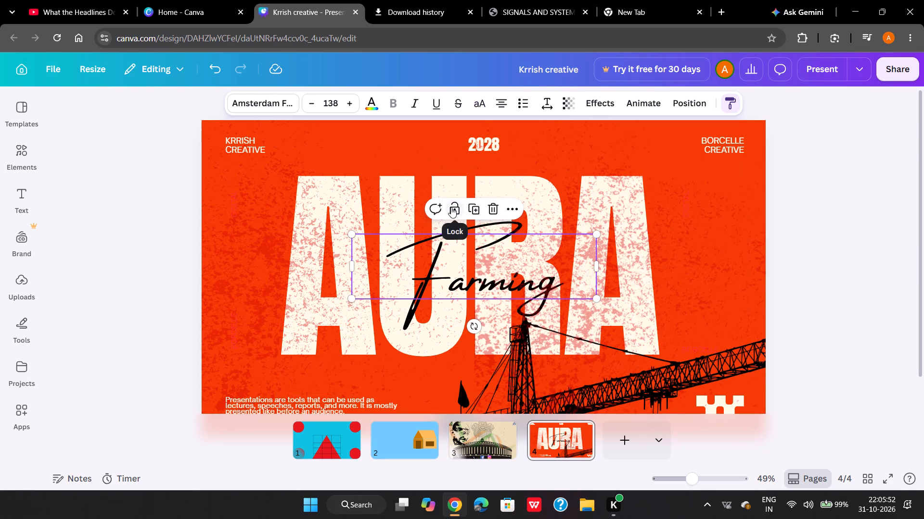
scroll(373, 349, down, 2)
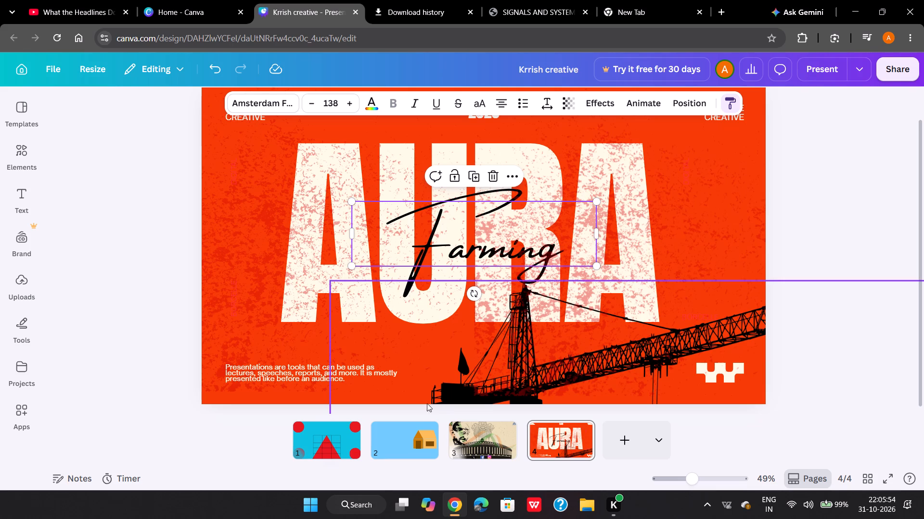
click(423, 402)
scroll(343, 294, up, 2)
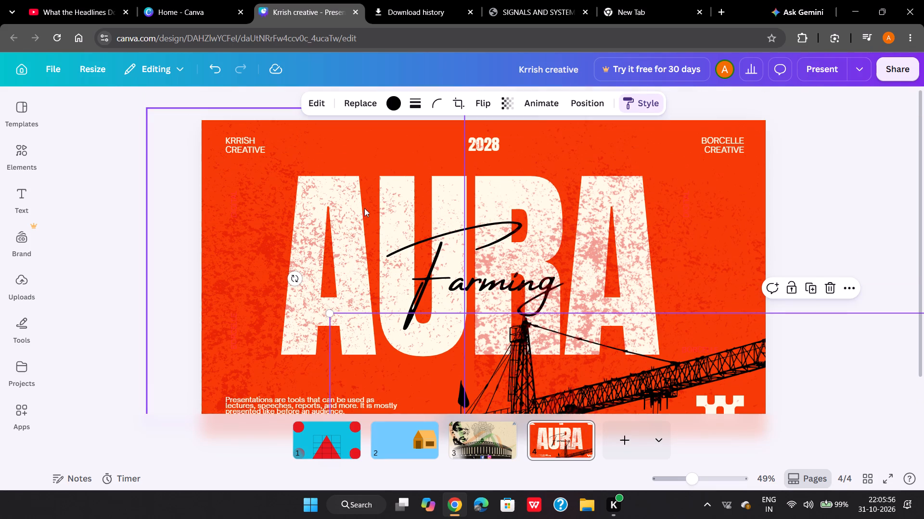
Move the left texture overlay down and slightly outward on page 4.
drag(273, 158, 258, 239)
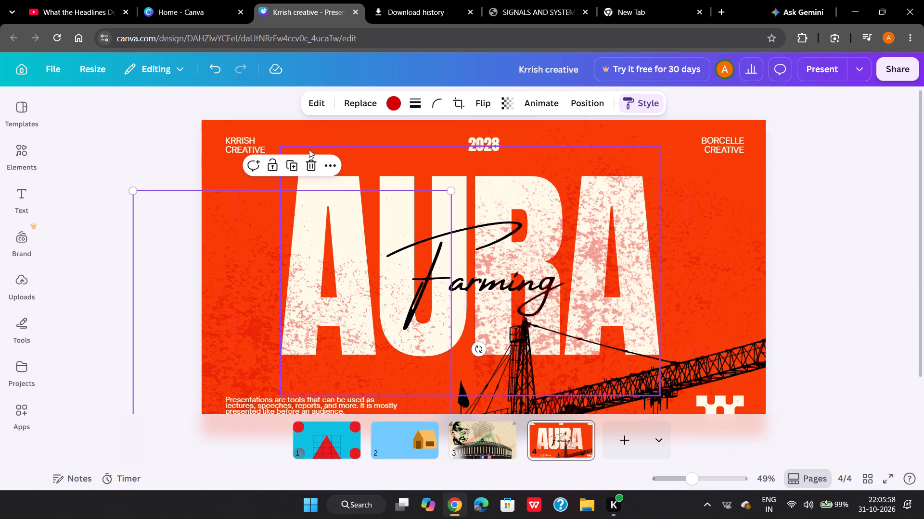
Change page 4's background from orange to the dark red-brown #671700.
click(215, 126)
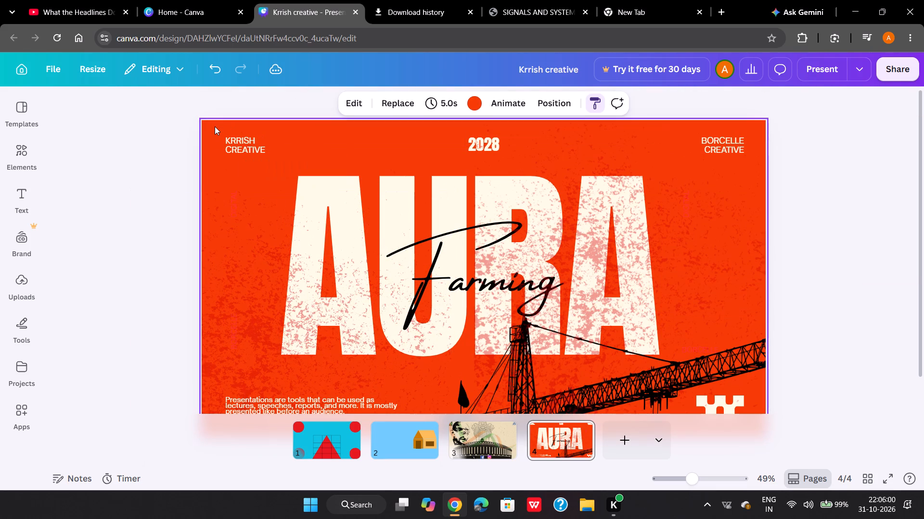
click(481, 101)
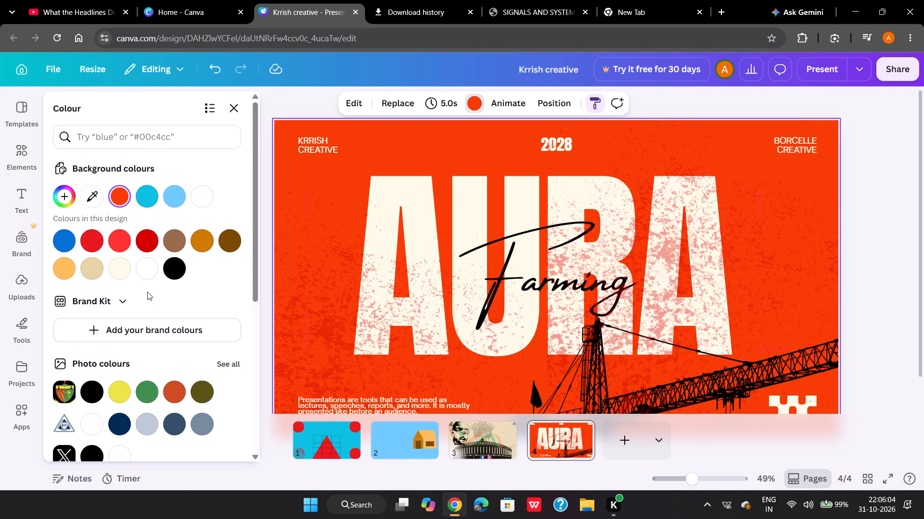
click(117, 201)
drag(235, 255, 250, 273)
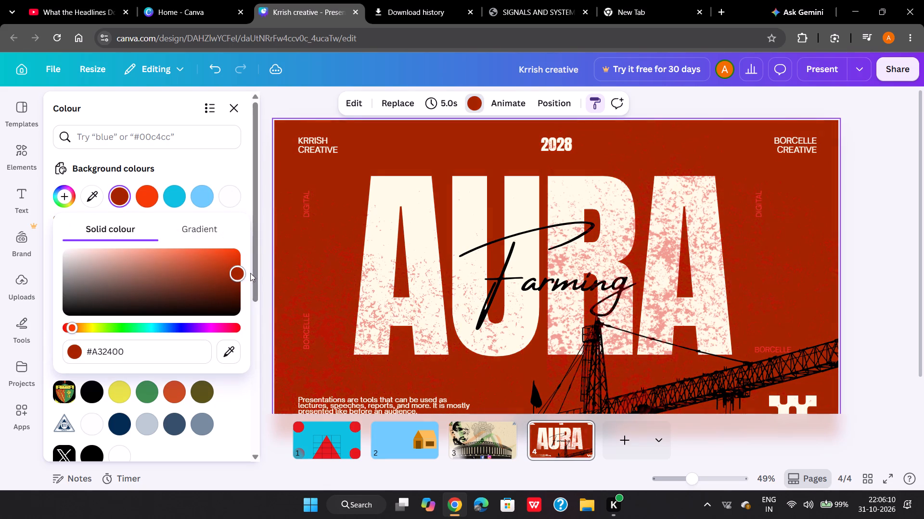
drag(250, 273, 260, 289)
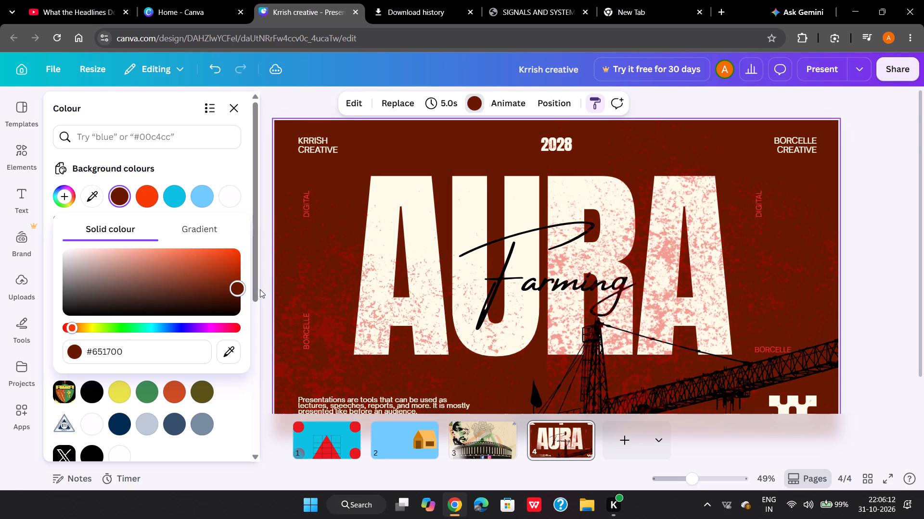
drag(260, 289, 265, 286)
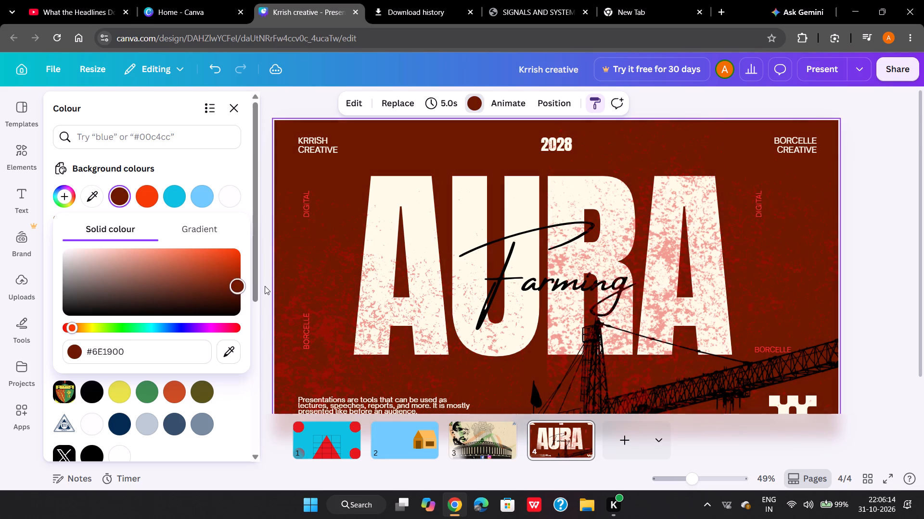
drag(265, 286, 268, 275)
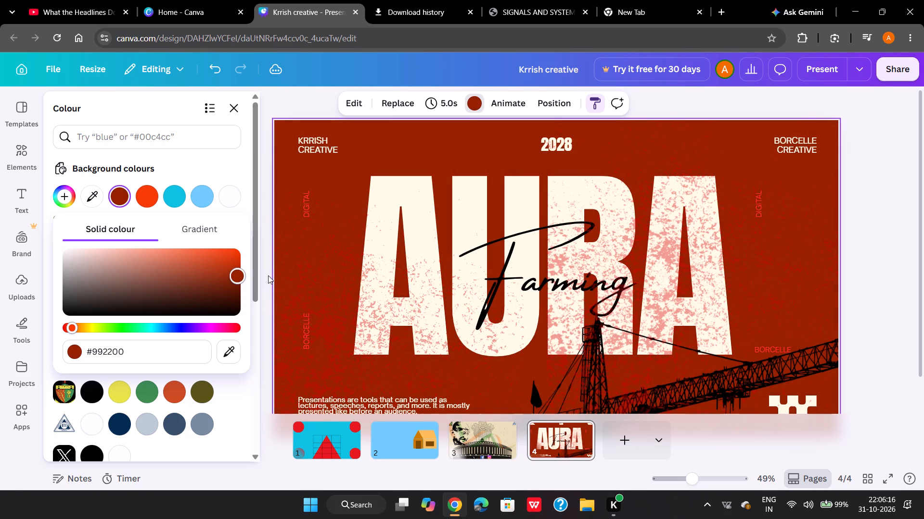
drag(268, 275, 268, 285)
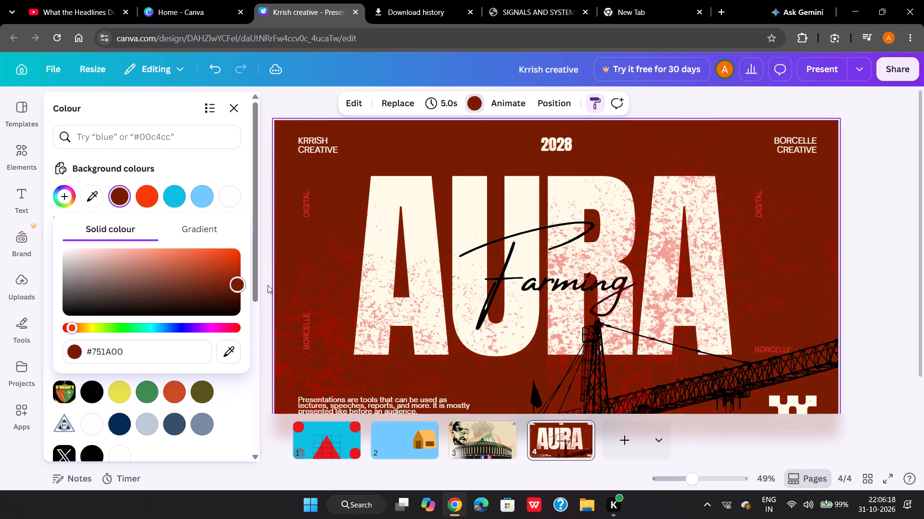
drag(268, 285, 267, 288)
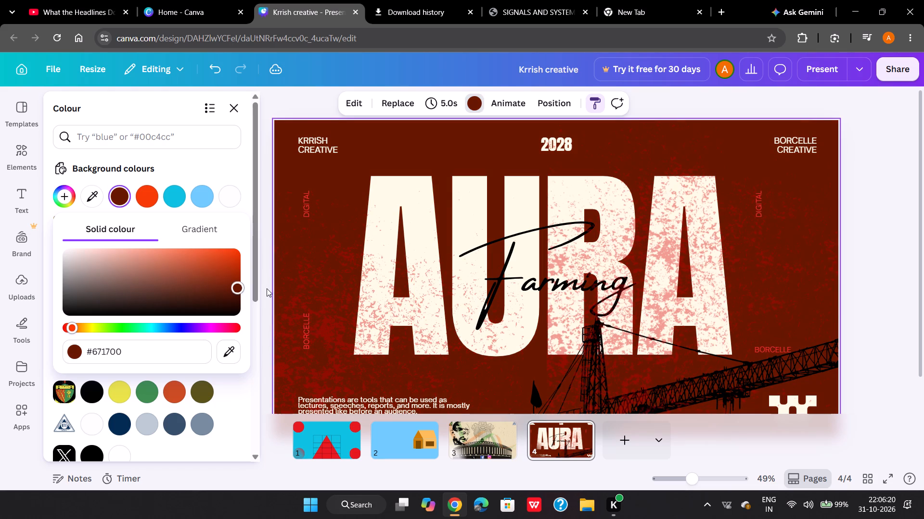
Move the left texture overlay up so it covers the page's left half, level with the right overlay.
scroll(357, 310, down, 2)
scroll(357, 310, up, 1)
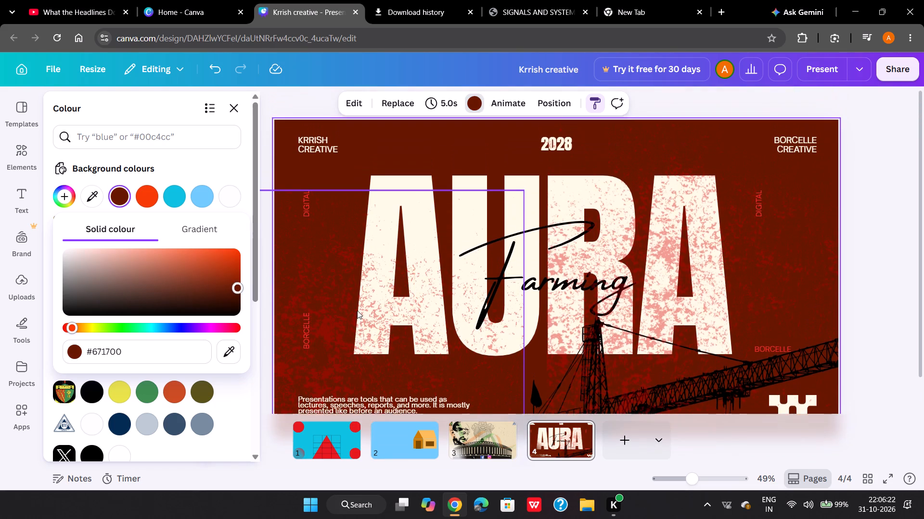
scroll(357, 310, down, 1)
drag(326, 319, 338, 233)
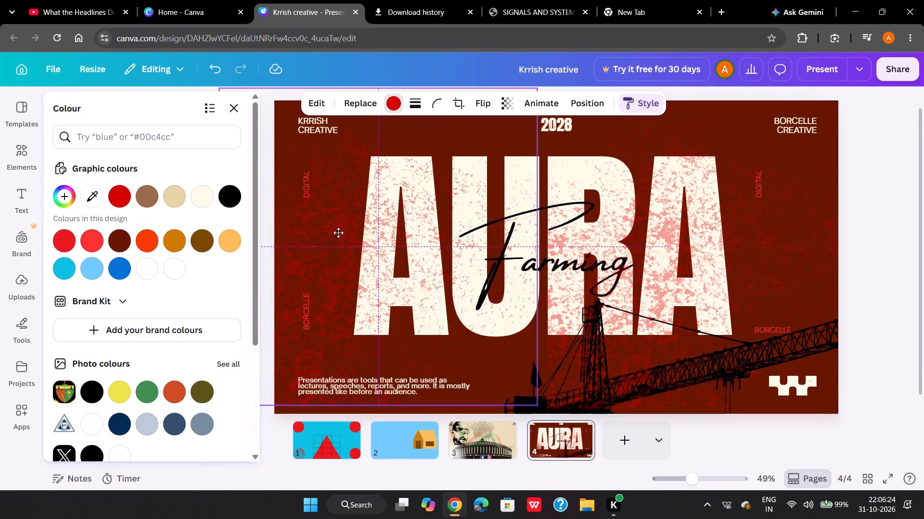
drag(338, 233, 337, 245)
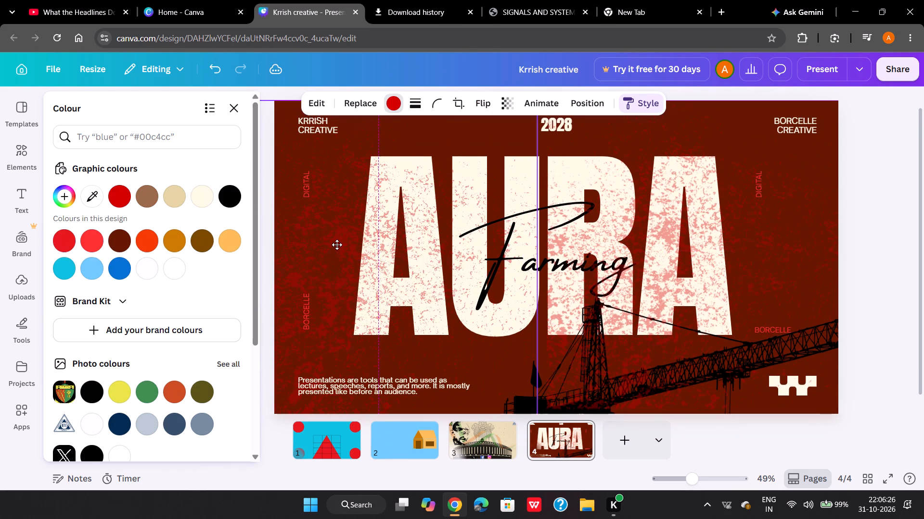
drag(337, 245, 337, 243)
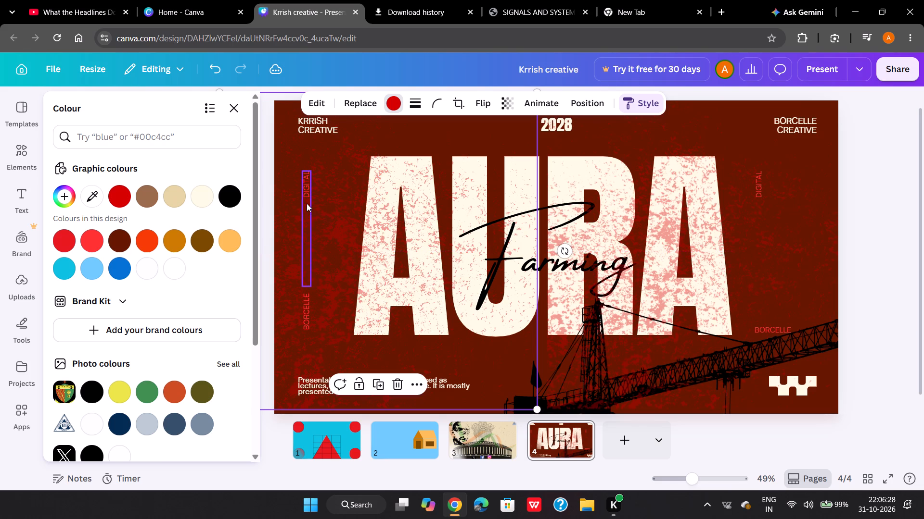
Replace the vertical DIGITAL label on the page's left side with RAGE.
click(307, 194)
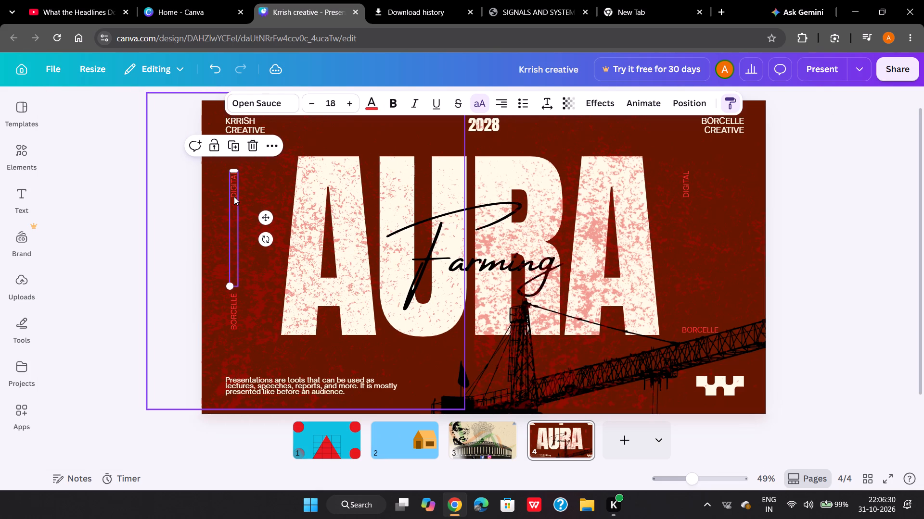
click(234, 197)
key(BackSpace)
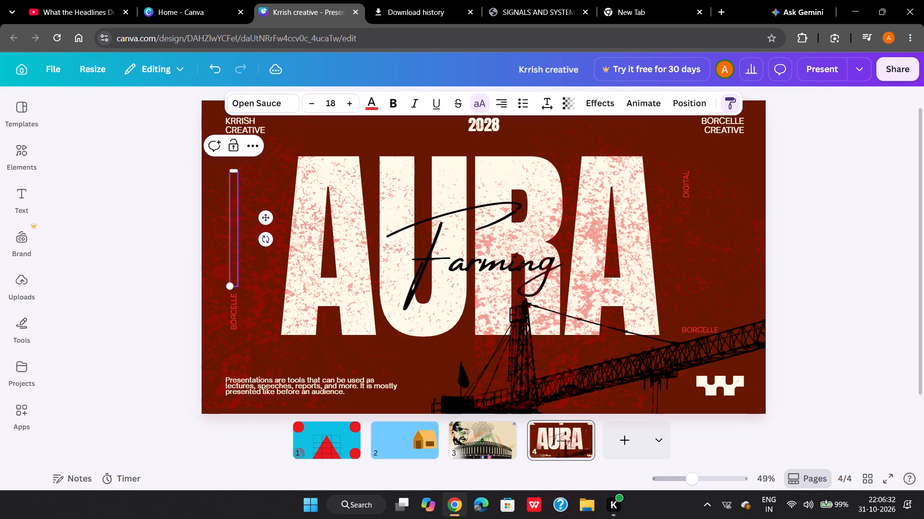
text(RA)
text(GE)
Replace the vertical BORCELLE label on the page's left side with ANGER.
click(232, 320)
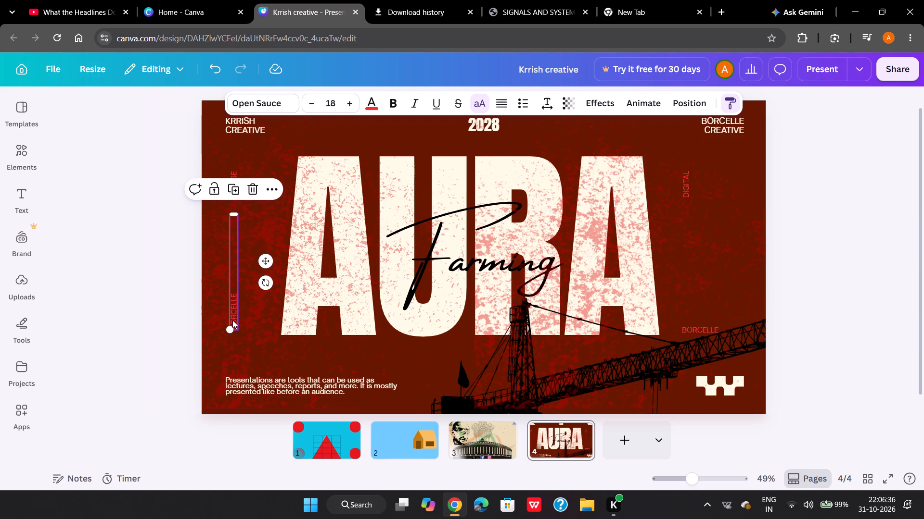
double_click(232, 320)
key(BackSpace)
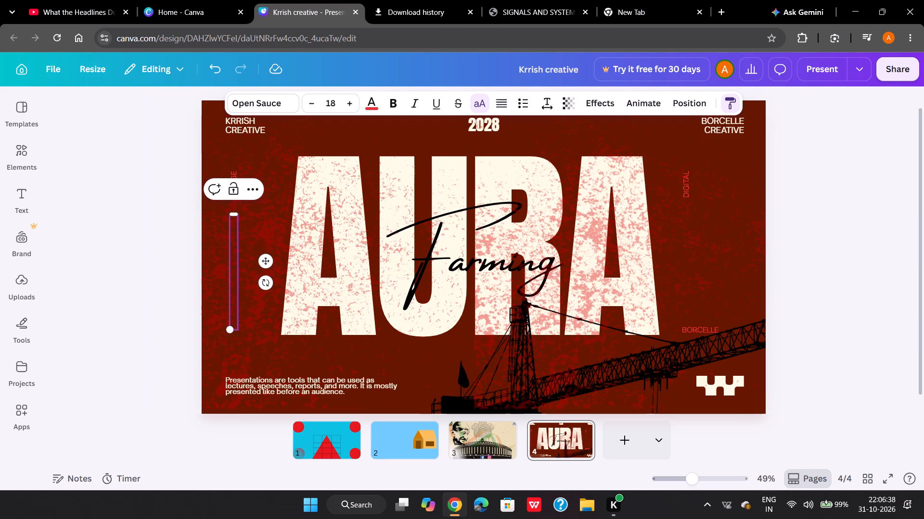
text(ANGER)
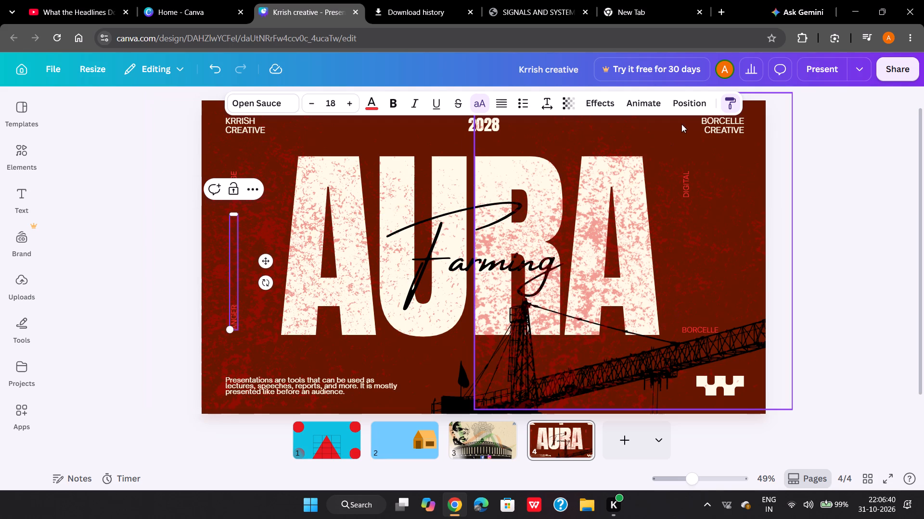
Send the right texture overlay backward several layers so the vertical DIGITAL label beneath it can be selected.
click(689, 182)
click(682, 187)
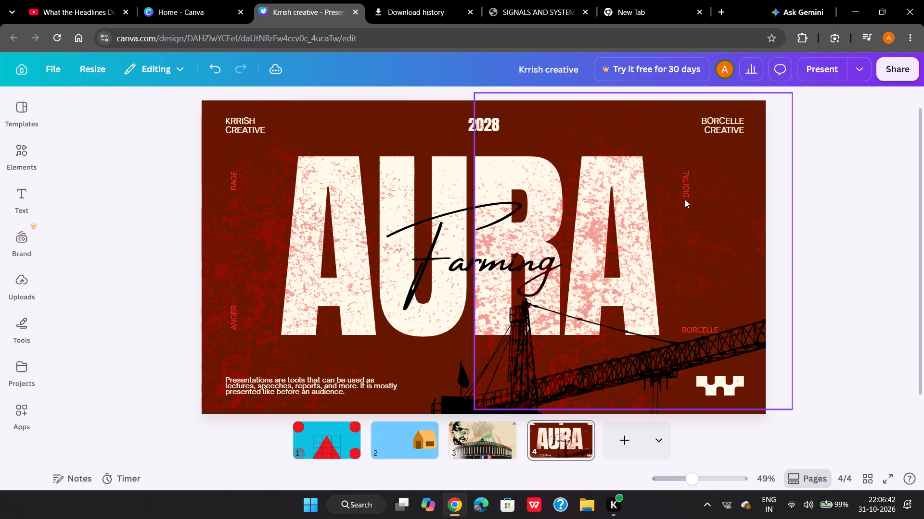
key(Tab)
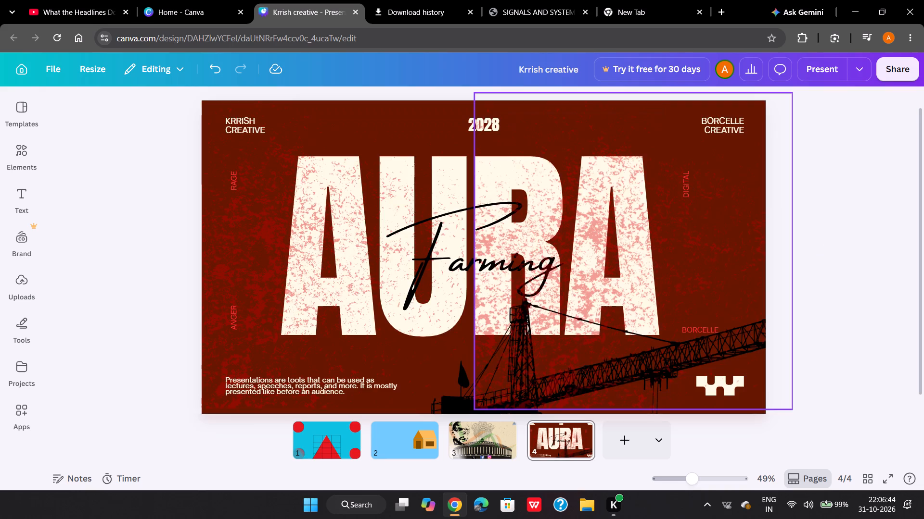
key(Tab)
click(550, 455)
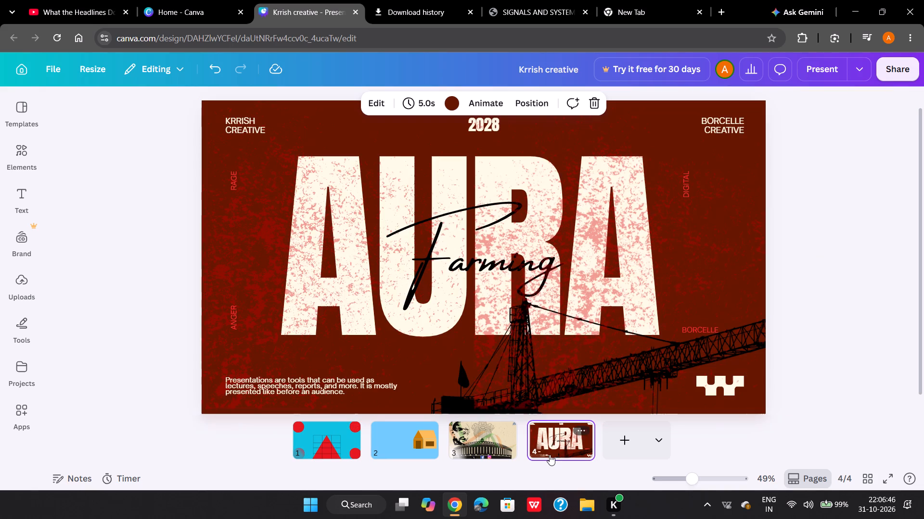
click(664, 163)
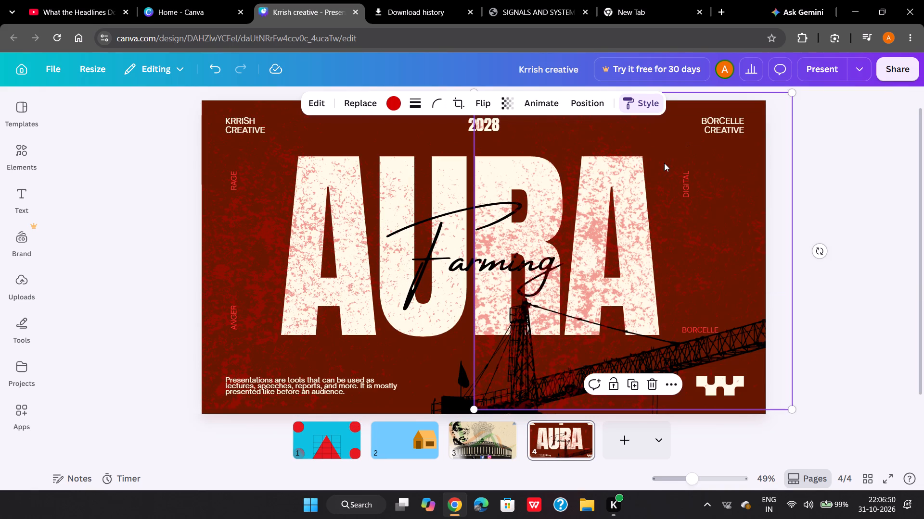
text({{)
key(ctrl+bracketleft)
key(ctrl+bracketleft)
key(ctrl+bracketleft)
key(ctrl+bracketleft)
key(ctrl+bracketleft)
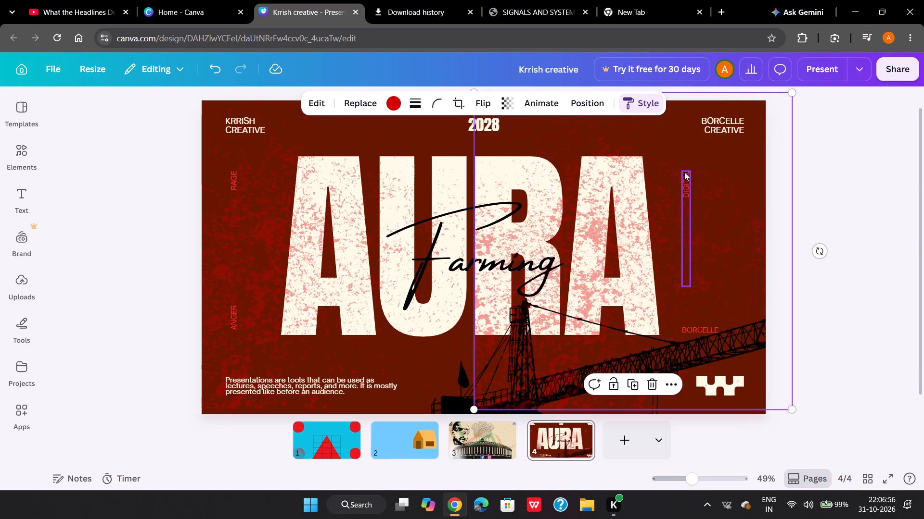
Replace the vertical DIGITAL label on the page's right side with LIFE.
click(684, 183)
double_click(684, 187)
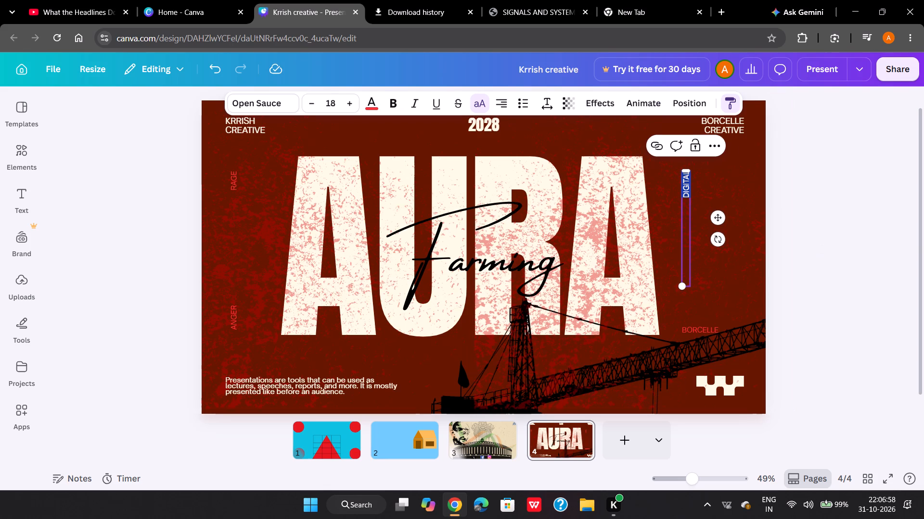
key(BackSpace)
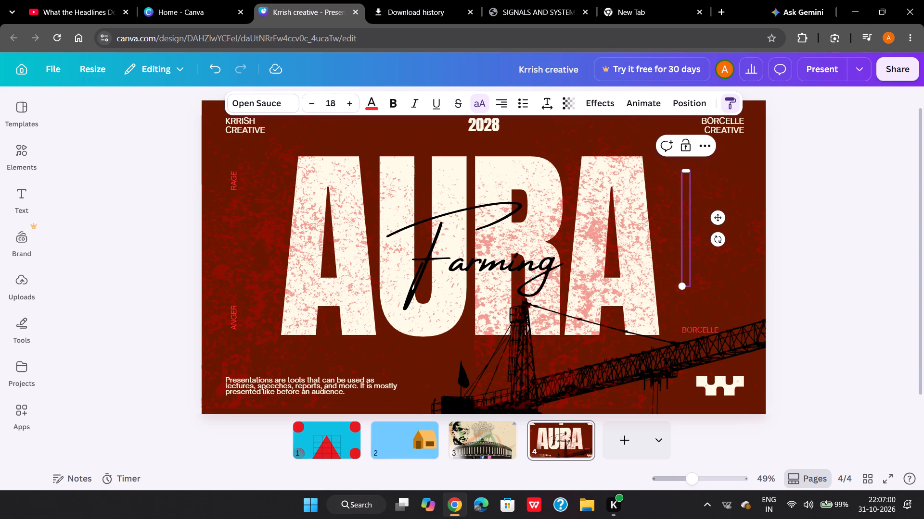
text(LIFE)
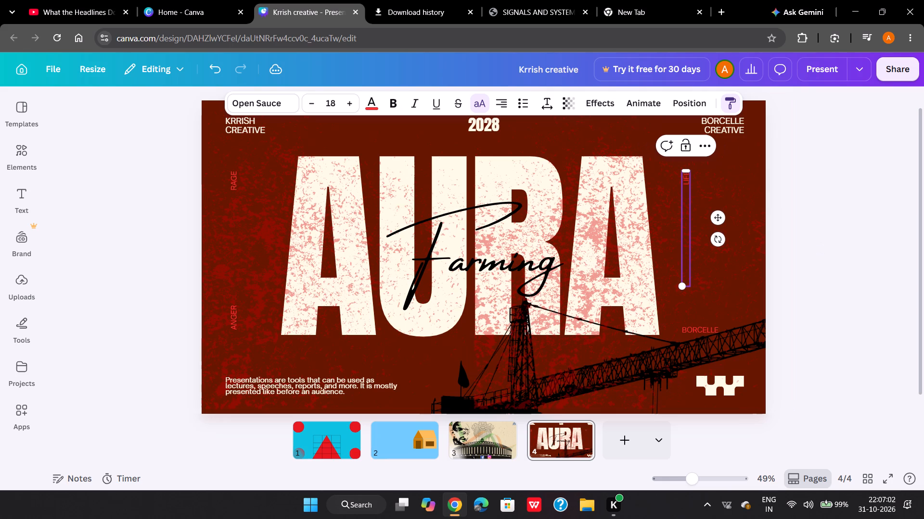
Replace the BORCELLE label above the crane on the page's right side with BLOOD.
click(697, 334)
double_click(708, 330)
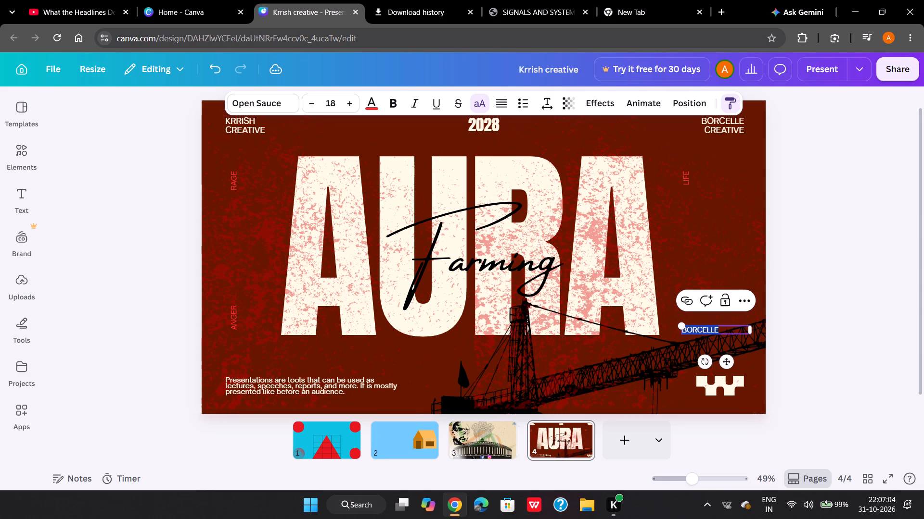
key(BackSpace)
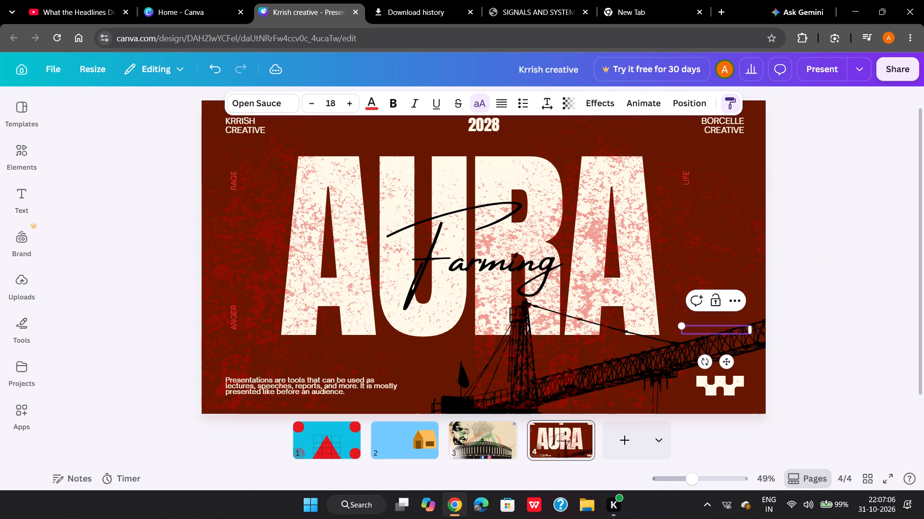
text(BLOOD)
click(836, 324)
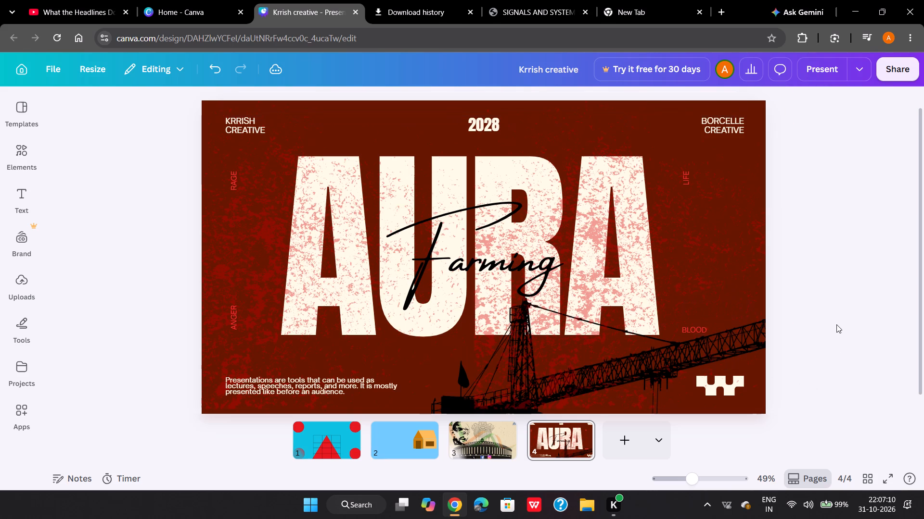
Shift the right red texture overlay slightly, then send it backward so it sits directly above the AURA title.
drag(616, 240, 615, 248)
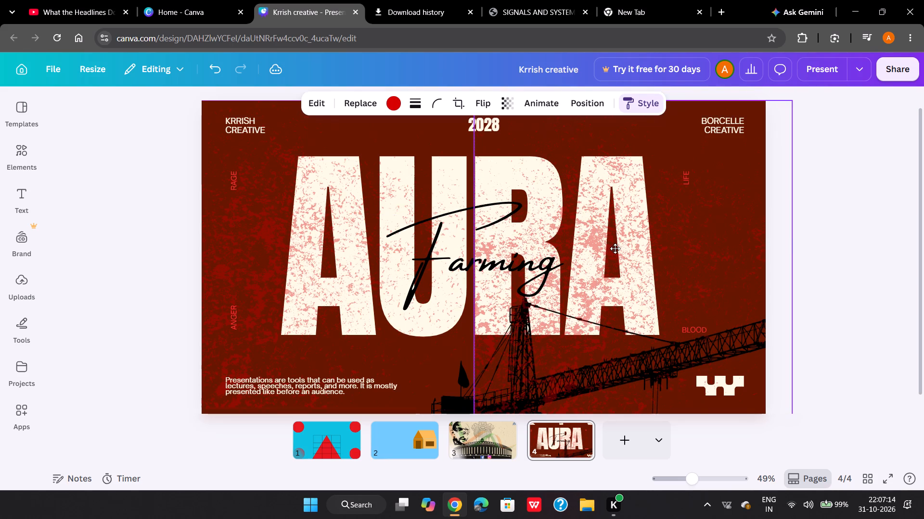
drag(615, 248, 614, 247)
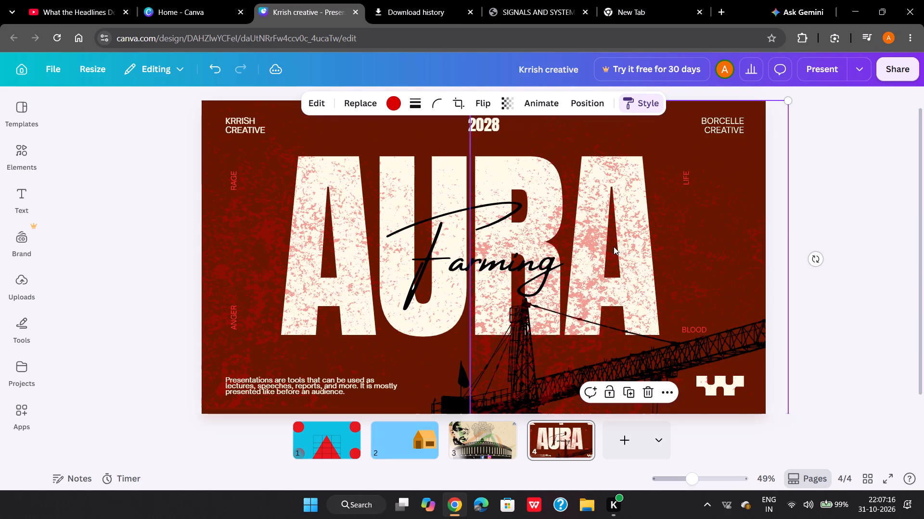
key(ctrl+bracketleft)
key(ctrl+bracketleft)
key(ctrl+bracketleft)
key(ctrl+bracketleft)
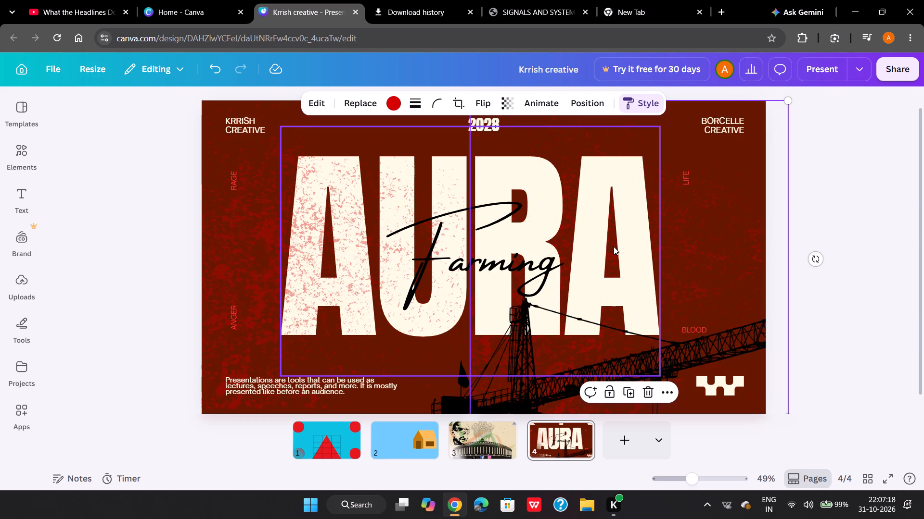
key(ctrl+bracketleft)
key(ctrl+bracketleft)
key(ctrl+bracketright)
key(ctrl+bracketright)
Move the left red texture overlay flush against the right one and layer it just above the AURA title.
click(236, 245)
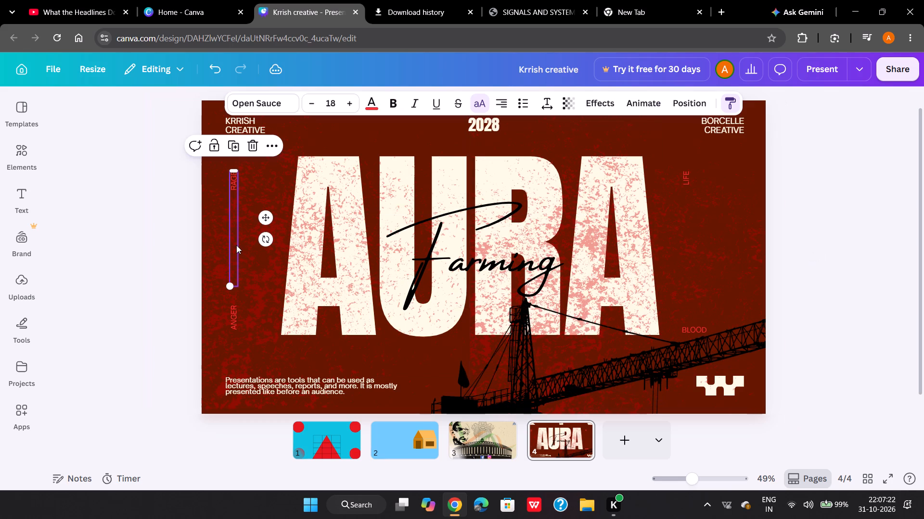
click(264, 248)
drag(264, 253, 265, 254)
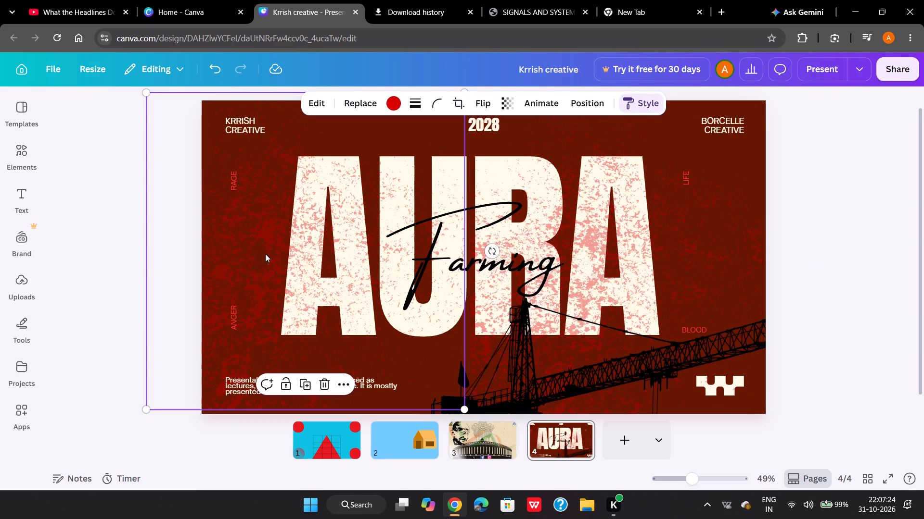
drag(265, 254, 270, 257)
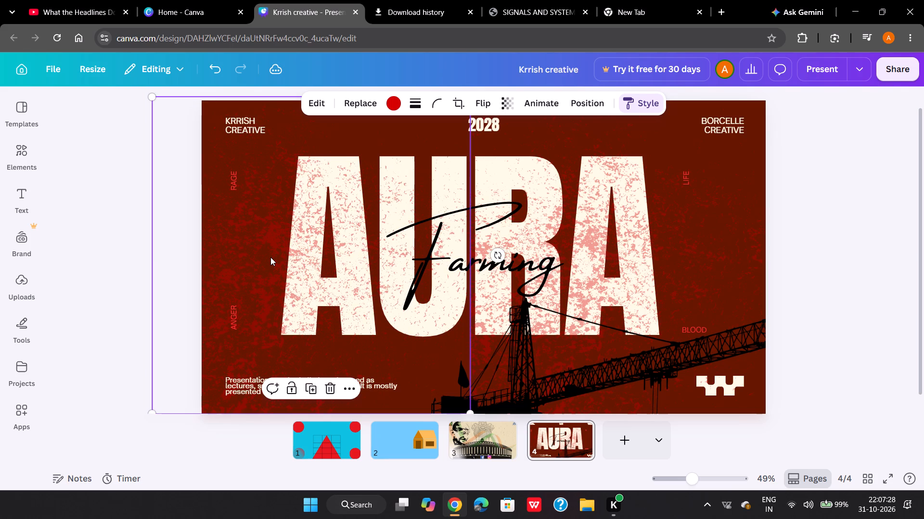
key(ctrl+bracketleft)
key(ctrl+bracketleft)
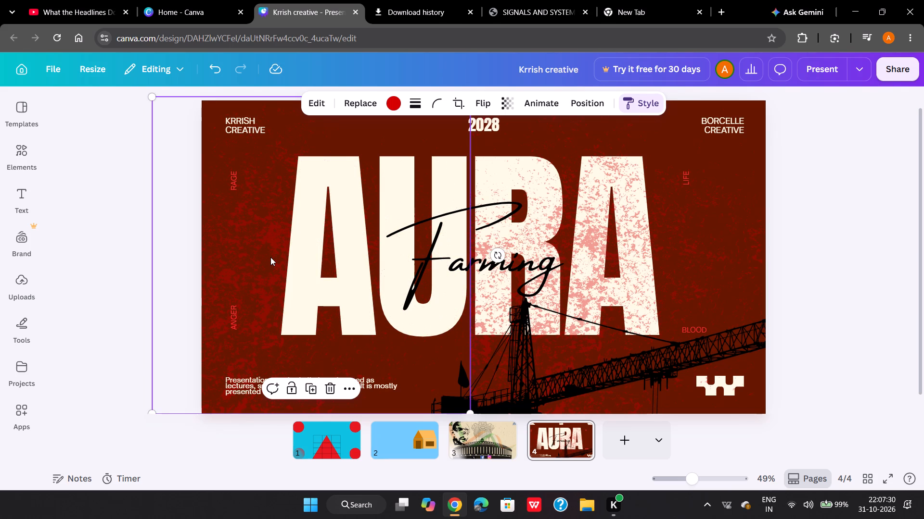
key(ctrl+bracketright)
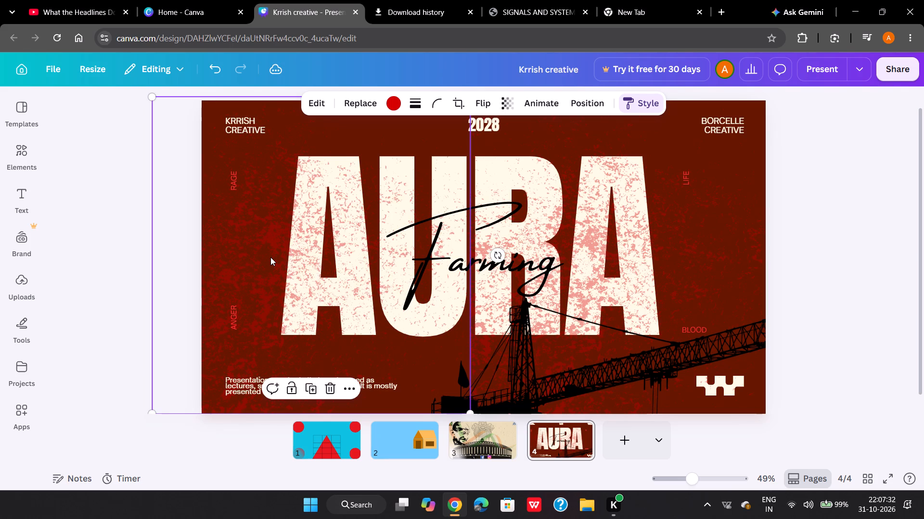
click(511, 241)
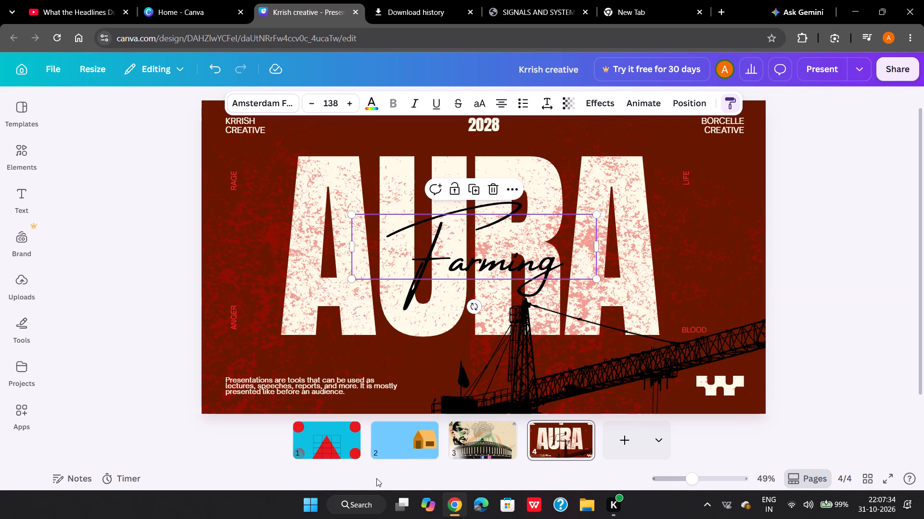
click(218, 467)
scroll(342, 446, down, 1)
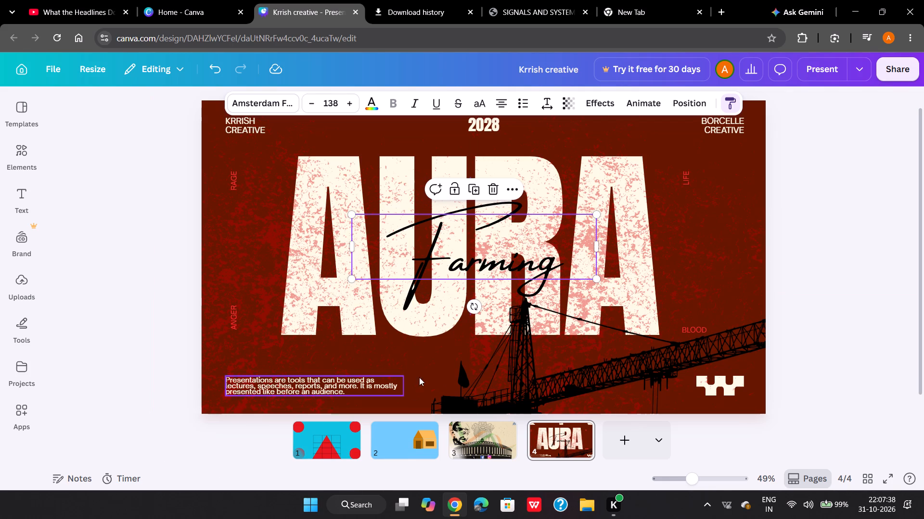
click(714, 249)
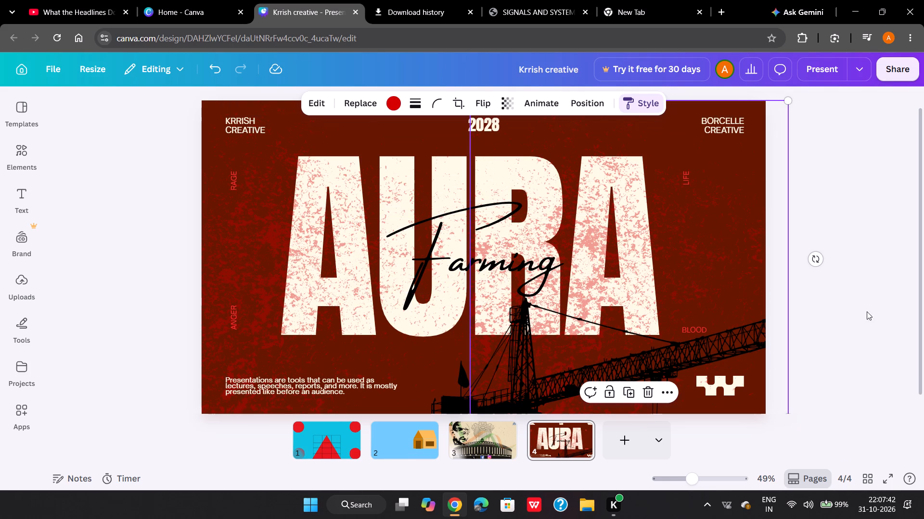
Delete the placeholder presentation description from the text box at the page's lower left, keeping only the final full stop.
click(331, 389)
click(331, 389)
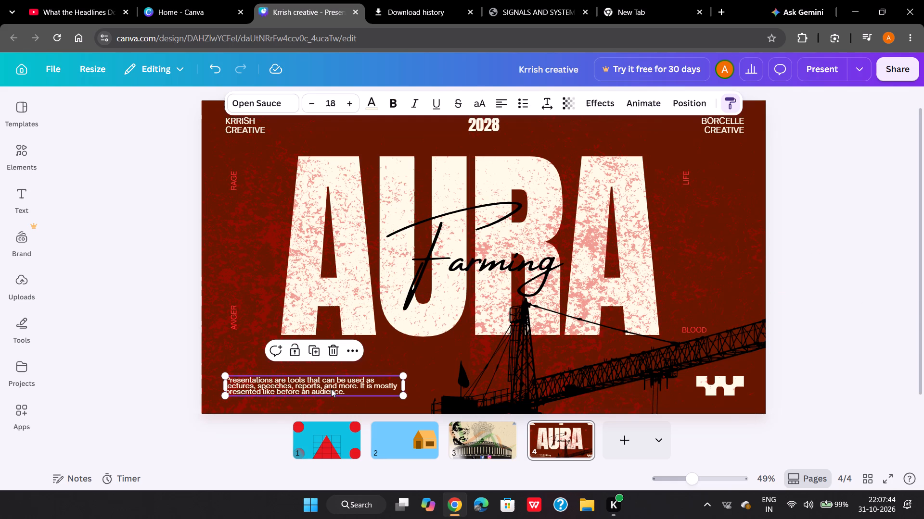
click(355, 391)
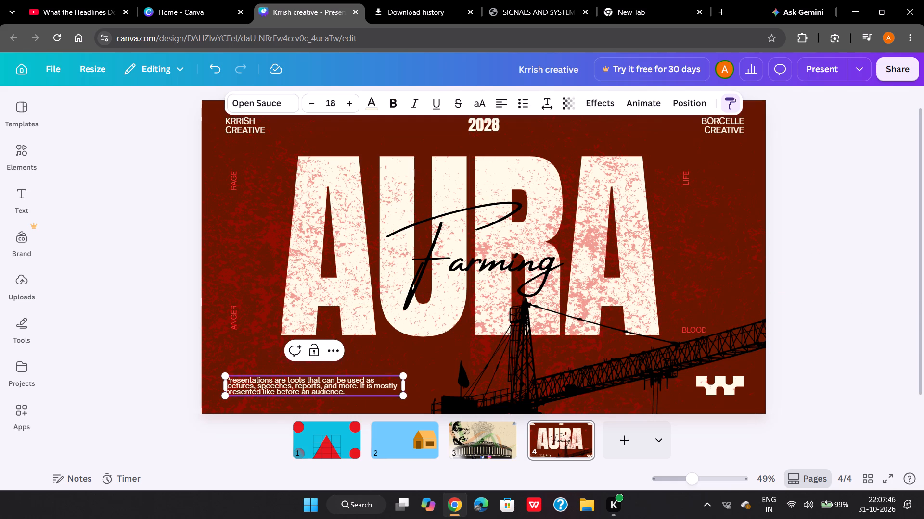
key(Left)
key(BackSpace)
key(BackSpace)
key(BackSpace)
key(BackSpace)
key(BackSpace)
key(BackSpace)
key(BackSpace)
key(BackSpace)
key(BackSpace)
key(BackSpace)
key(BackSpace)
key(BackSpace)
key(BackSpace)
key(BackSpace)
key(BackSpace)
key(BackSpace)
key(BackSpace)
key(BackSpace)
key(BackSpace)
key(BackSpace)
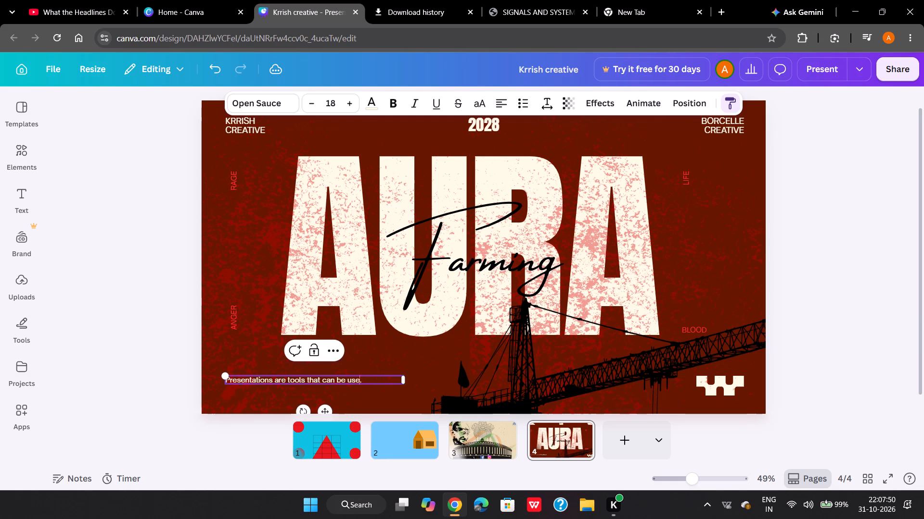
key(BackSpace)
key(BackSpace)
key(BackSpace)
key(BackSpace)
key(BackSpace)
key(BackSpace)
key(BackSpace)
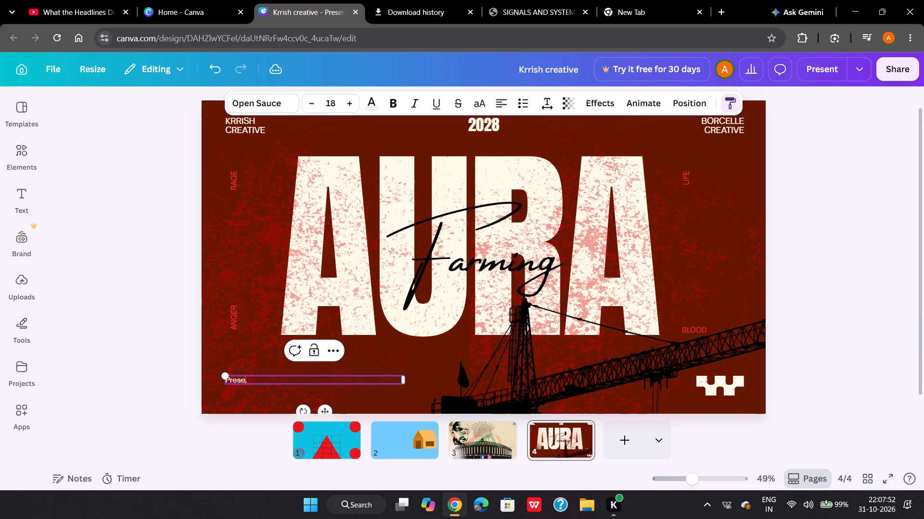
key(BackSpace)
key(BackSpace)
key(BackSpace)
key(BackSpace)
key(BackSpace)
Write "Life is unpredictable, you never know what will happen to you" before the full stop in the description text box.
text(ife)
key(space)
text(is)
key(space)
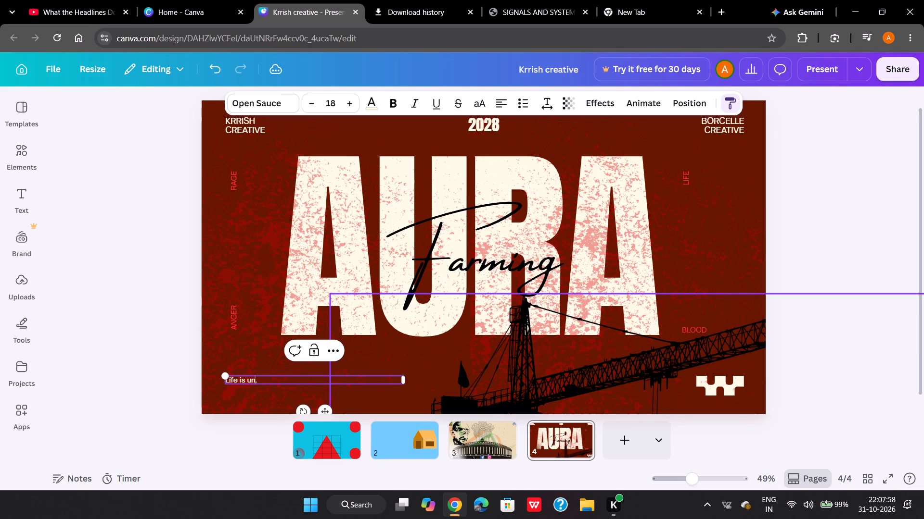
text(predictable)
key(space)
key(BackSpace)
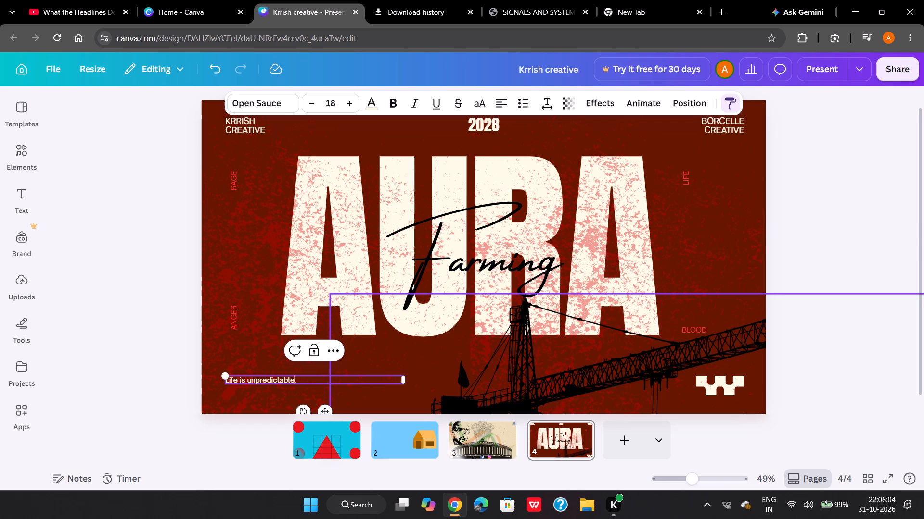
text(, you)
key(space)
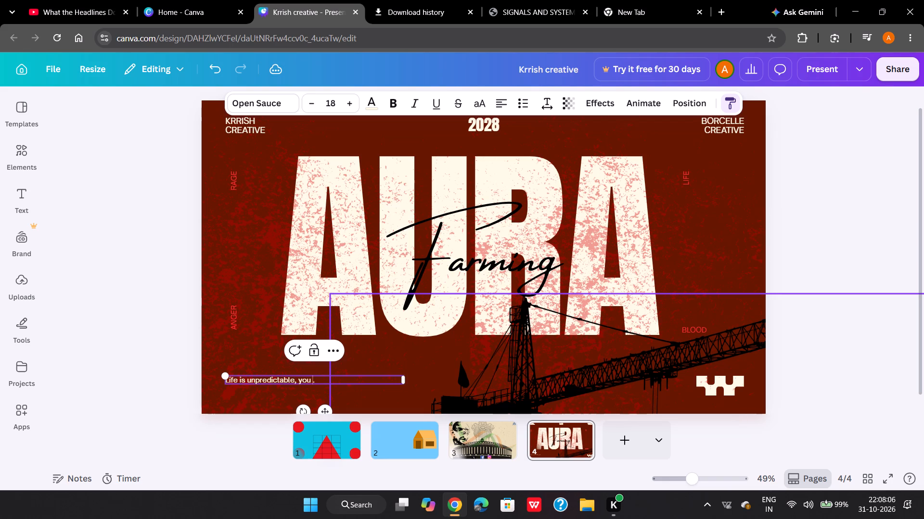
text(never)
key(space)
text(knoe)
key(space)
key(BackSpace)
key(BackSpace)
text(w)
key(space)
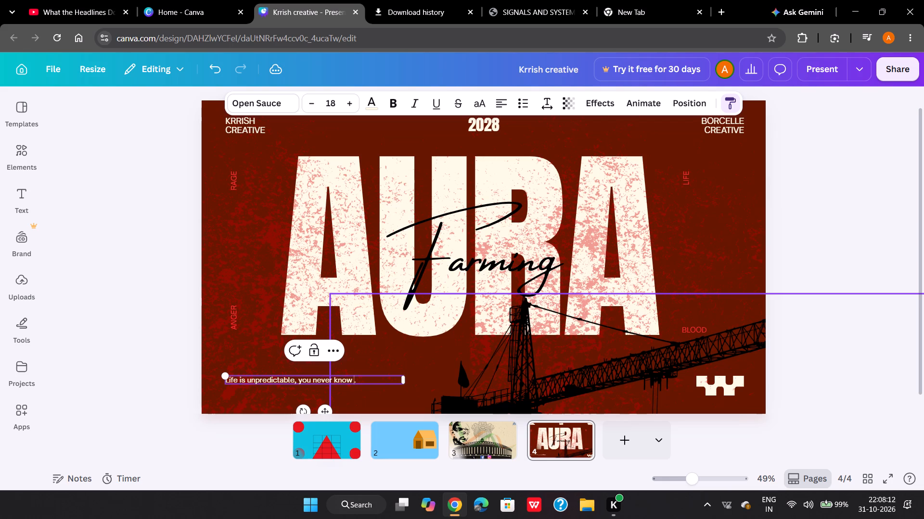
text(what will happen to)
key(space)
text(you)
key(space)
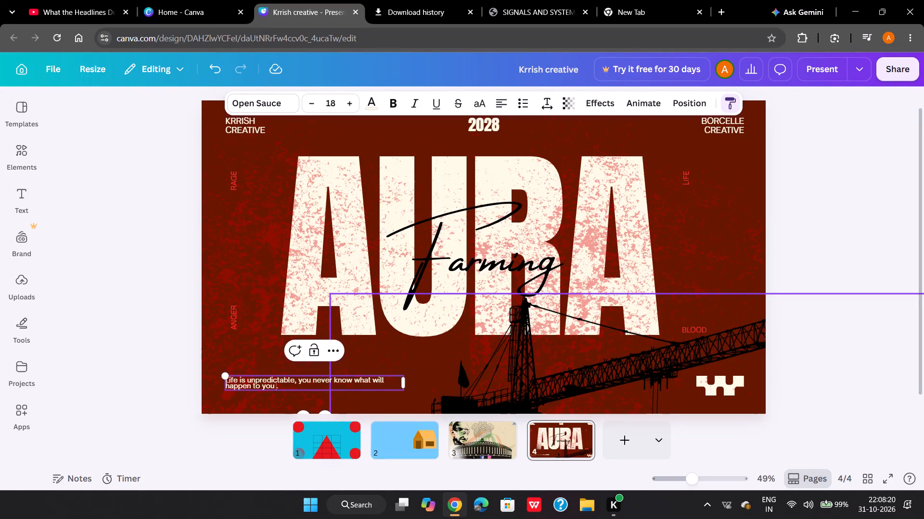
text(tomme)
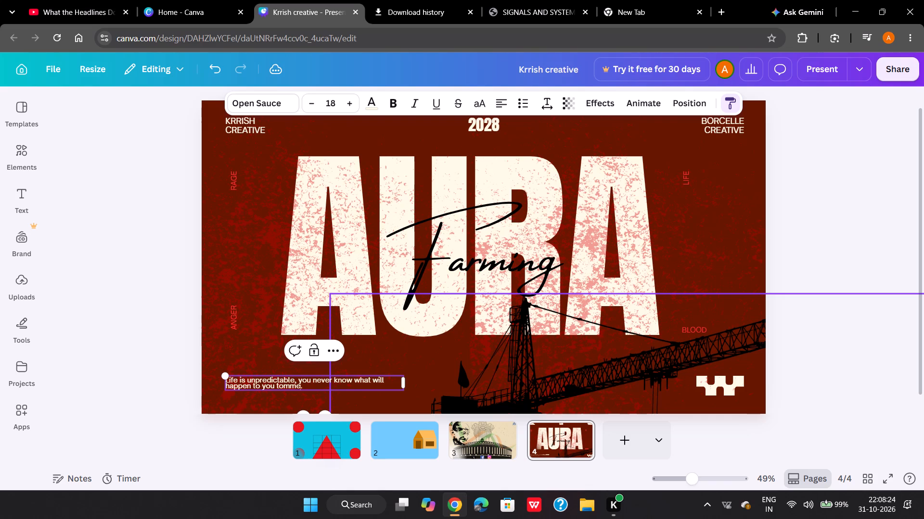
key(BackSpace)
key(BackSpace)
key(BackSpace)
key(BackSpace)
key(BackSpace)
key(BackSpace)
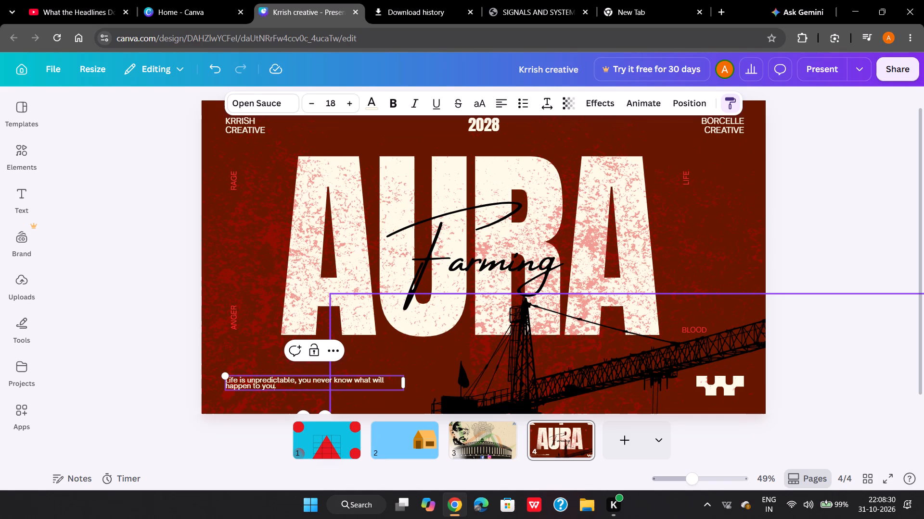
Continue the description after its full stop with the words "stay alert because".
key(Right)
key(space)
key(s)
key(BackSpace)
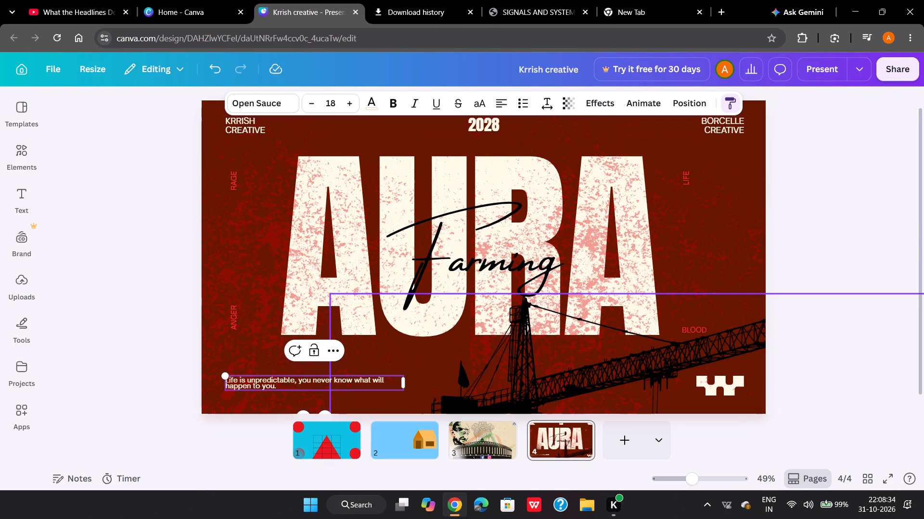
text(sta)
text(y)
key(space)
text(al)
text(er)
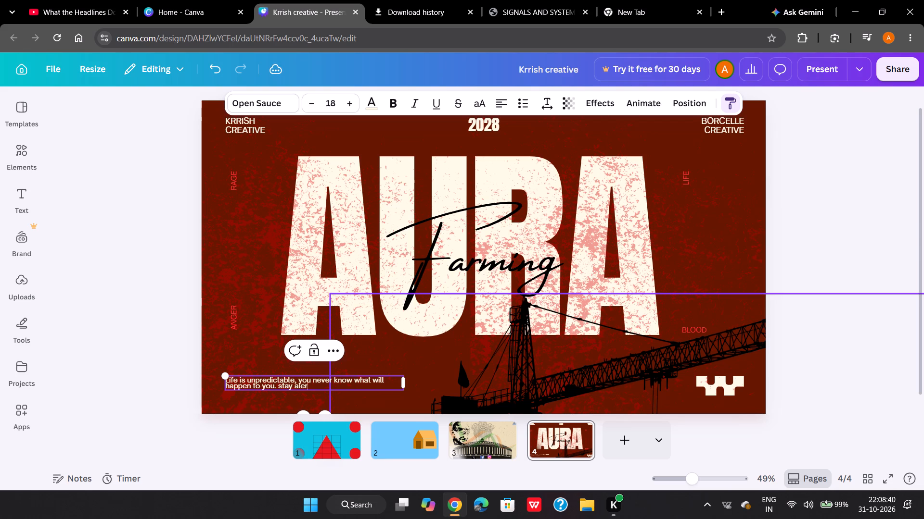
key(t)
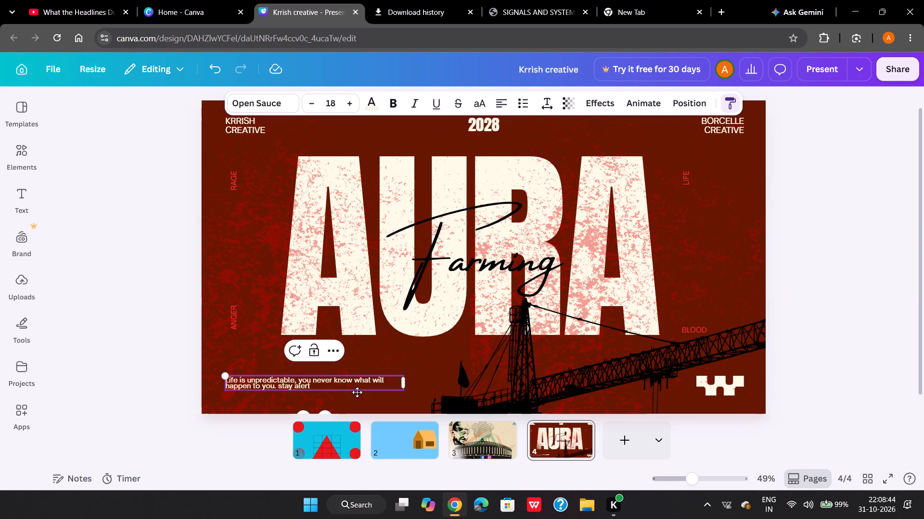
key(space)
text(be)
text(caude)
key(BackSpace)
key(BackSpace)
text(se)
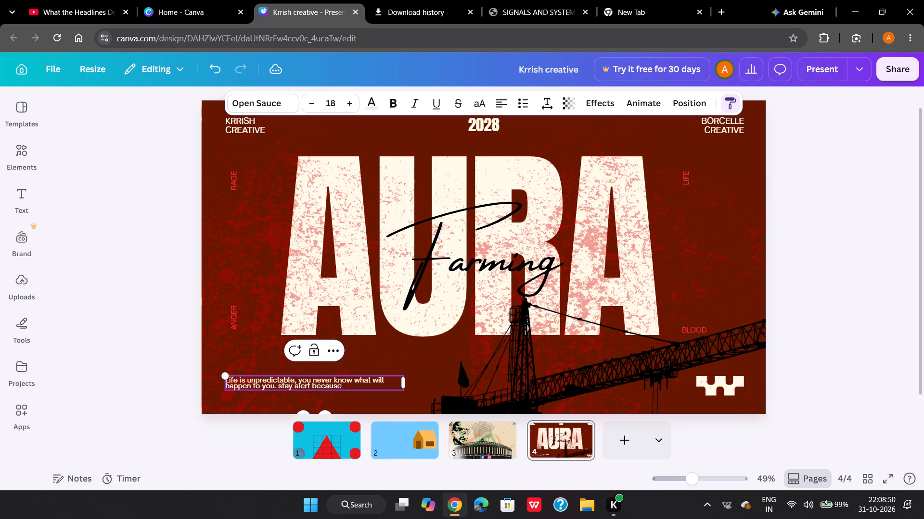
Complete the description's second sentence with "enemies are more trustworthy than friends.".
key(space)
text(enem)
text(ies a)
text(re)
key(space)
text(mre)
key(space)
key(BackSpace)
key(BackSpace)
key(BackSpace)
key(BackSpace)
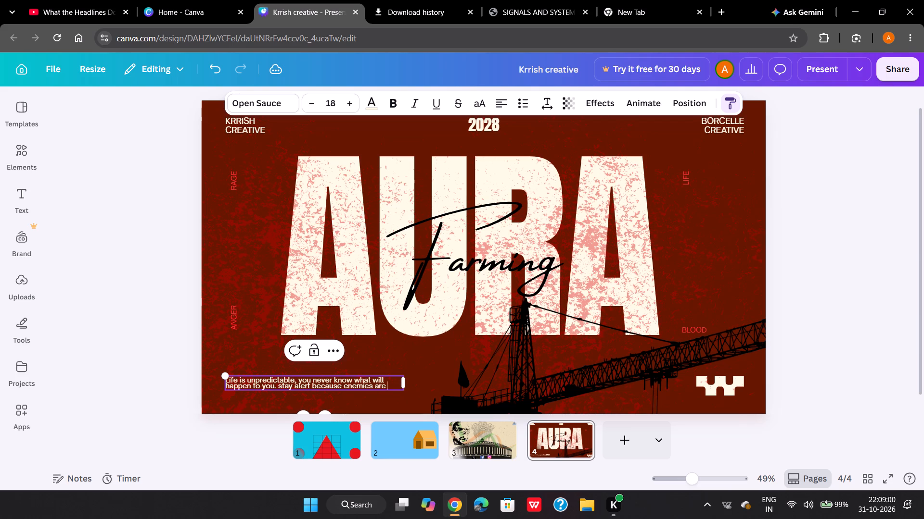
text(more trust)
key(space)
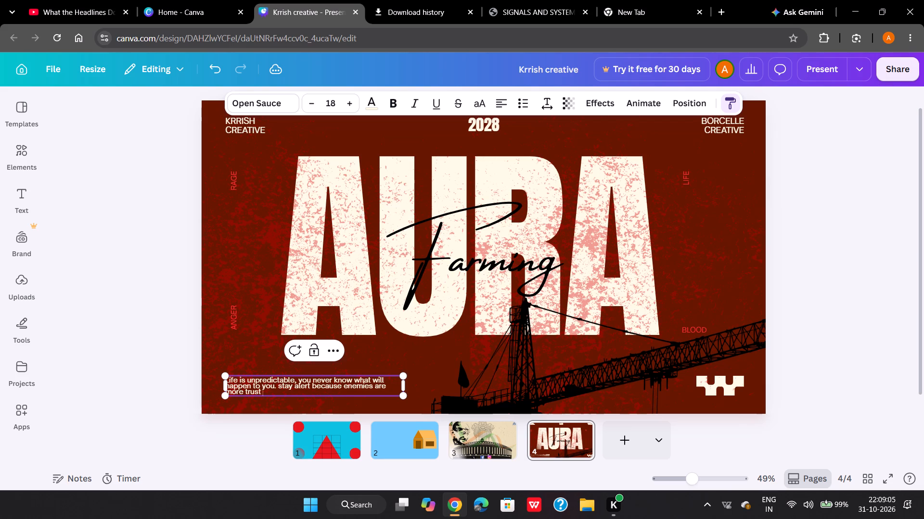
key(BackSpace)
text(wp)
key(BackSpace)
text(orthy than)
key(space)
text(friends)
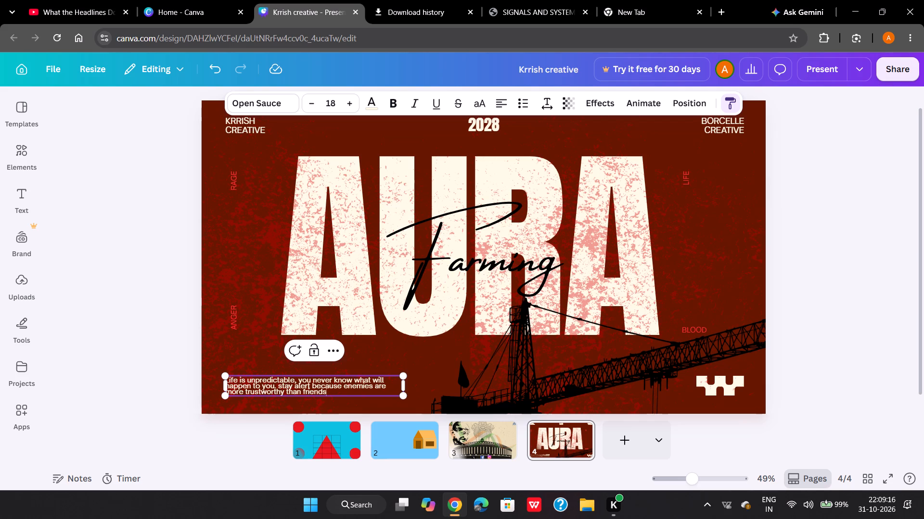
key(period)
click(142, 327)
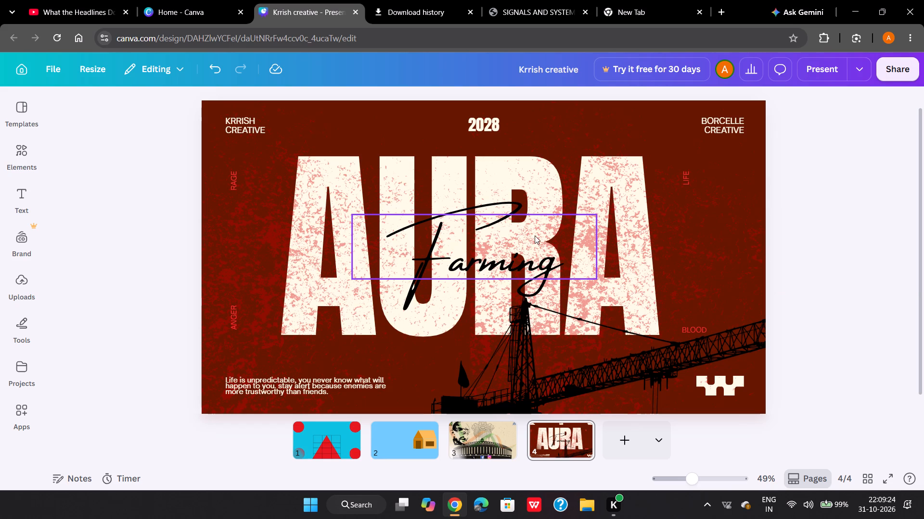
Replace the BORCELLE CREATIVE text in the page's upper right corner with PEACE.
click(718, 122)
double_click(710, 133)
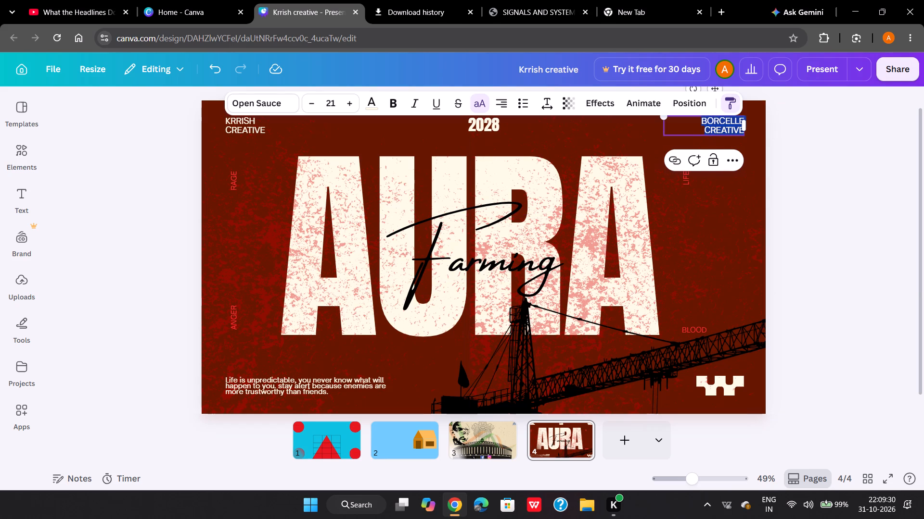
click(733, 129)
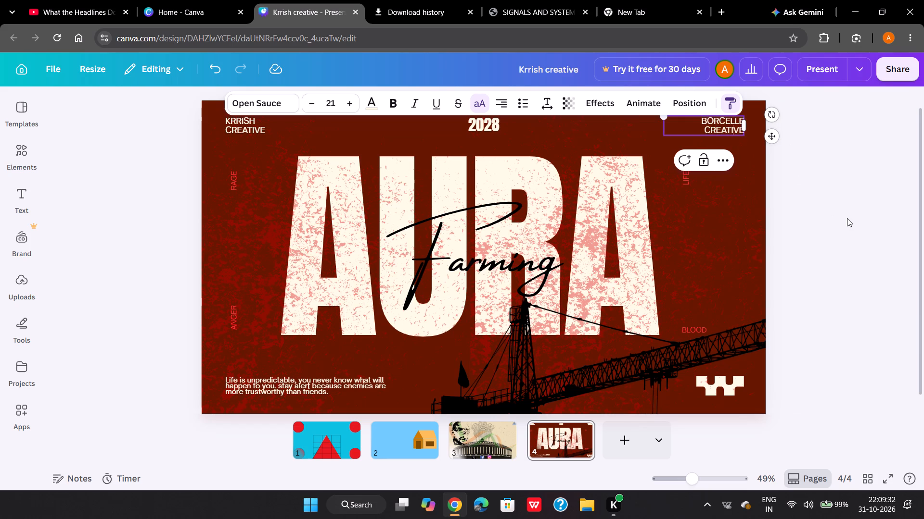
scroll(847, 218, up, 1)
scroll(847, 218, down, 1)
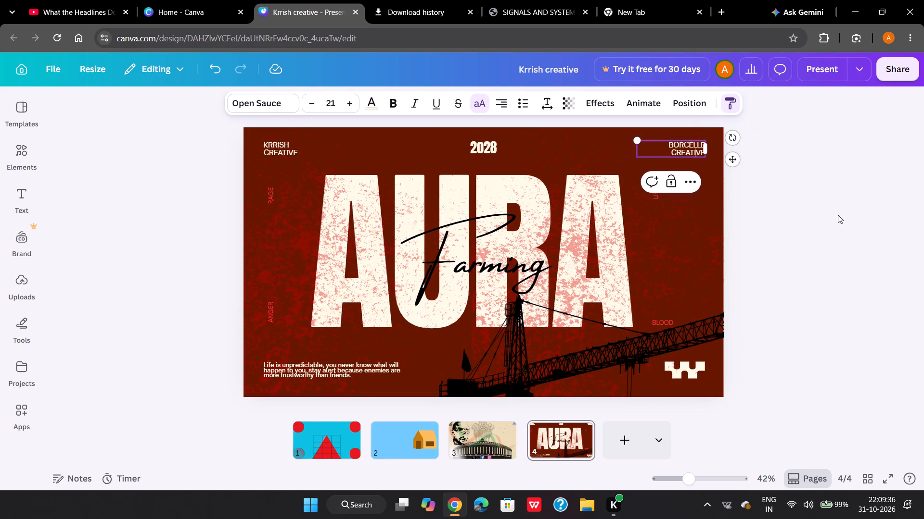
click(684, 149)
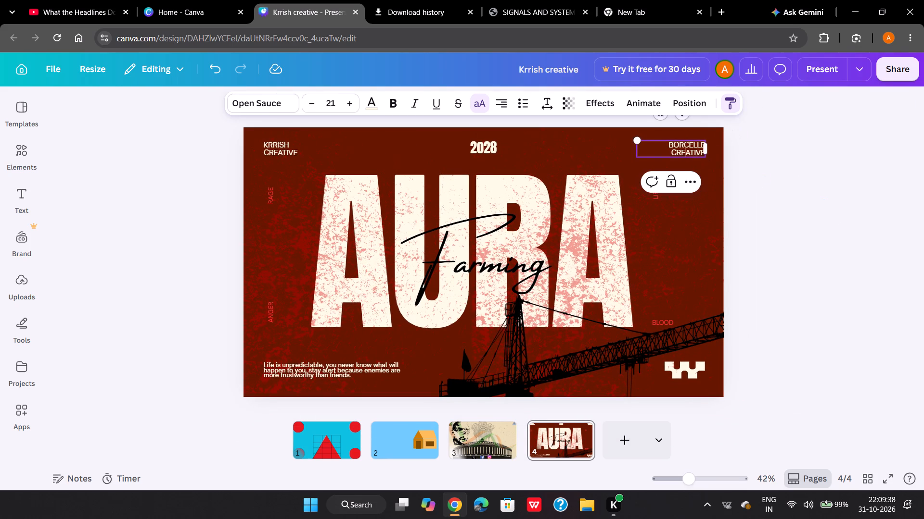
click(684, 149)
click(691, 152)
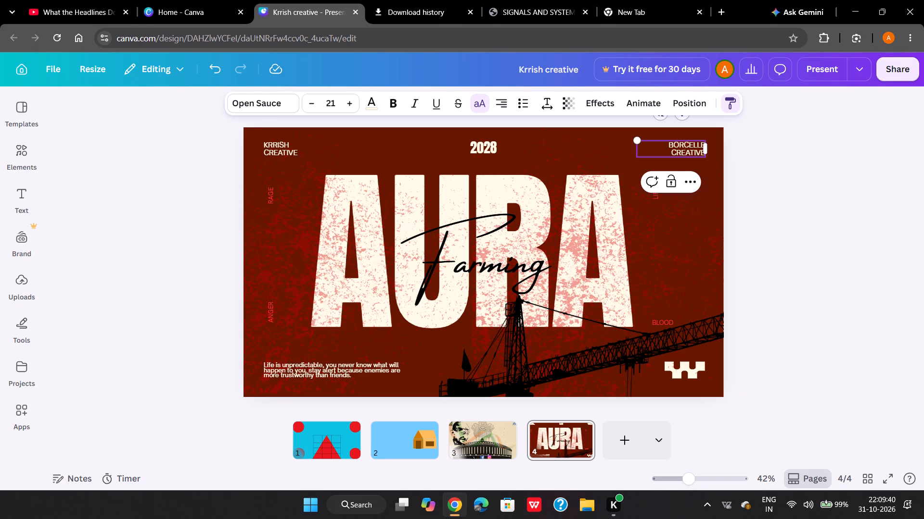
click(691, 152)
key(Right)
key(Right)
key(Right)
key(Right)
key(Right)
key(Right)
key(BackSpace)
key(BackSpace)
key(BackSpace)
key(BackSpace)
key(BackSpace)
key(BackSpace)
key(BackSpace)
key(BackSpace)
key(BackSpace)
key(BackSpace)
key(BackSpace)
key(BackSpace)
key(BackSpace)
key(BackSpace)
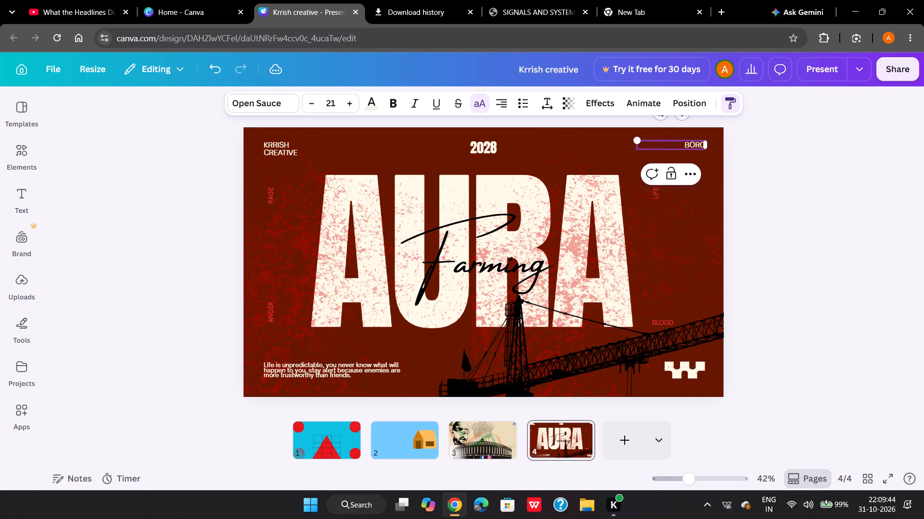
key(BackSpace)
key(BackSpace)
key(BackSpace)
text(PEACE)
click(816, 188)
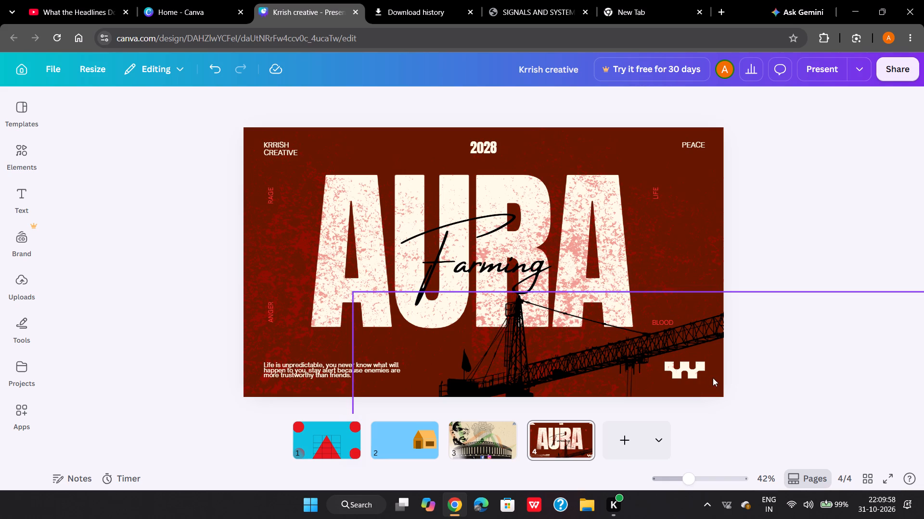
click(558, 342)
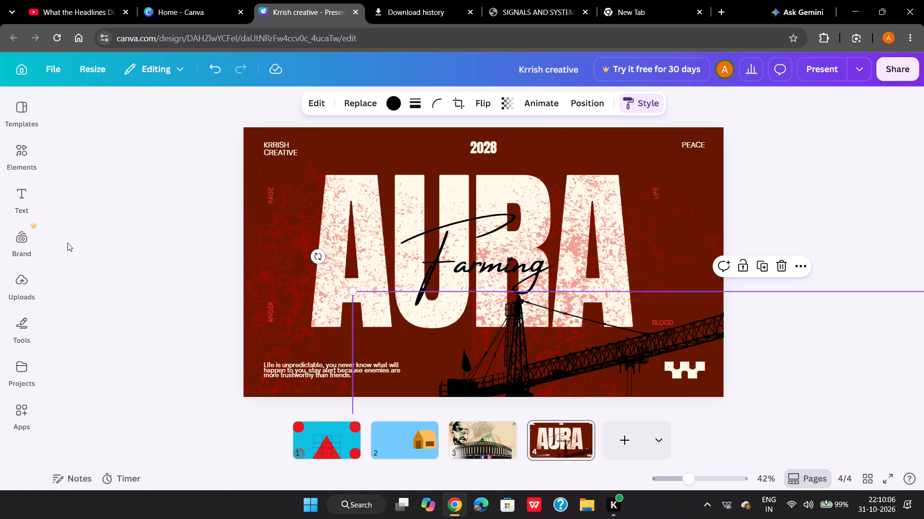
Recolour the vertical RAGE label beside the AURA title white (#ffffff).
click(270, 197)
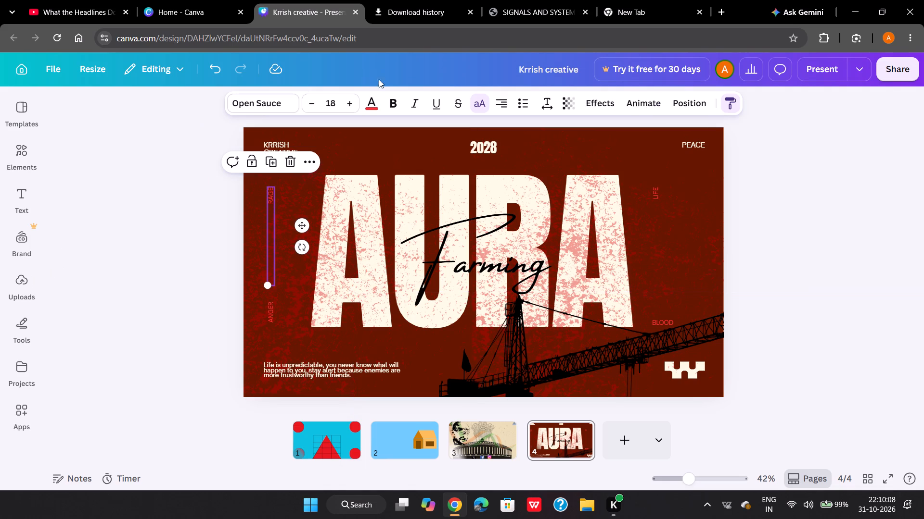
click(371, 98)
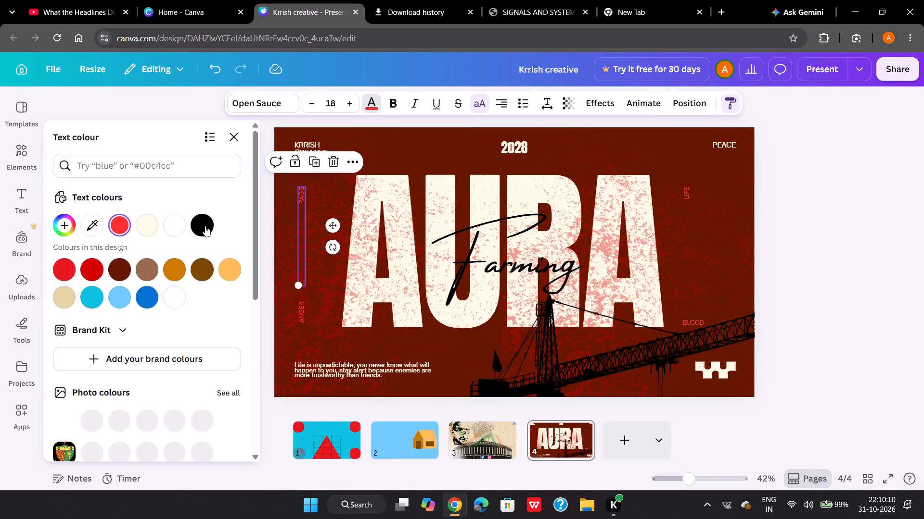
click(203, 226)
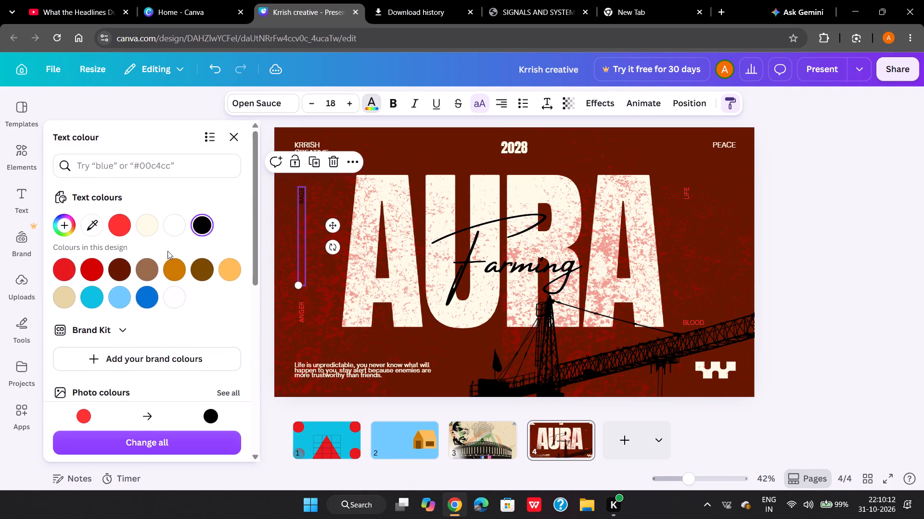
click(167, 230)
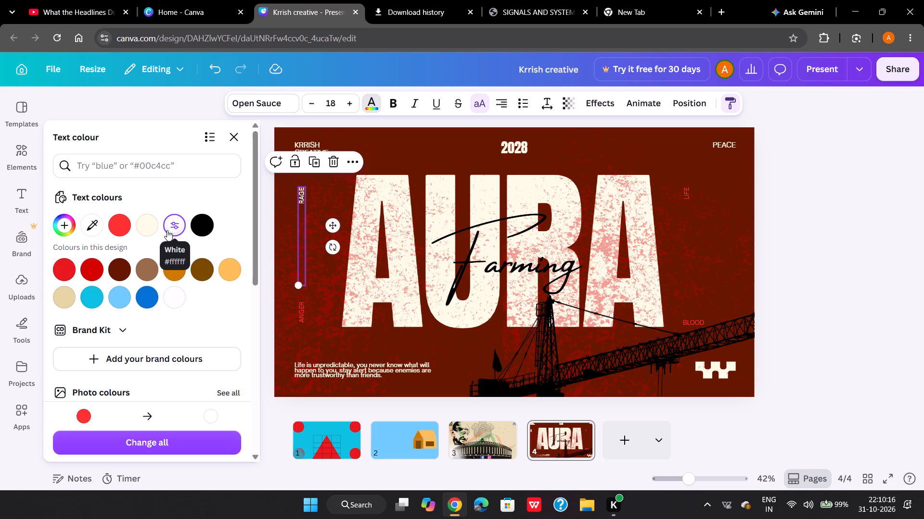
click(262, 218)
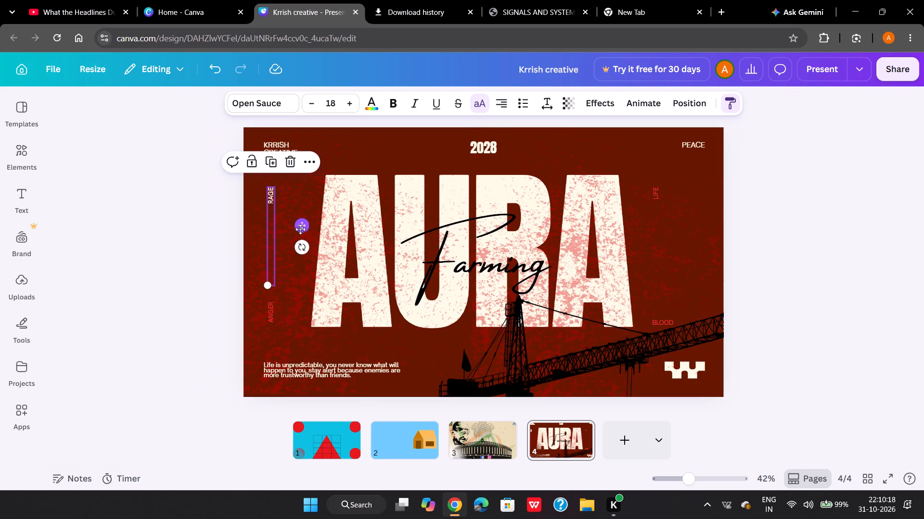
click(167, 223)
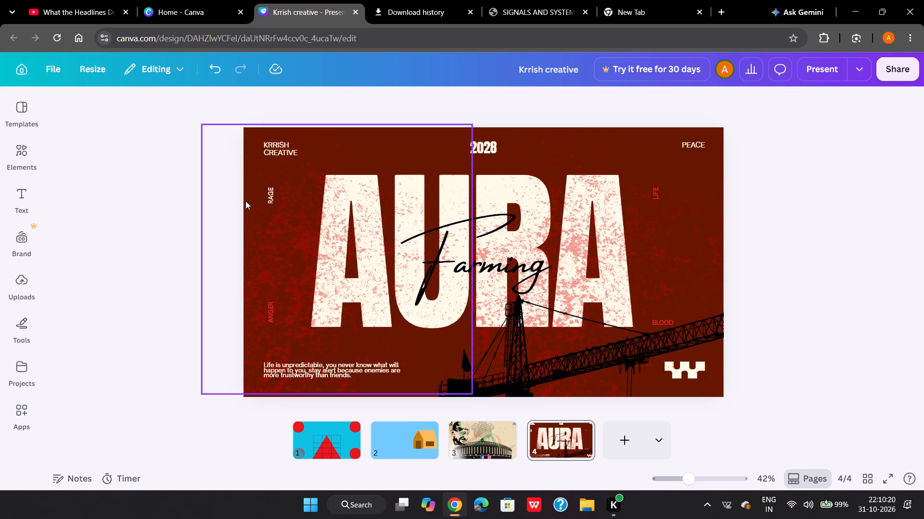
Copy the white RAGE label's style onto the vertical ANGER label and set ANGER's text alignment to justified.
click(271, 206)
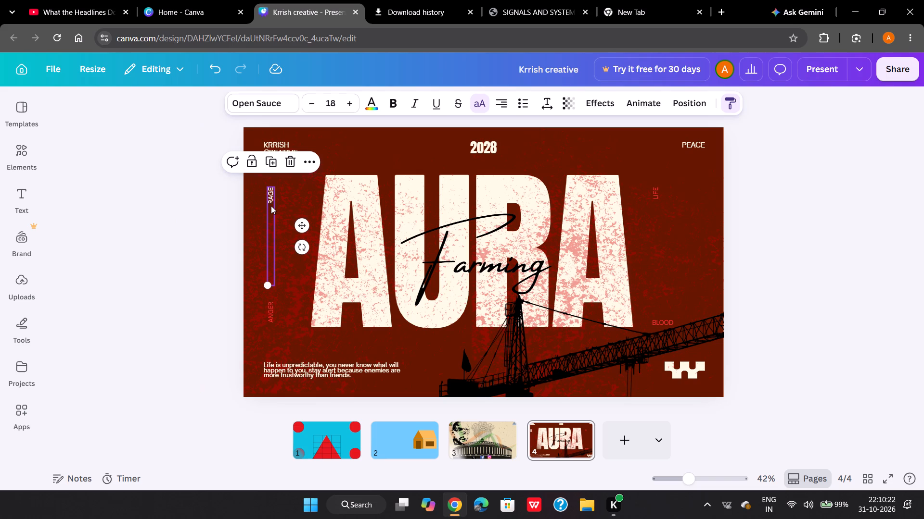
key(ctrl+shift+c)
key(ctrl+z)
key(ctrl+alt+c)
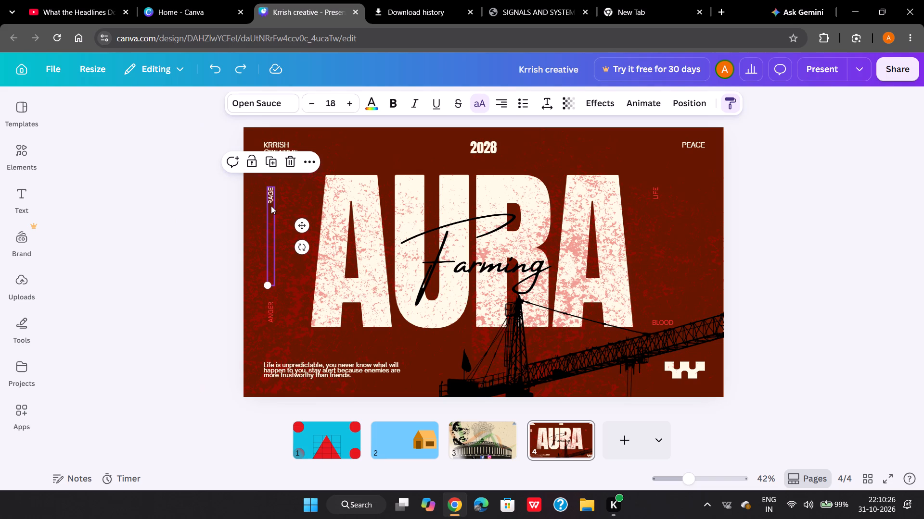
click(271, 313)
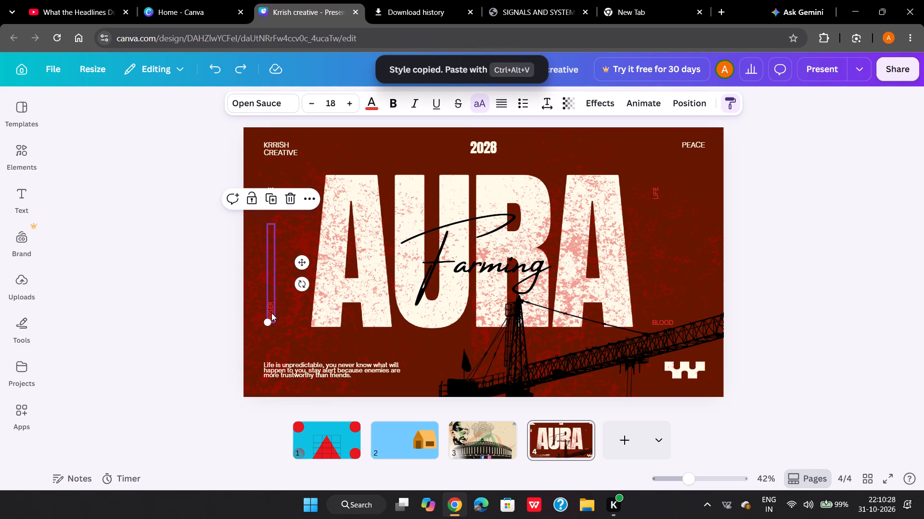
key(ctrl+alt+v)
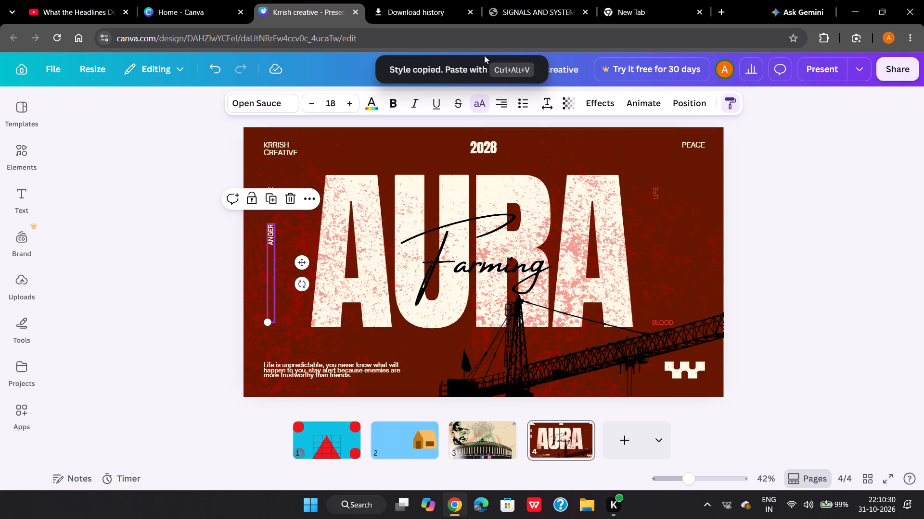
click(498, 104)
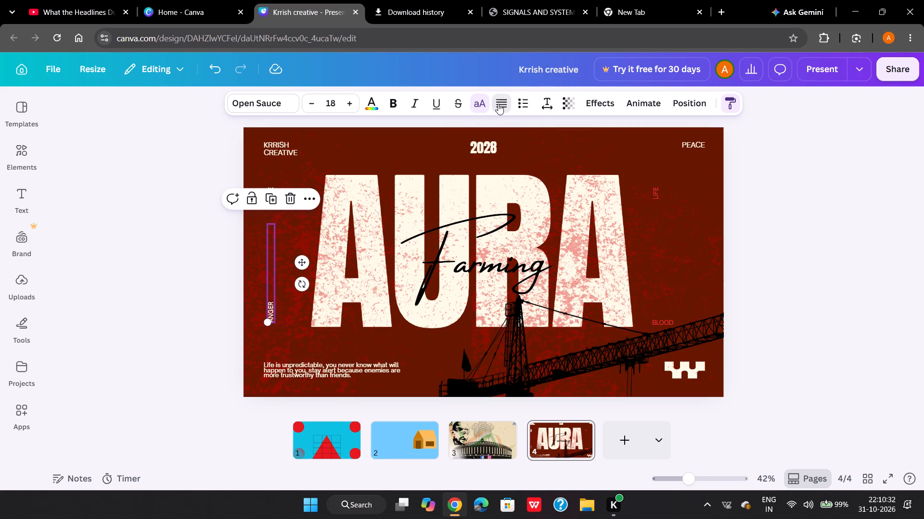
Apply the copied white label style to the LIFE and BLOOD labels, and set BLOOD's text alignment to justified.
click(657, 193)
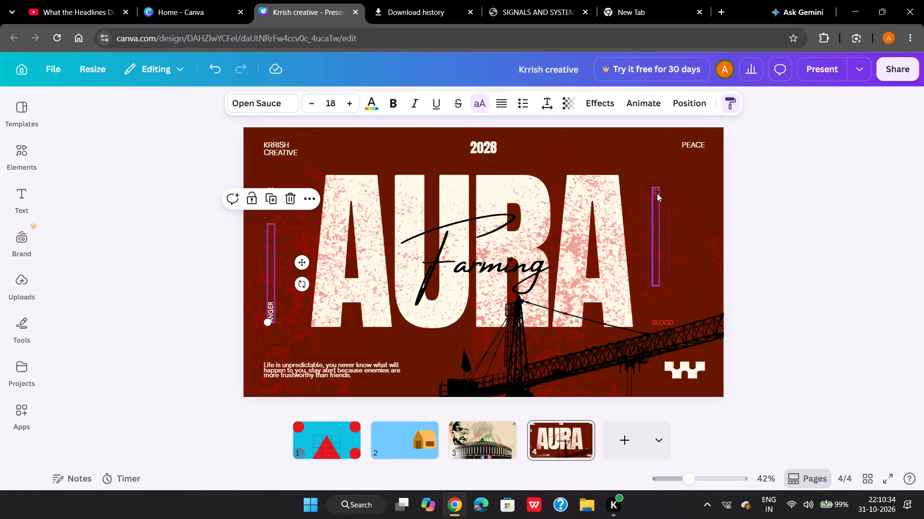
key(ctrl+alt+v)
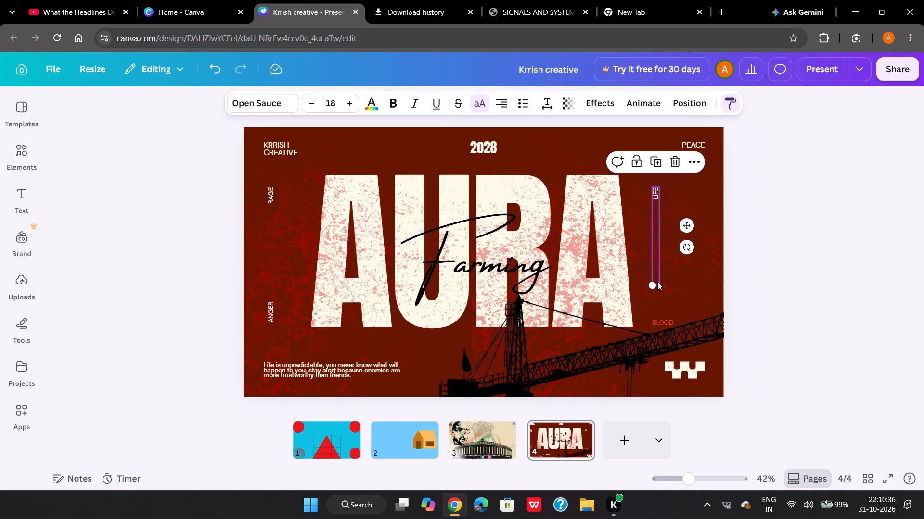
click(662, 324)
key(ctrl+alt+v)
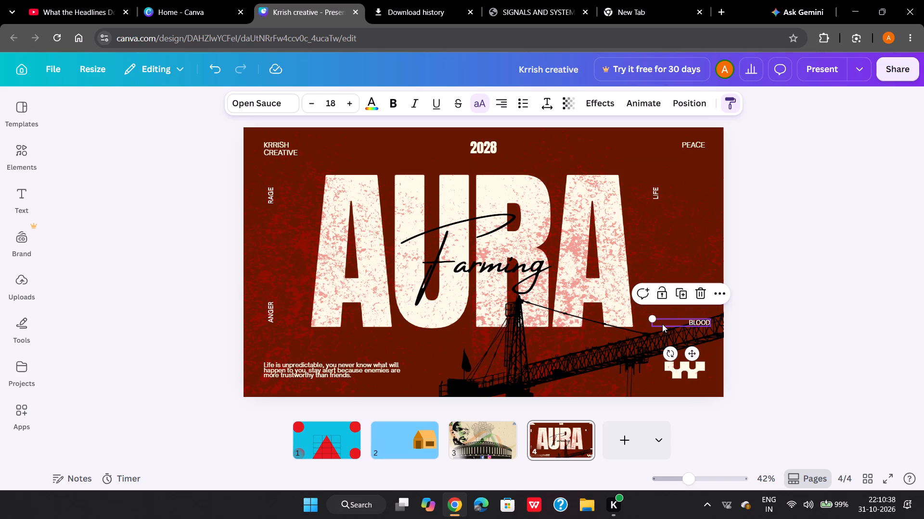
click(504, 105)
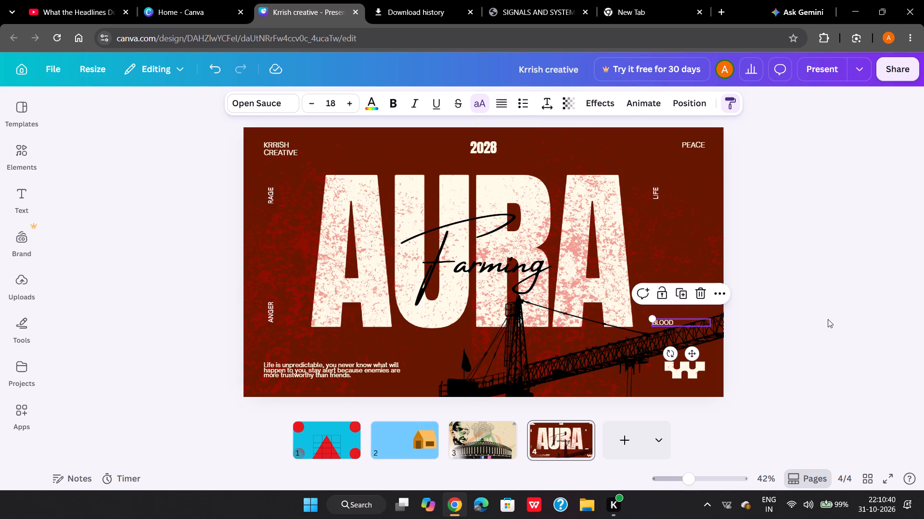
click(828, 319)
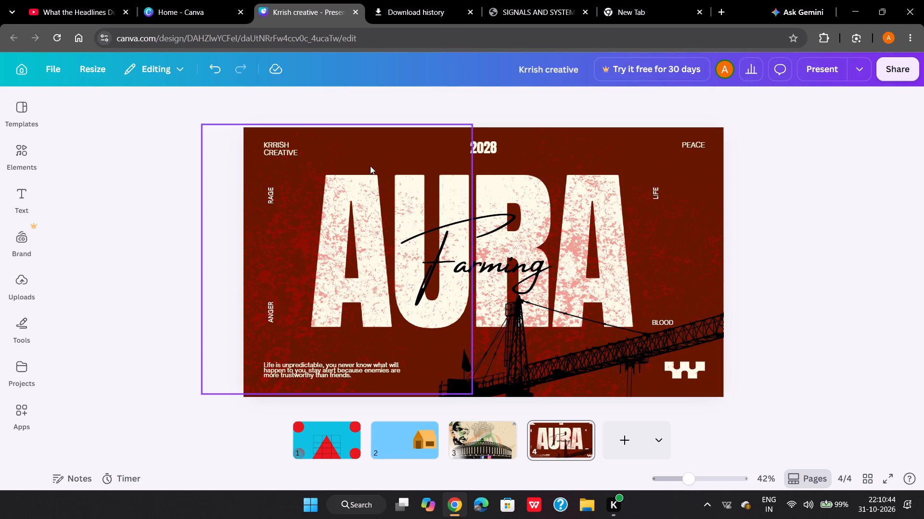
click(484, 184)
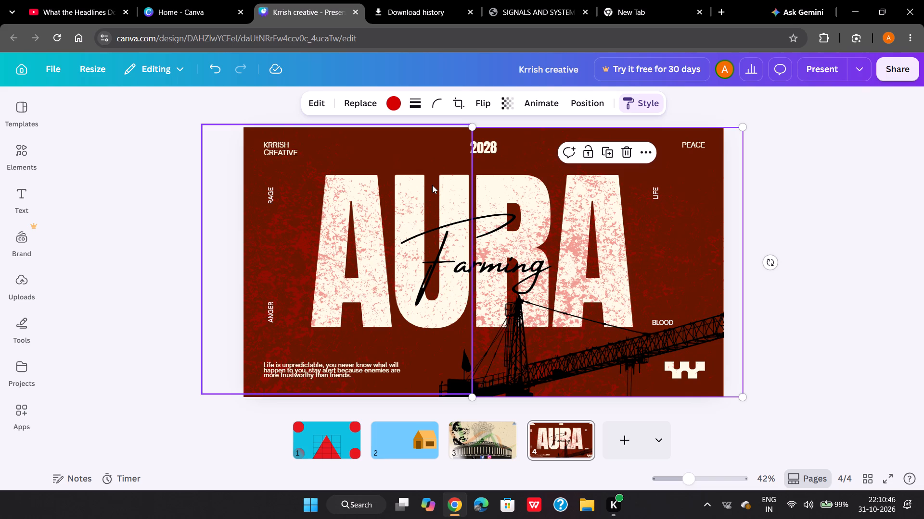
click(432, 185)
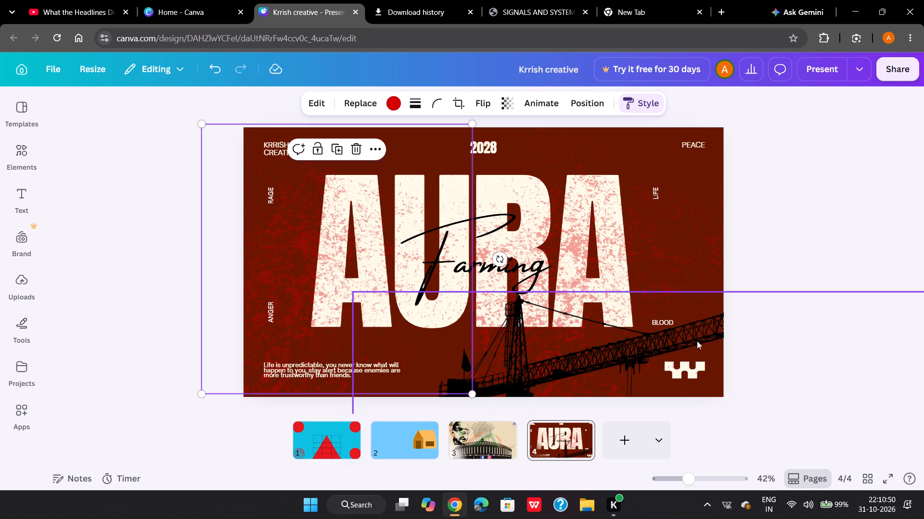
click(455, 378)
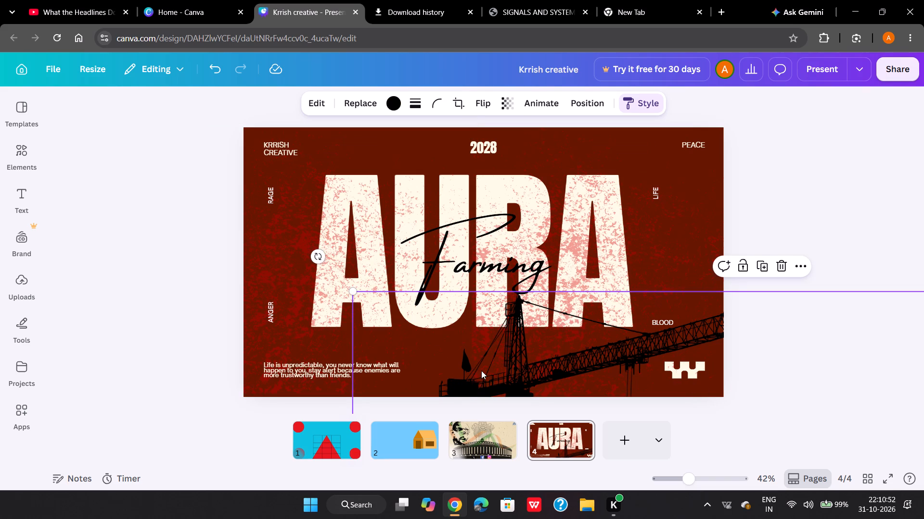
Search the elements library for Love and browse the resulting graphics.
click(33, 148)
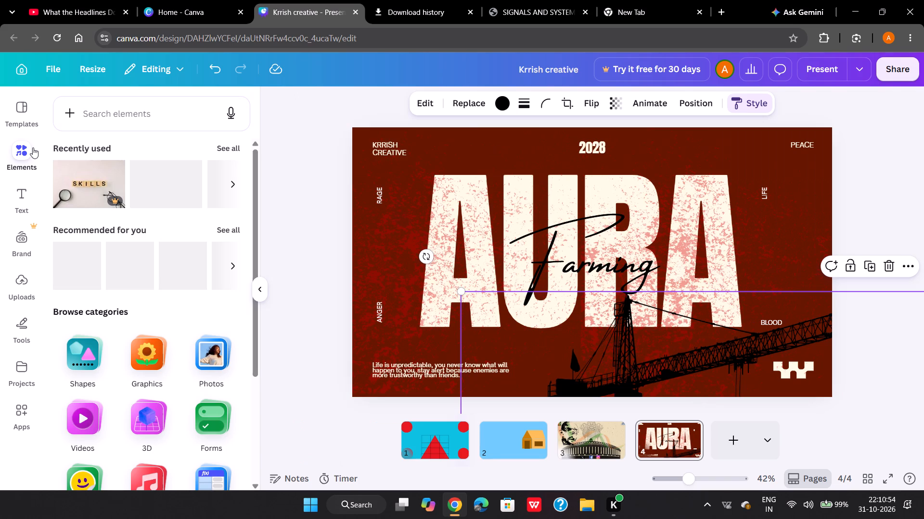
scroll(91, 294, right, 1)
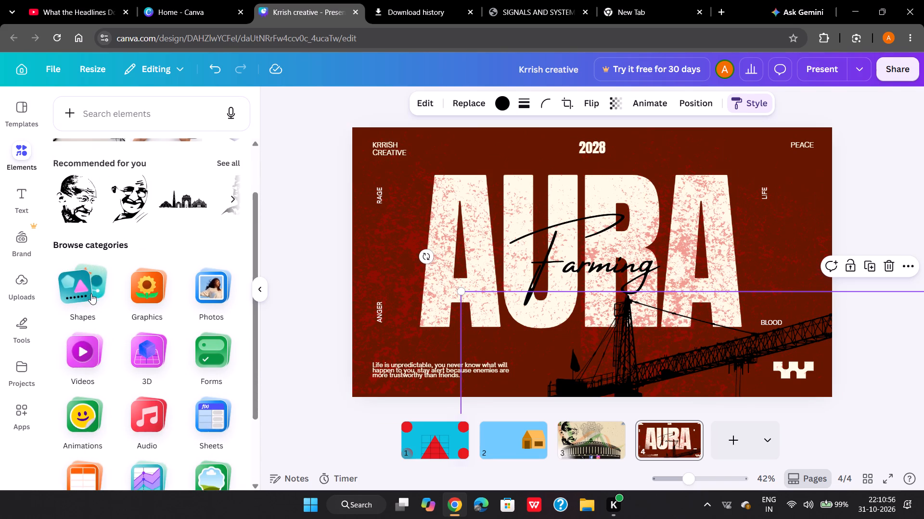
scroll(91, 294, up, 1)
scroll(162, 238, left, 4)
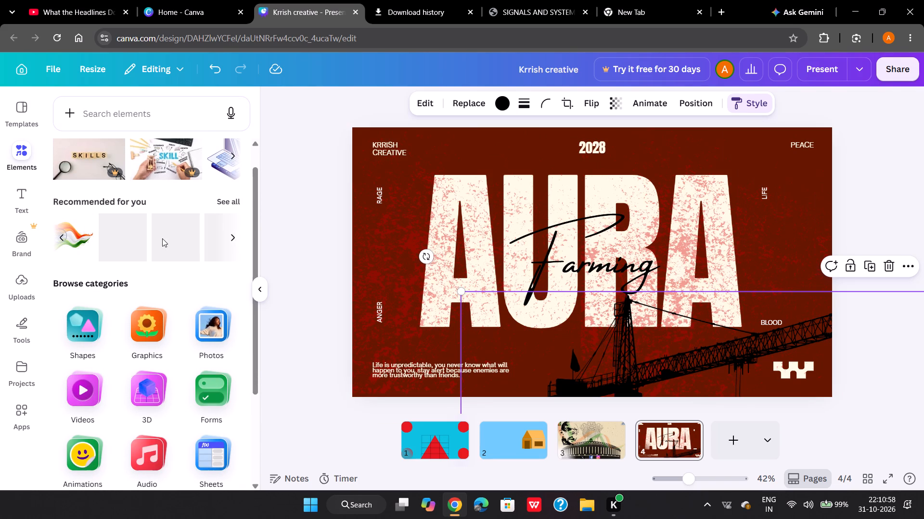
click(131, 121)
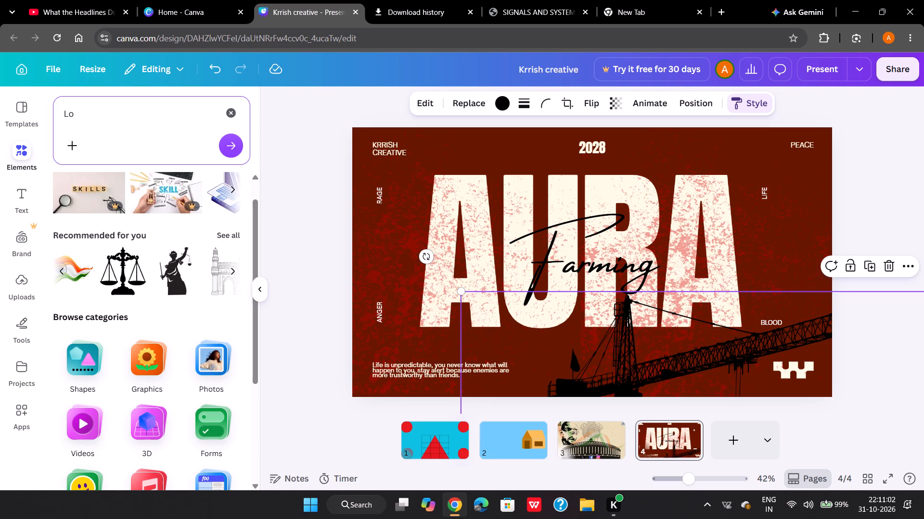
text(ve)
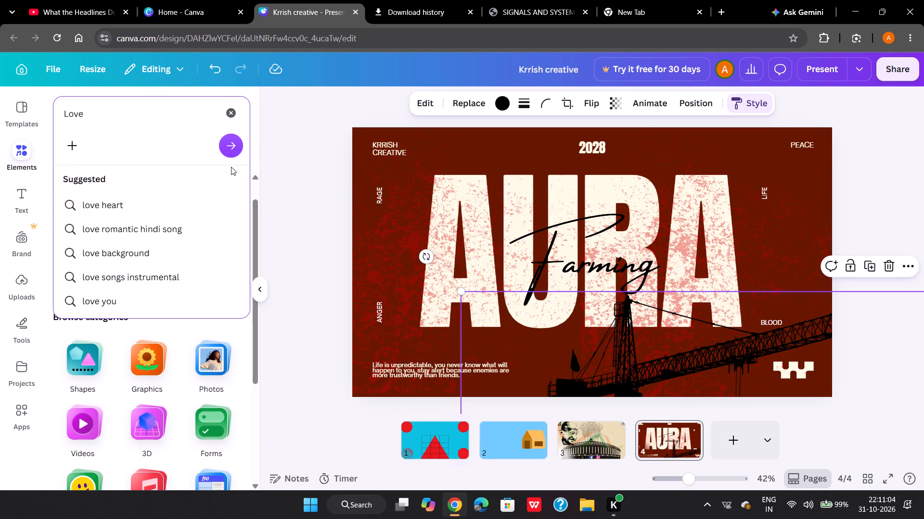
click(233, 157)
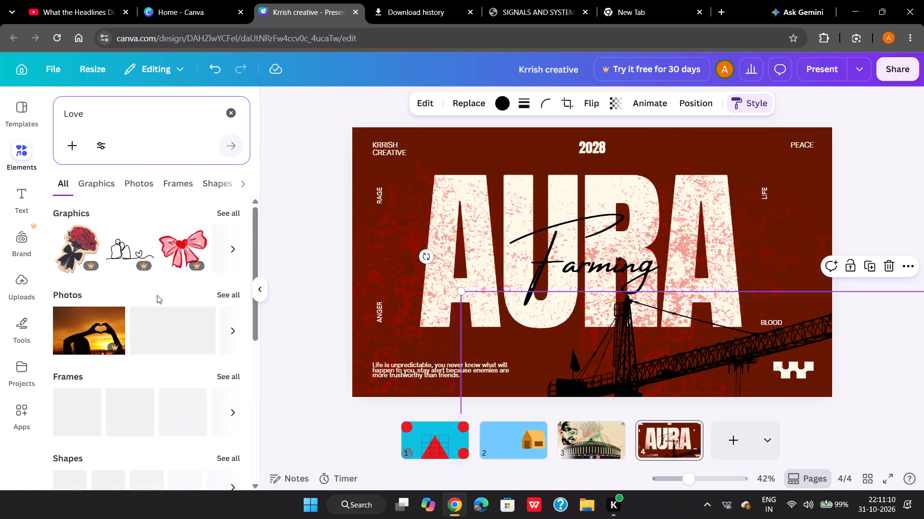
scroll(166, 258, left, 2)
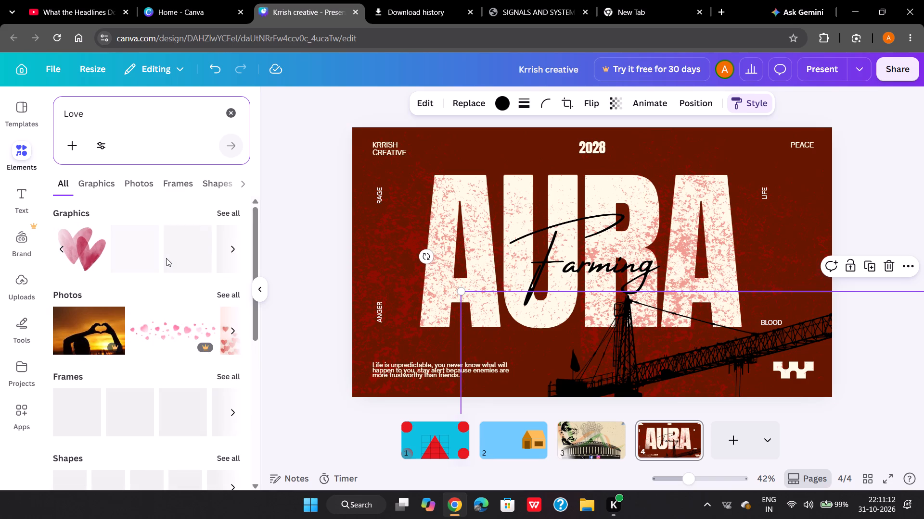
scroll(166, 258, left, 2)
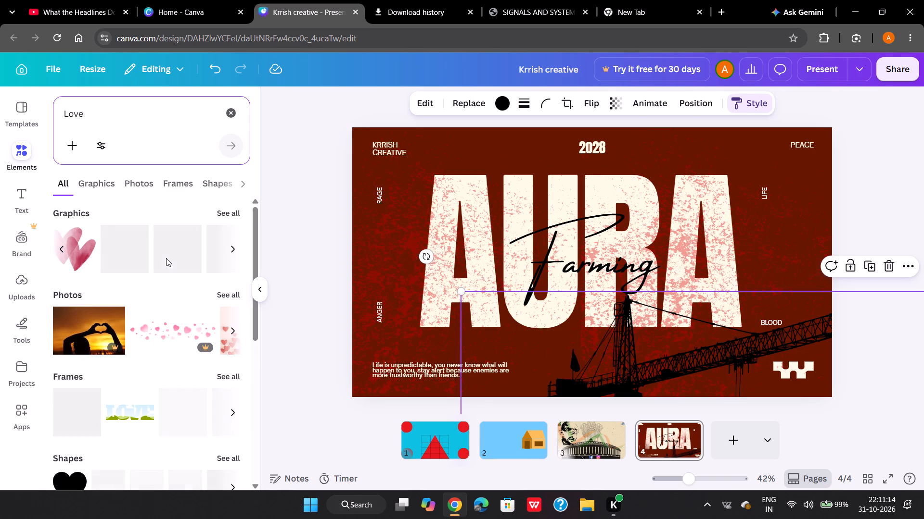
scroll(166, 258, left, 1)
Refine the elements search to "Love and knife".
click(97, 117)
key(Left)
key(Left)
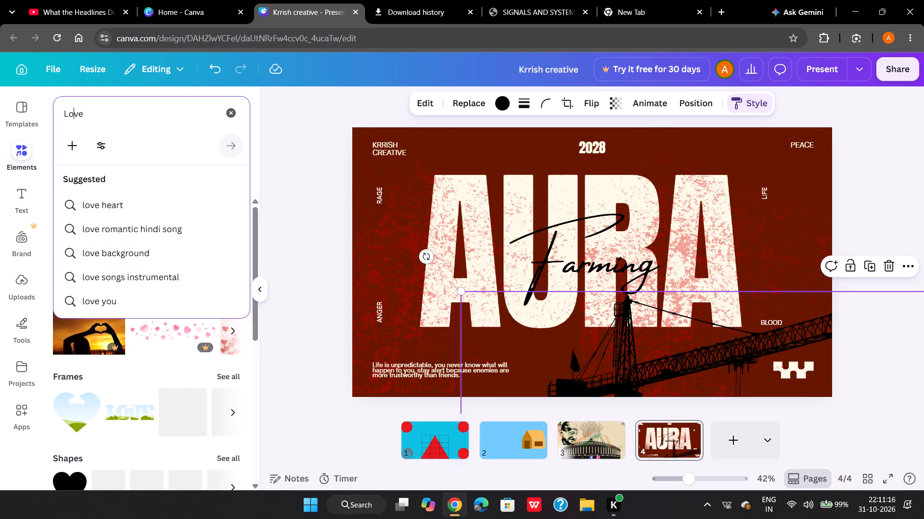
key(Left)
key(Left)
key(Right)
key(Right)
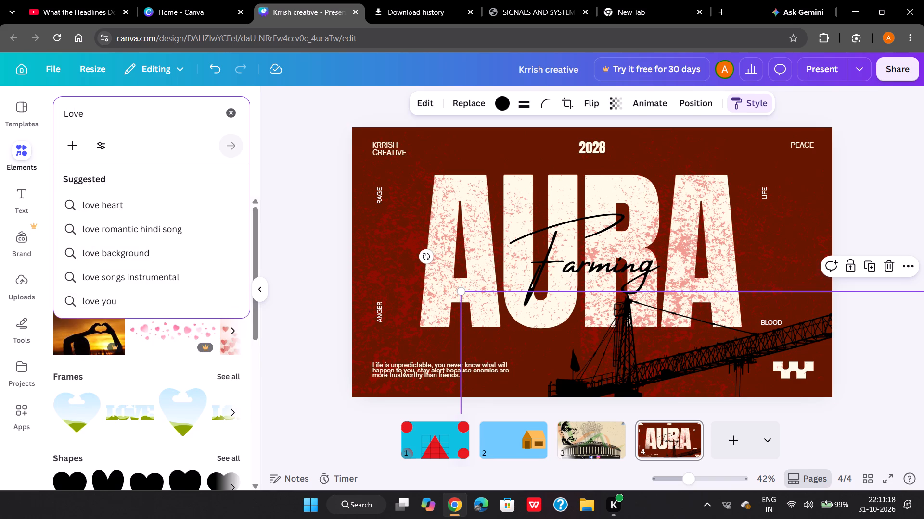
key(Right)
key(Right)
key(space)
text(and)
key(space)
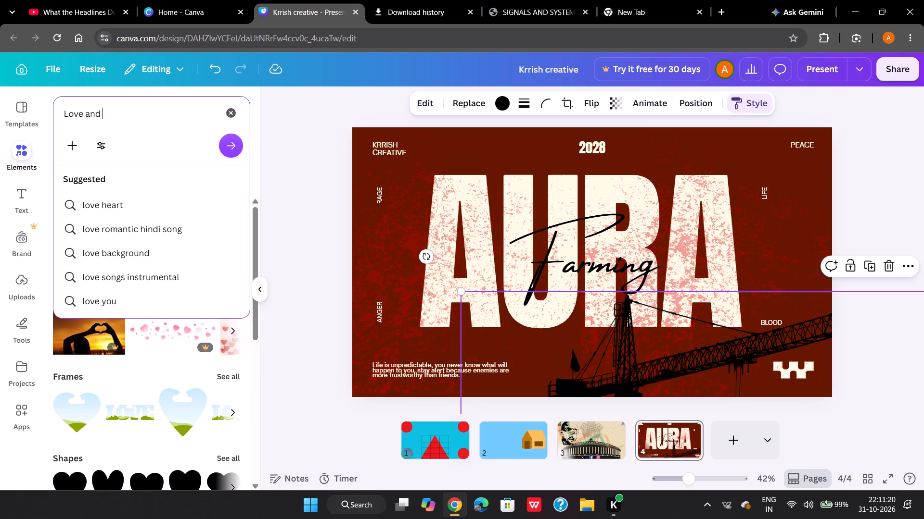
text(kni)
text(fe)
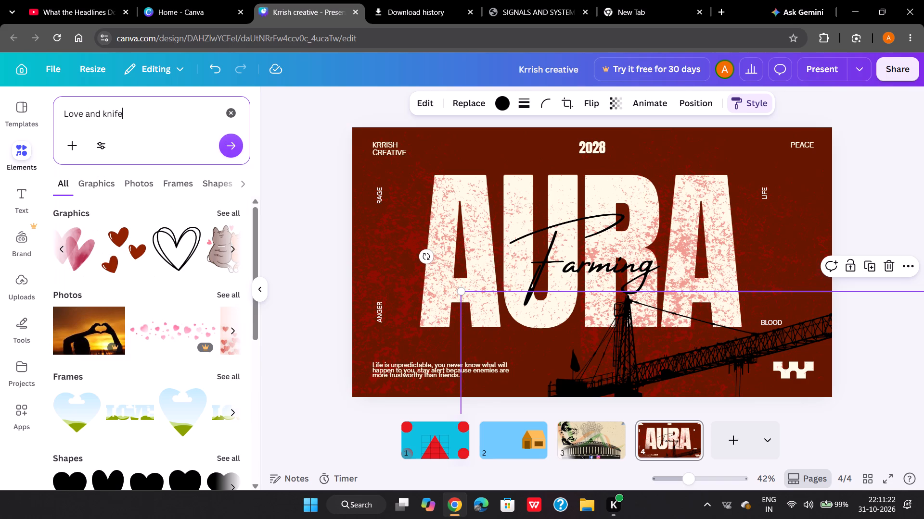
key(Return)
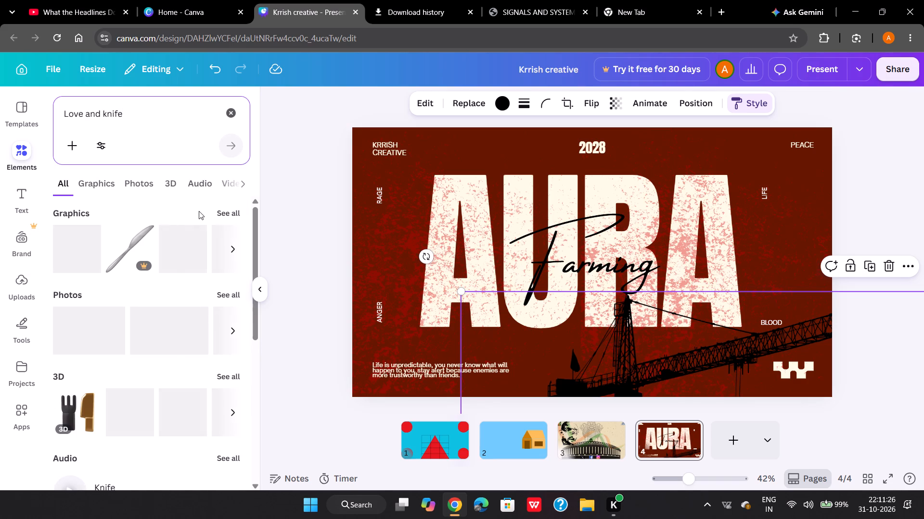
Browse the "Love and knife" results, including the full set of graphics, for a suitable knife or heart image.
scroll(171, 237, left, 2)
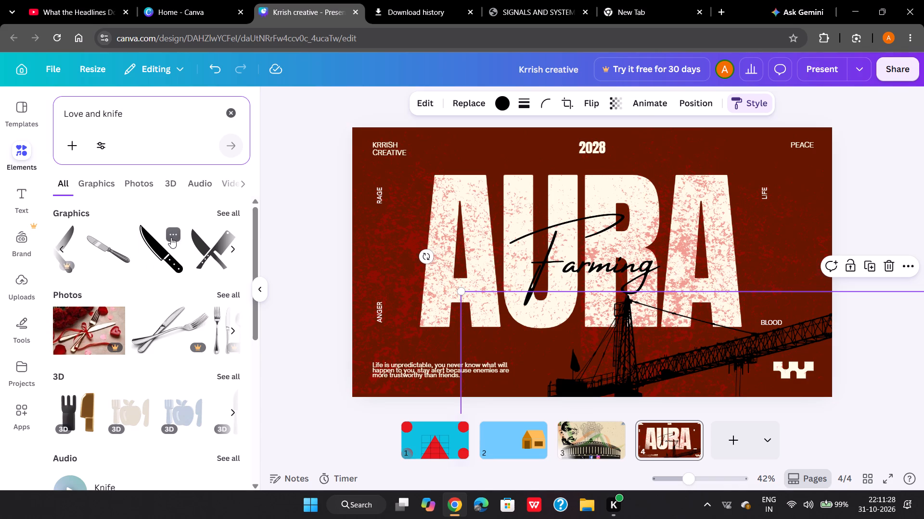
scroll(171, 237, left, 2)
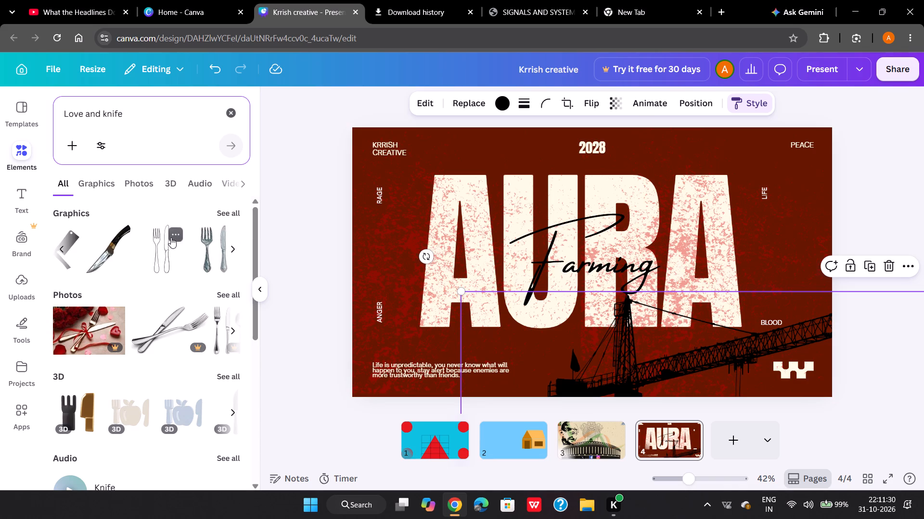
scroll(171, 237, left, 2)
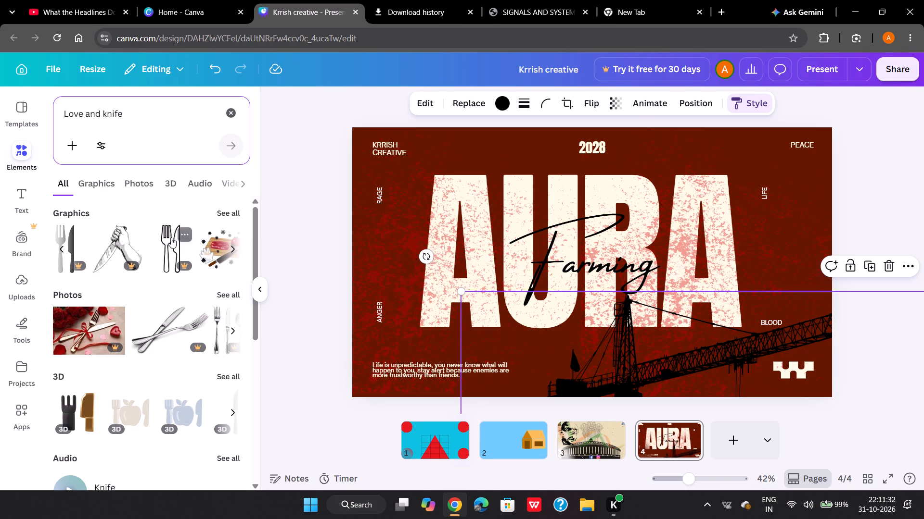
scroll(171, 237, left, 3)
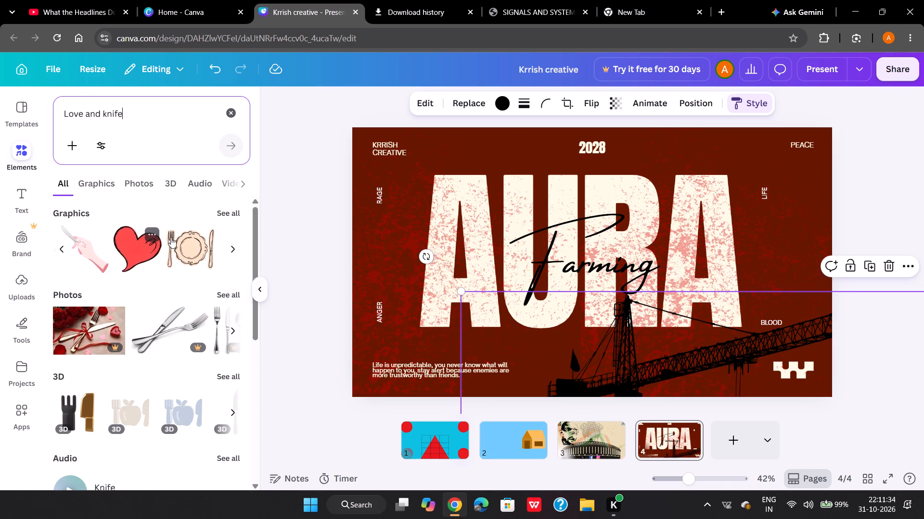
scroll(171, 237, left, 2)
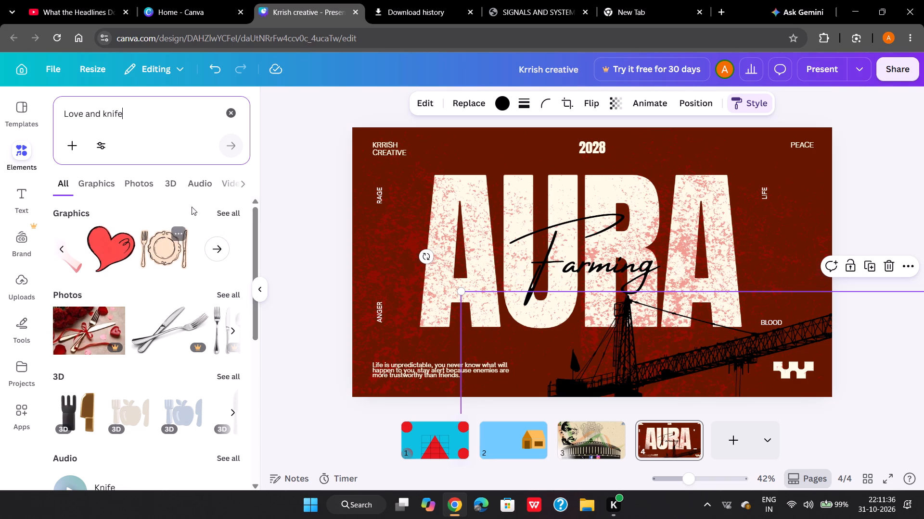
click(224, 206)
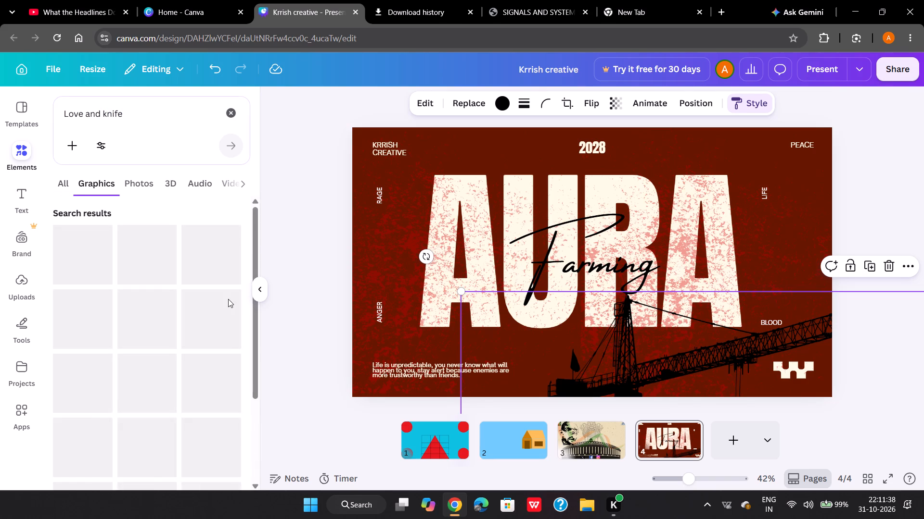
scroll(164, 376, down, 3)
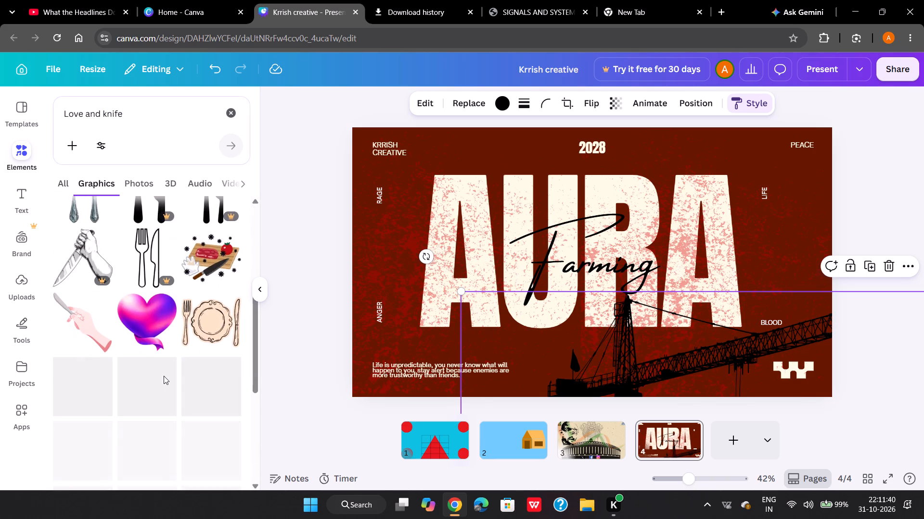
scroll(164, 376, down, 1)
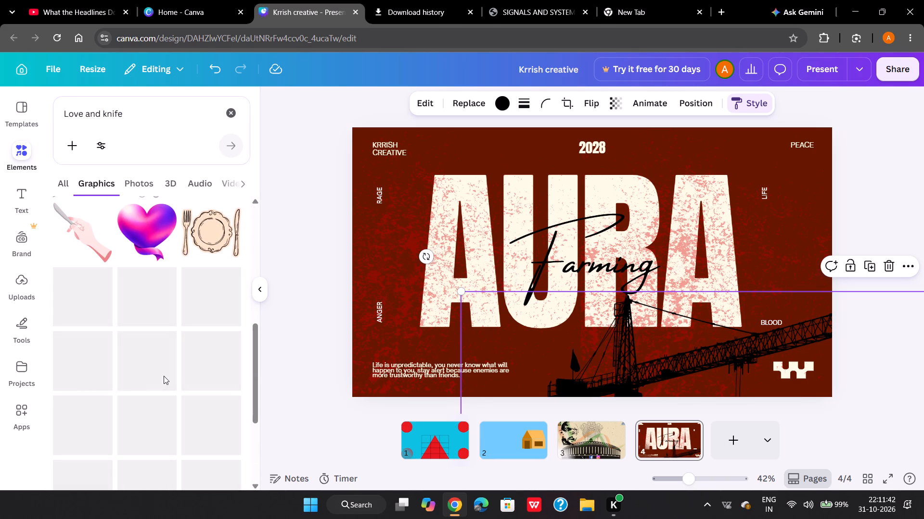
scroll(156, 282, right, 1)
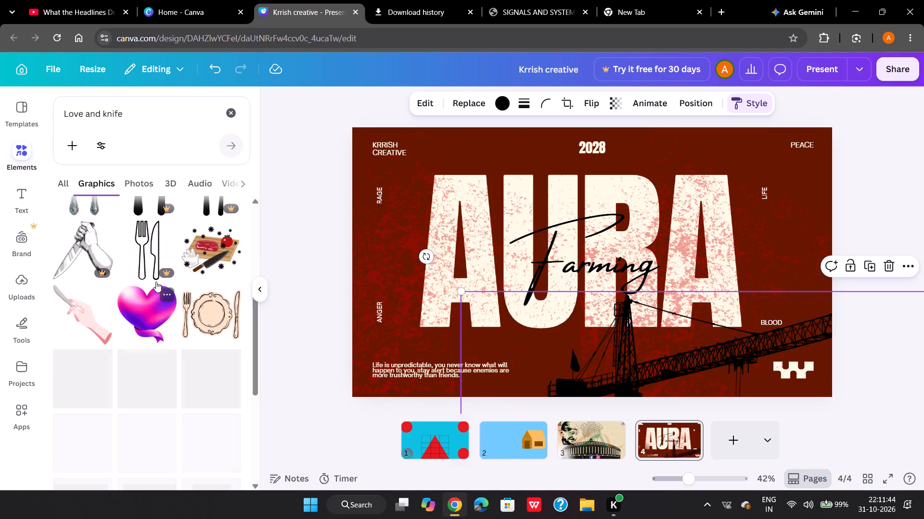
scroll(156, 282, right, 2)
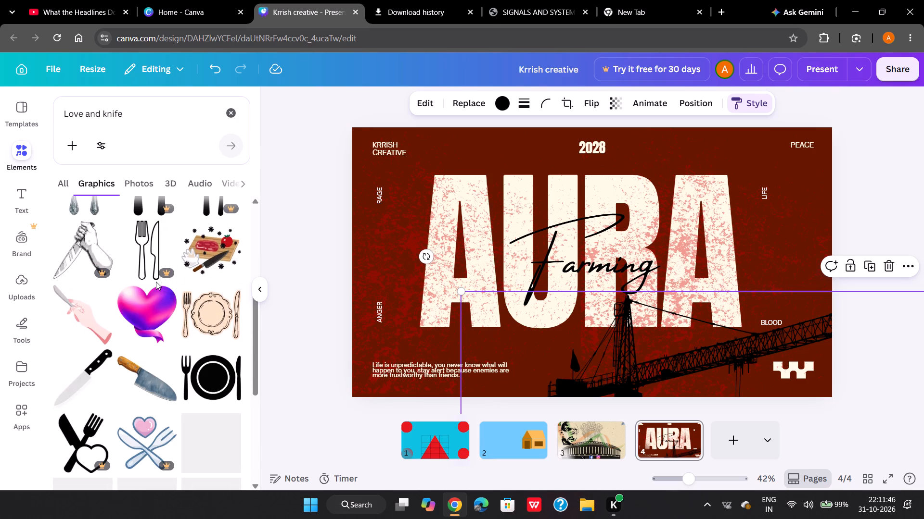
scroll(156, 282, right, 1)
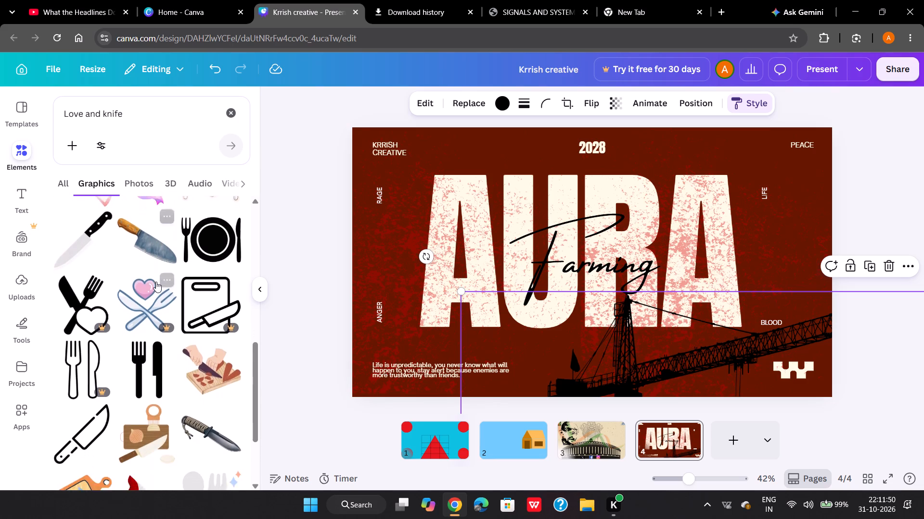
scroll(156, 282, down, 3)
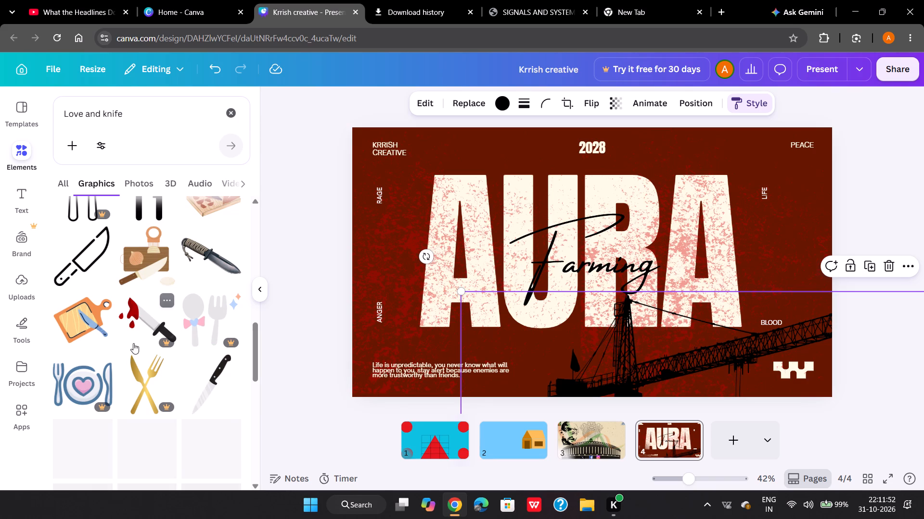
Search the elements library for "knife with blood" and add the dark red blood splatter graphic to page four.
click(231, 116)
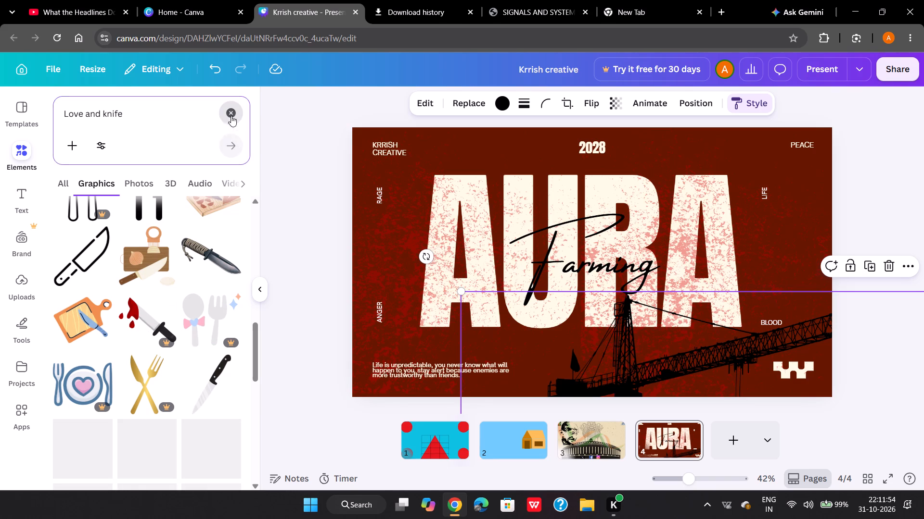
text(knife with blood)
key(Return)
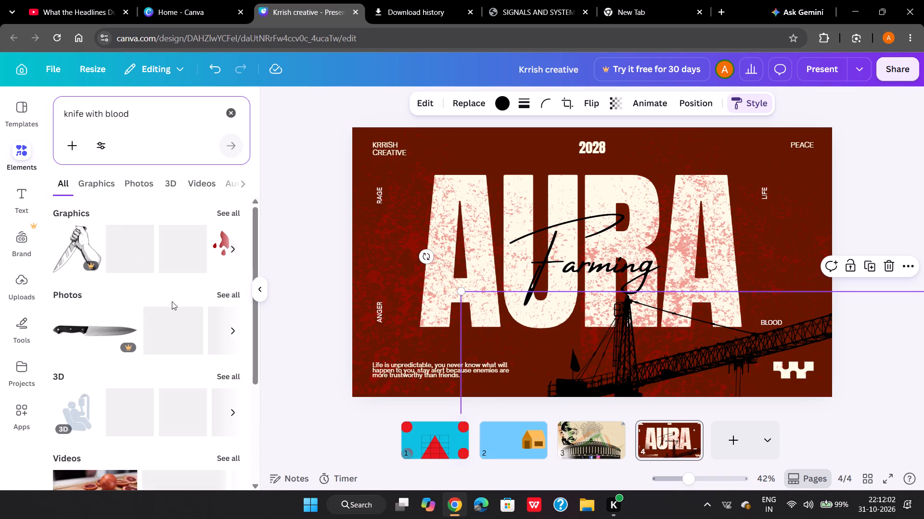
click(226, 211)
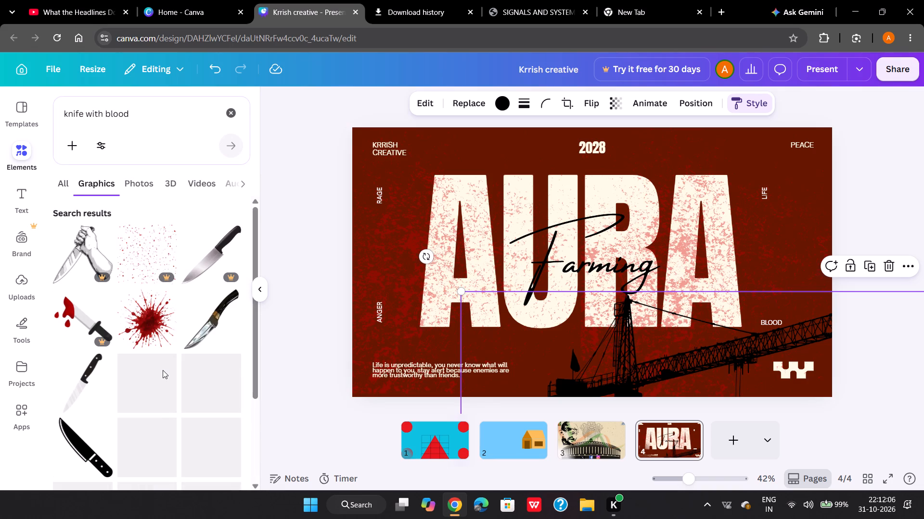
click(150, 320)
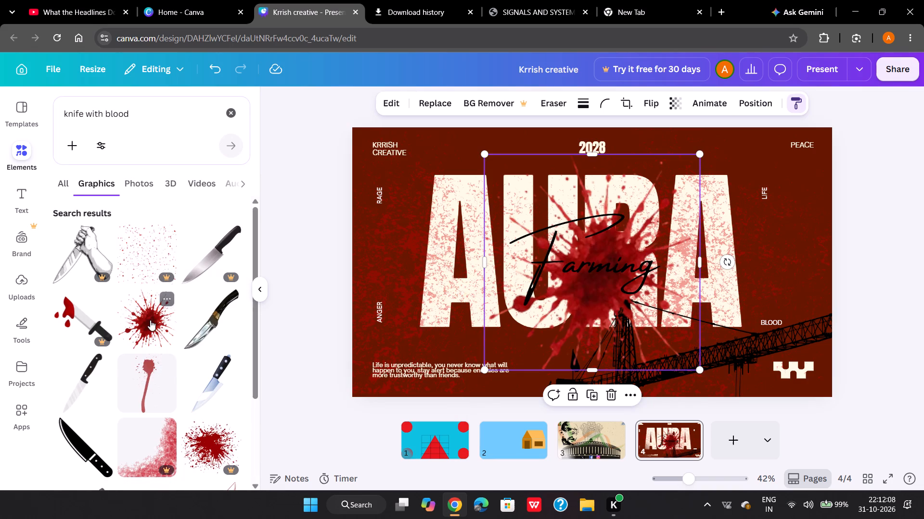
Set the blood splatter's transparency to 29.
click(678, 97)
drag(711, 157, 653, 161)
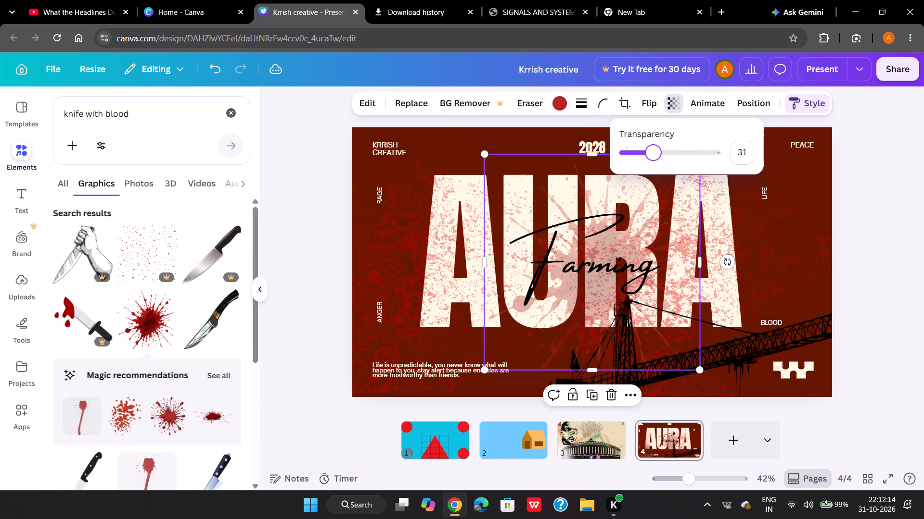
drag(653, 161, 651, 162)
Move the blood splatter to the page's upper-left corner, overlapping its edges, and send it backward behind the AURA lettering.
drag(565, 318, 375, 234)
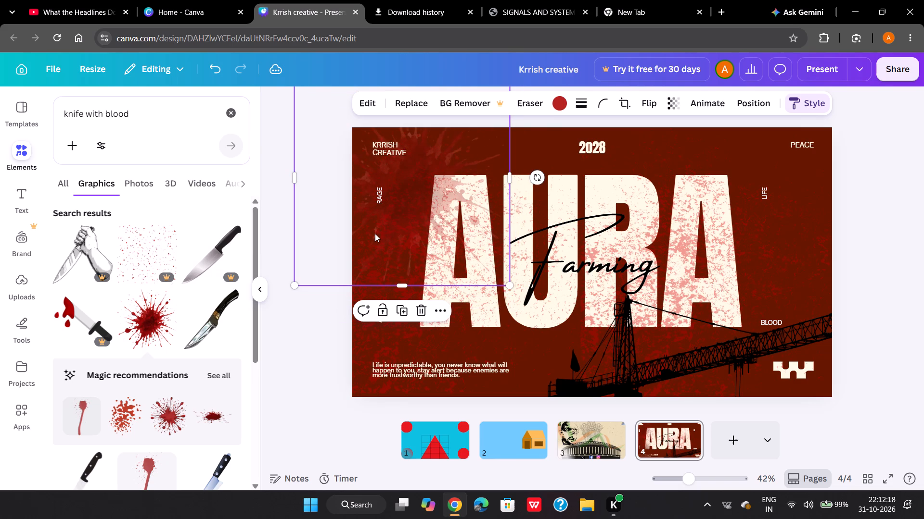
key(ctrl+bracketleft)
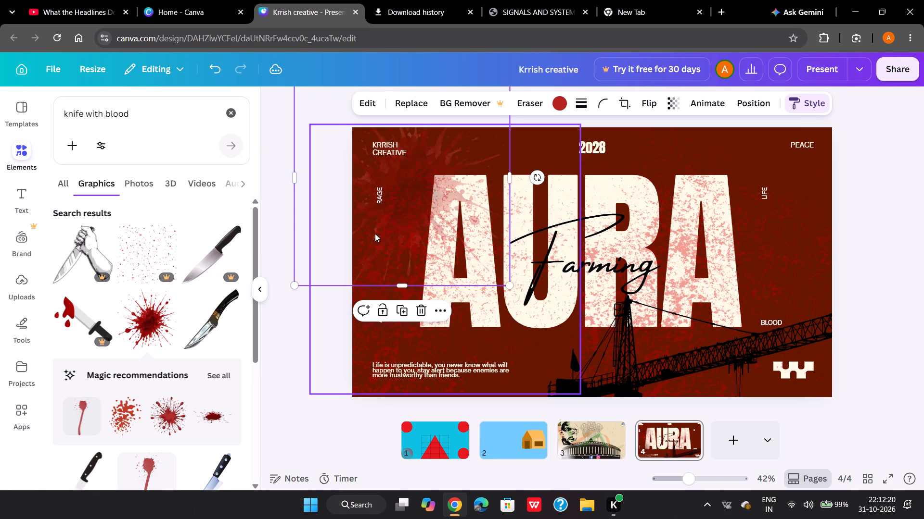
key(ctrl+bracketleft)
key(ctrl+bracketleft)
key(ctrl+bracketleft)
key(ctrl+bracketleft)
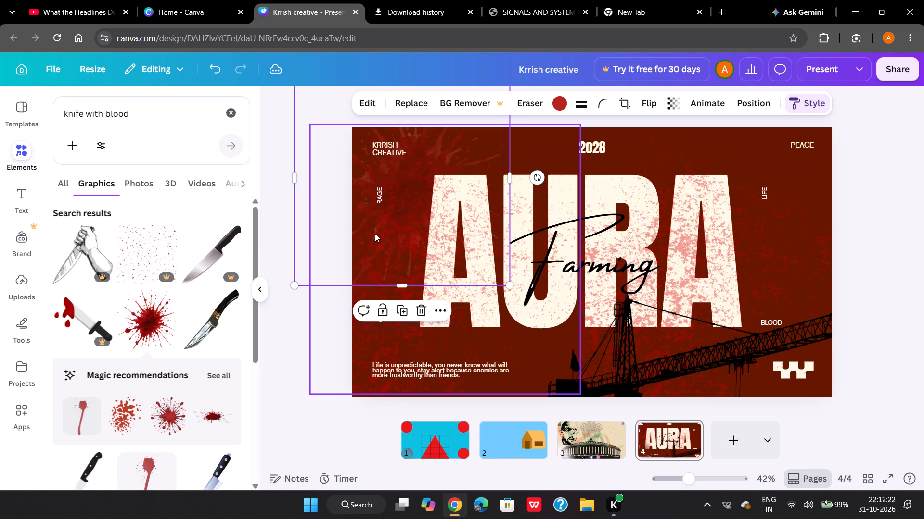
click(291, 428)
click(291, 428)
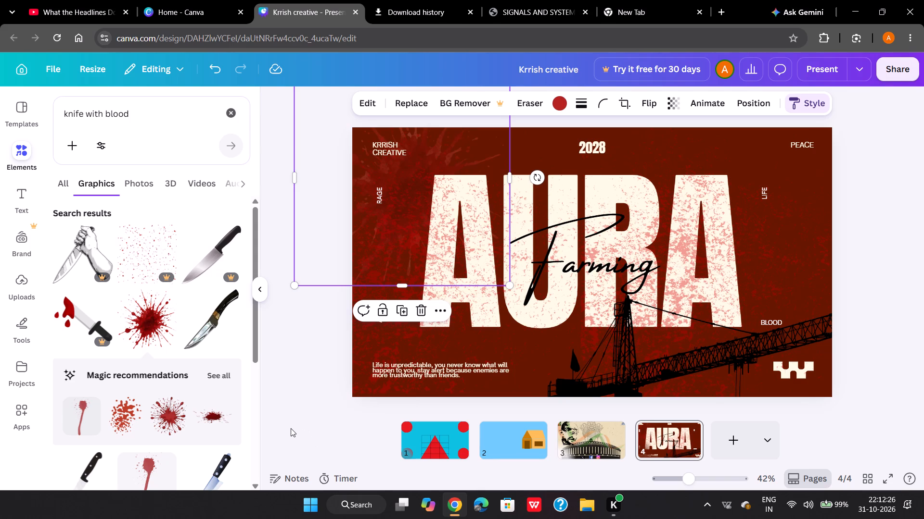
Duplicate the faded blood splatter and place the copy over the page's lower-right corner around the BLOOD label.
key(ctrl+c)
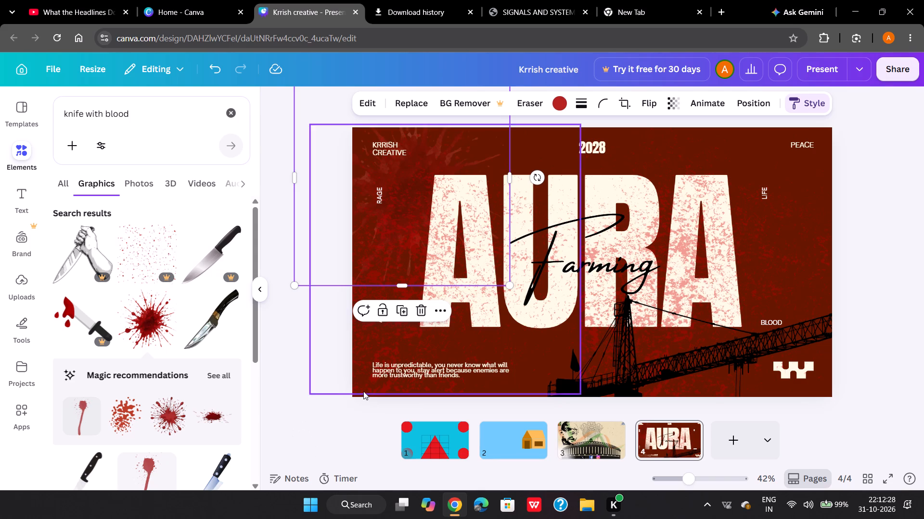
key(ctrl+v)
drag(434, 187, 804, 358)
click(866, 201)
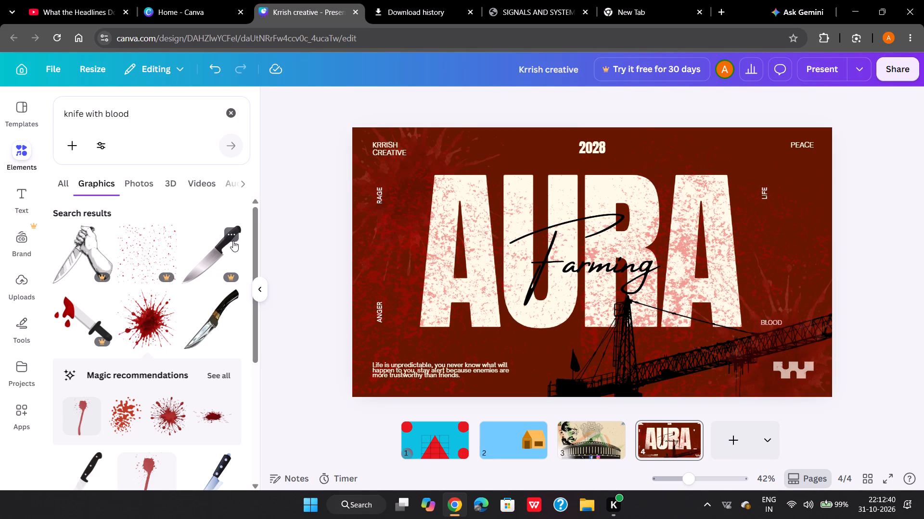
Browse the "knife with blood" graphics for another element that suits the cover.
scroll(182, 381, down, 2)
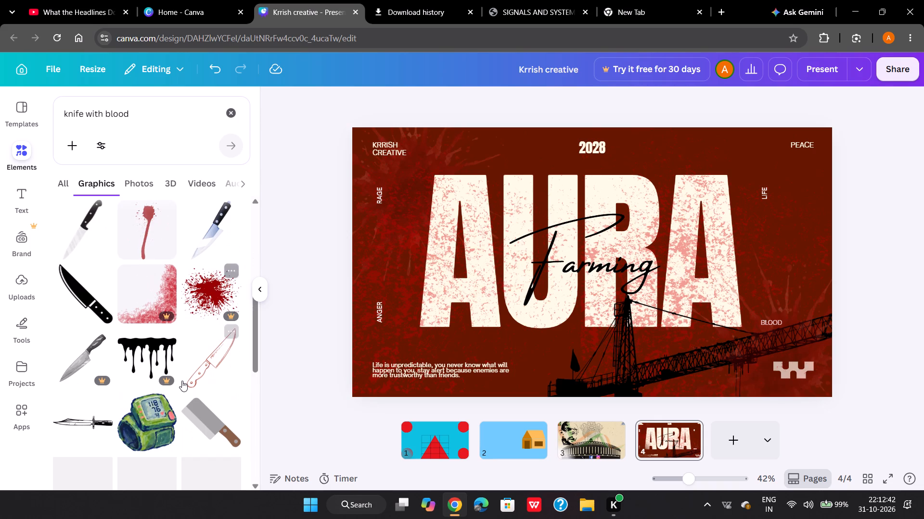
scroll(182, 381, down, 2)
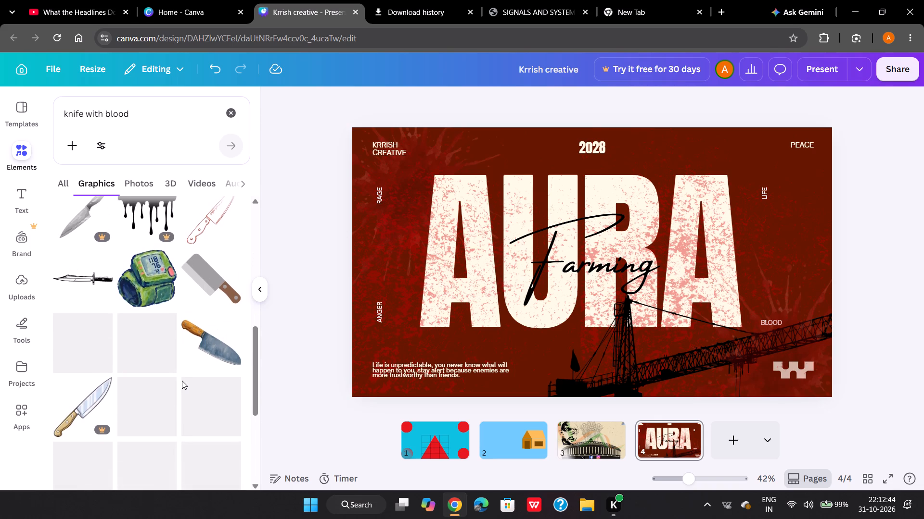
scroll(182, 381, down, 1)
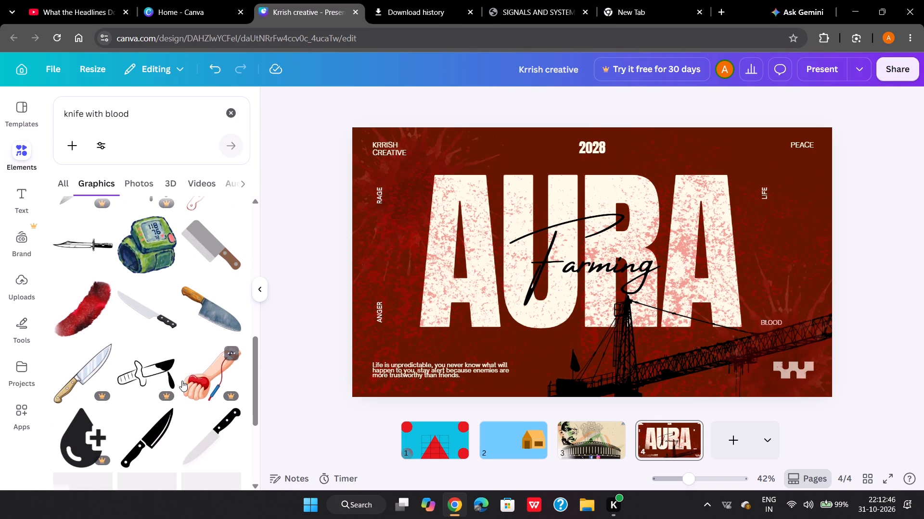
scroll(182, 381, down, 3)
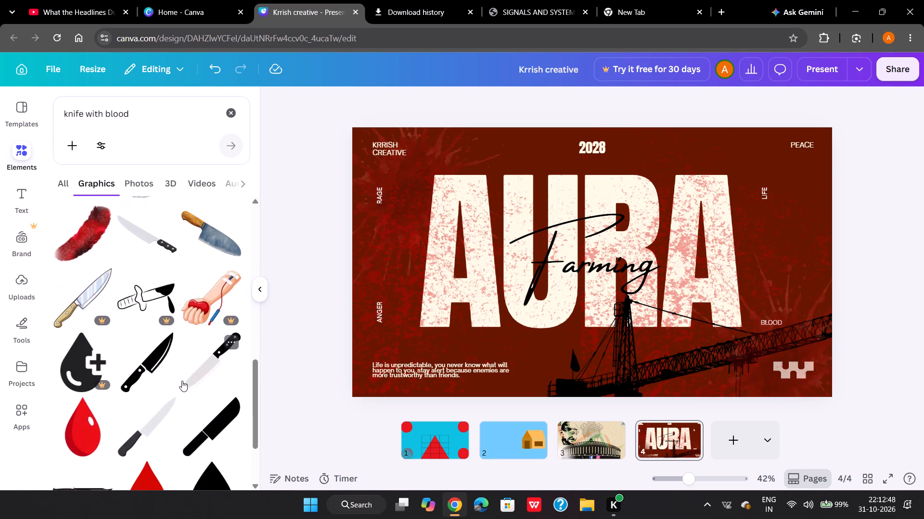
scroll(182, 381, down, 1)
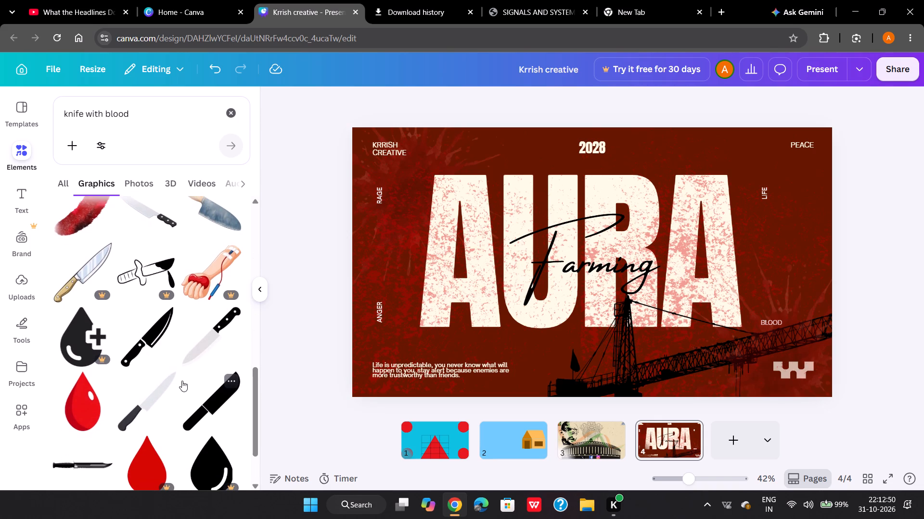
scroll(182, 381, down, 2)
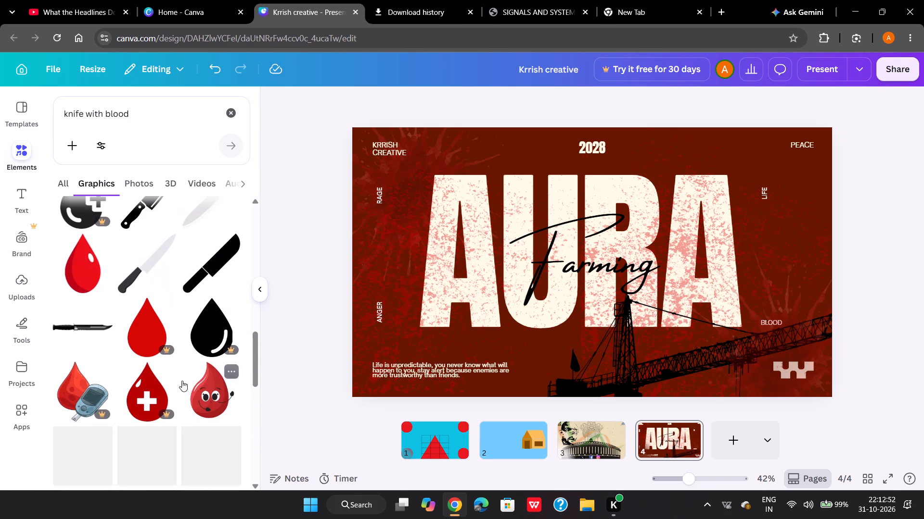
scroll(182, 381, down, 2)
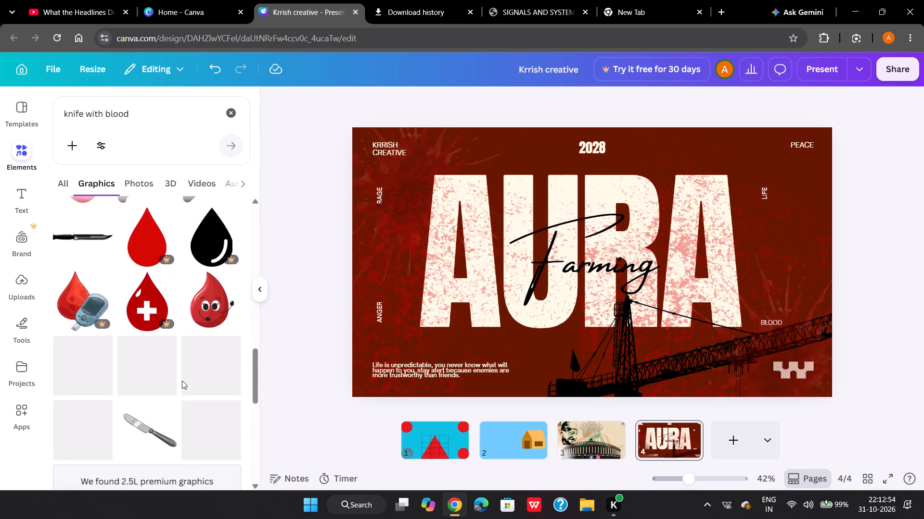
scroll(182, 381, down, 3)
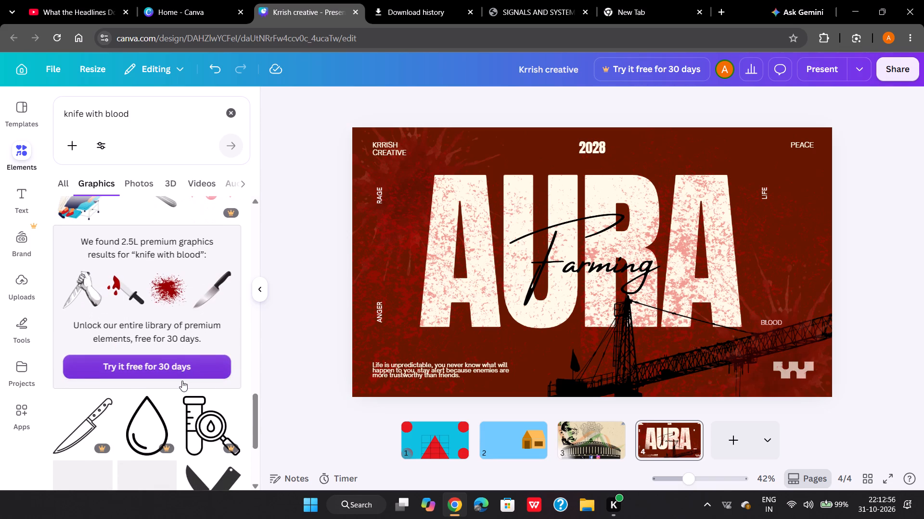
scroll(182, 381, down, 1)
scroll(182, 381, up, 6)
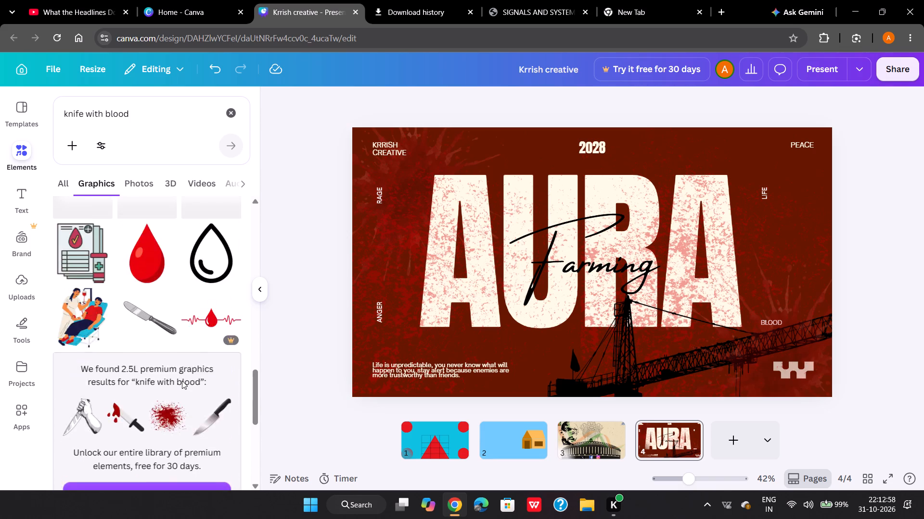
scroll(182, 381, up, 4)
Search the graphics for "blood stain".
click(105, 112)
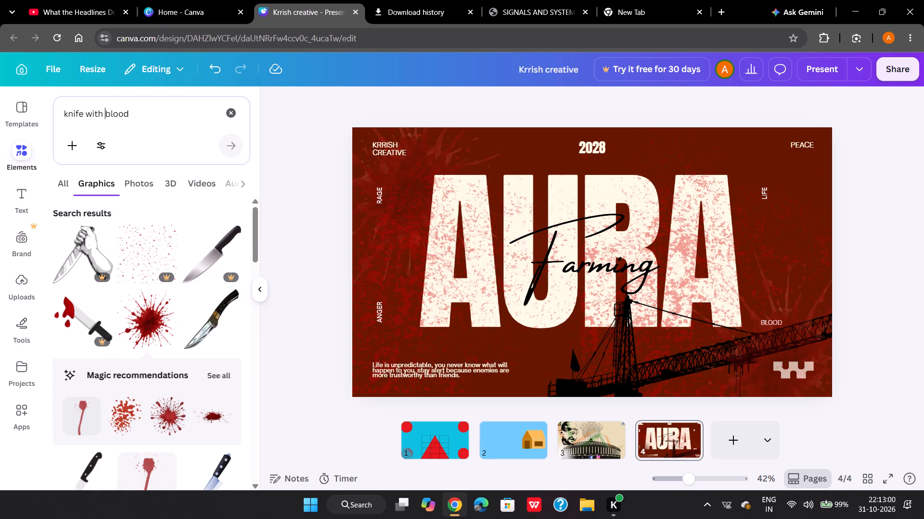
key(BackSpace)
key(BackSpace)
key(BackSpace)
key(BackSpace)
key(BackSpace)
key(BackSpace)
key(BackSpace)
key(BackSpace)
key(BackSpace)
key(BackSpace)
key(BackSpace)
key(BackSpace)
key(BackSpace)
key(BackSpace)
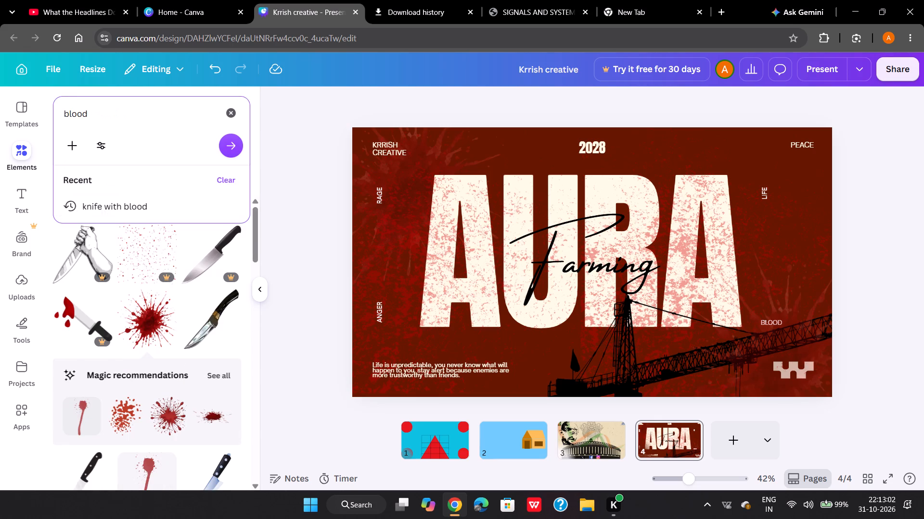
key(Right)
key(Right)
key(Right)
key(Right)
key(Right)
key(space)
text(stain)
key(Return)
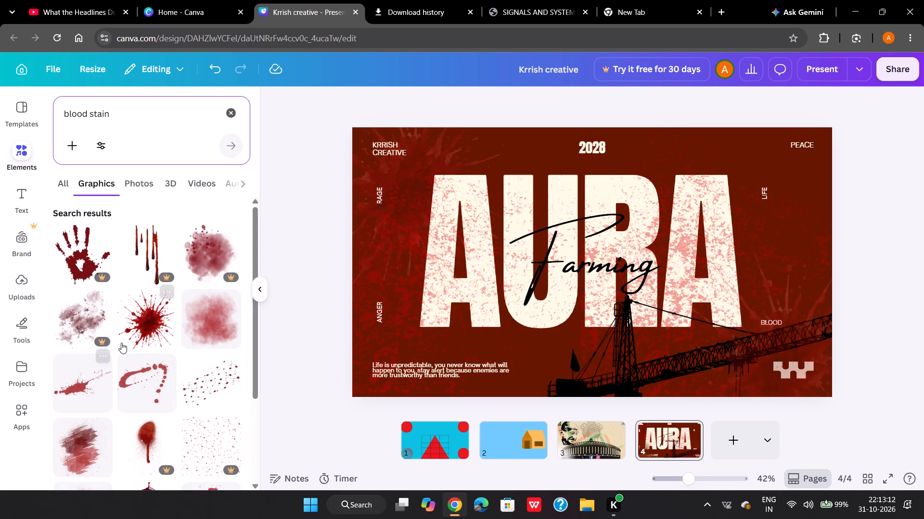
Browse the "blood stain" graphics for another element that suits the AURA cover.
scroll(156, 447, down, 1)
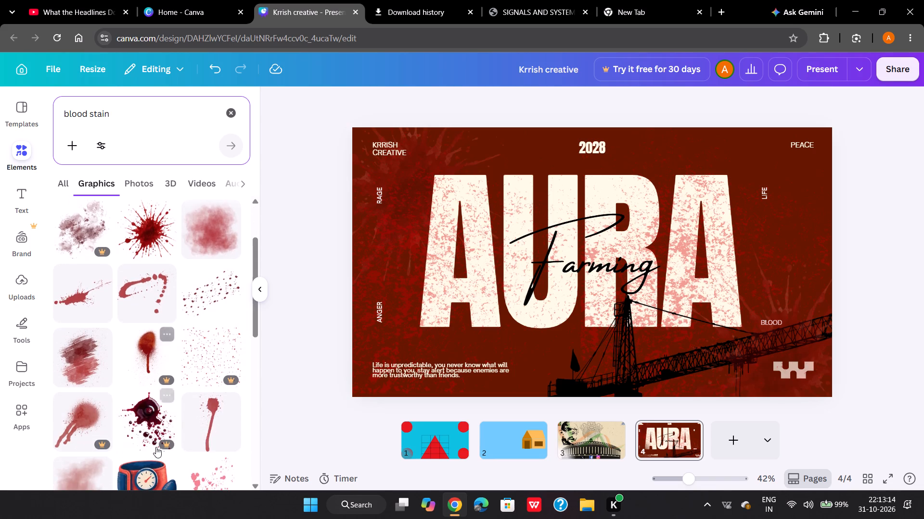
scroll(156, 447, down, 2)
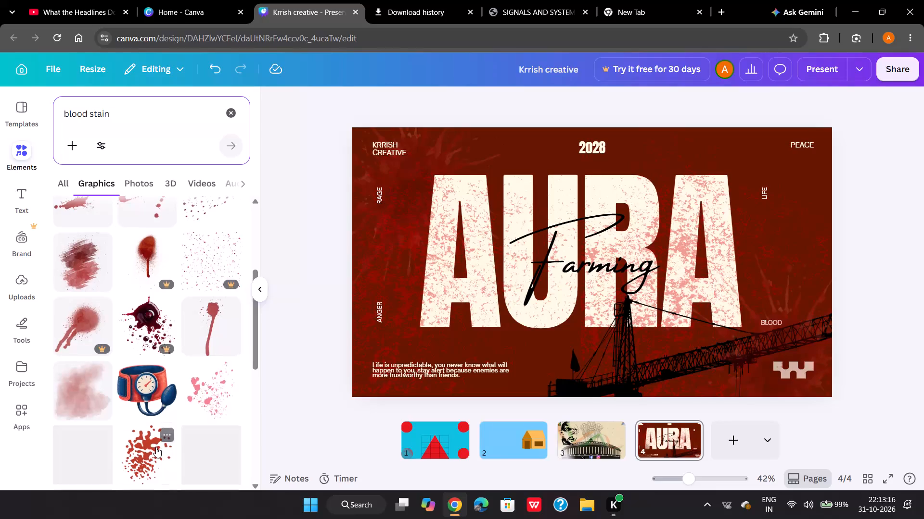
scroll(156, 447, down, 1)
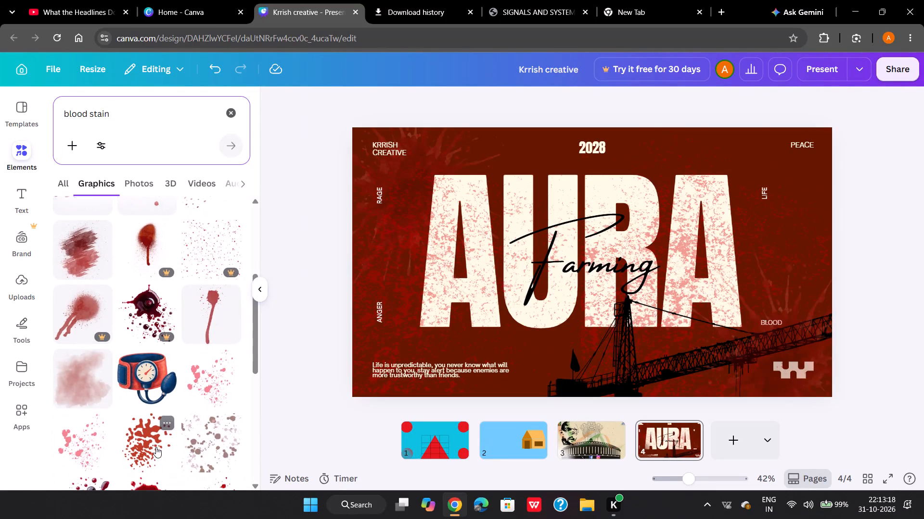
scroll(156, 447, down, 1)
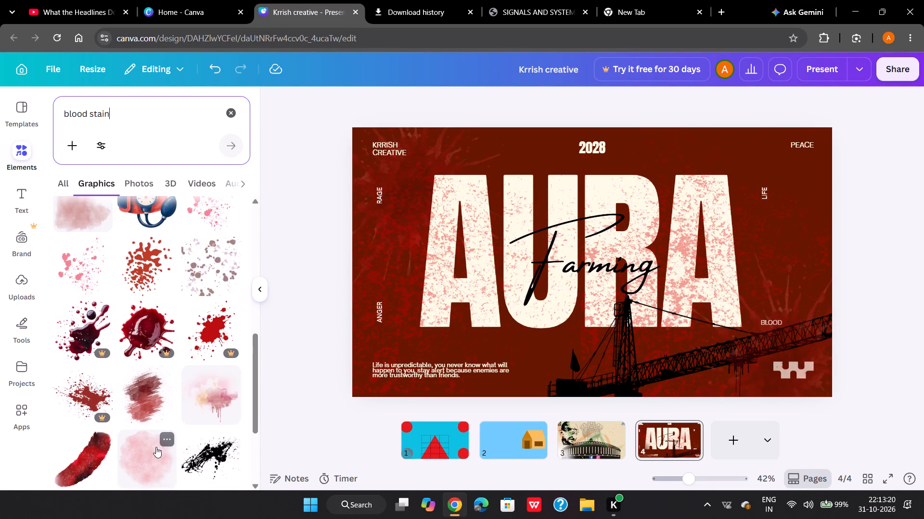
scroll(156, 447, down, 2)
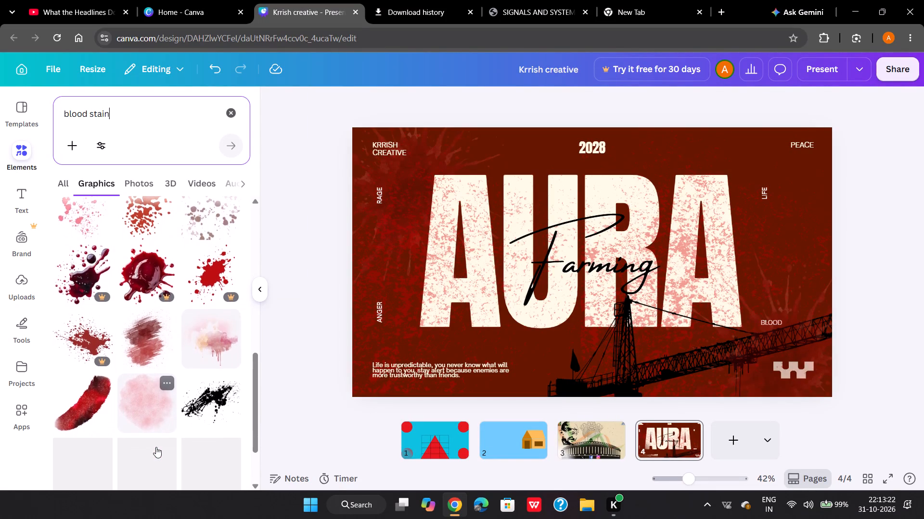
scroll(156, 447, down, 2)
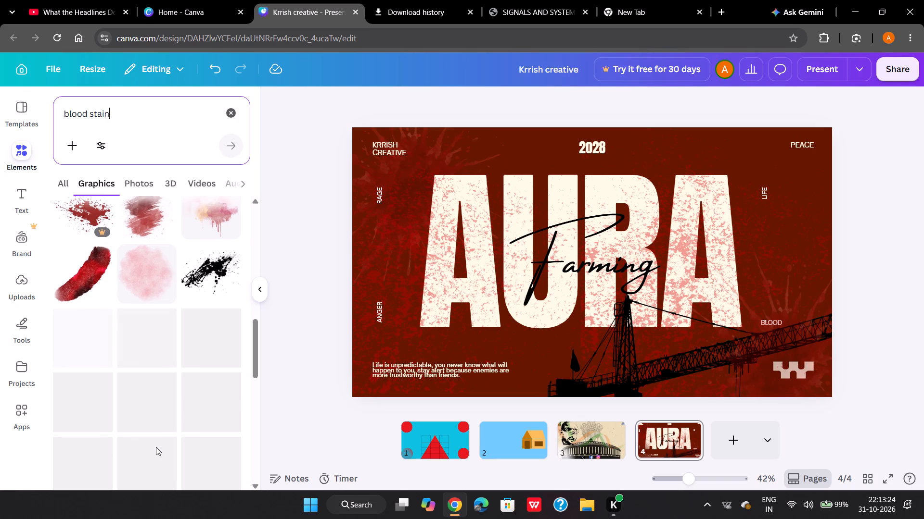
scroll(156, 447, down, 2)
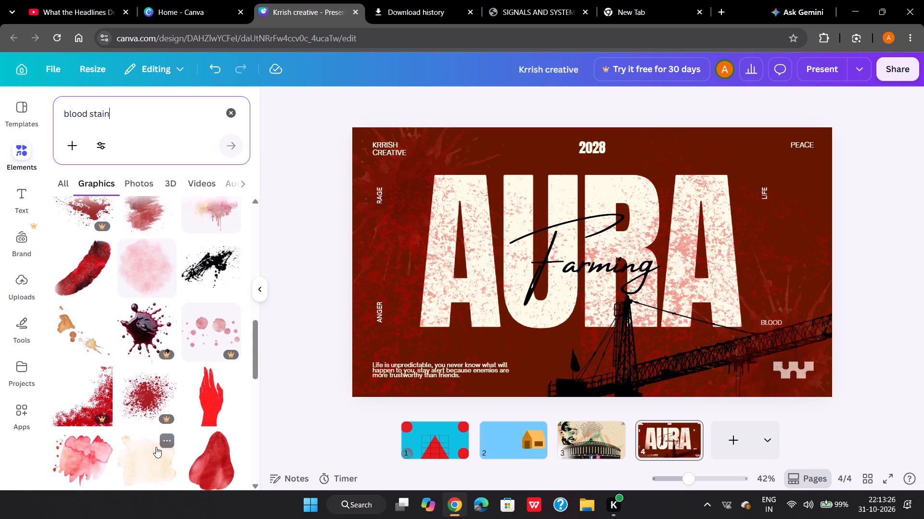
scroll(156, 447, down, 2)
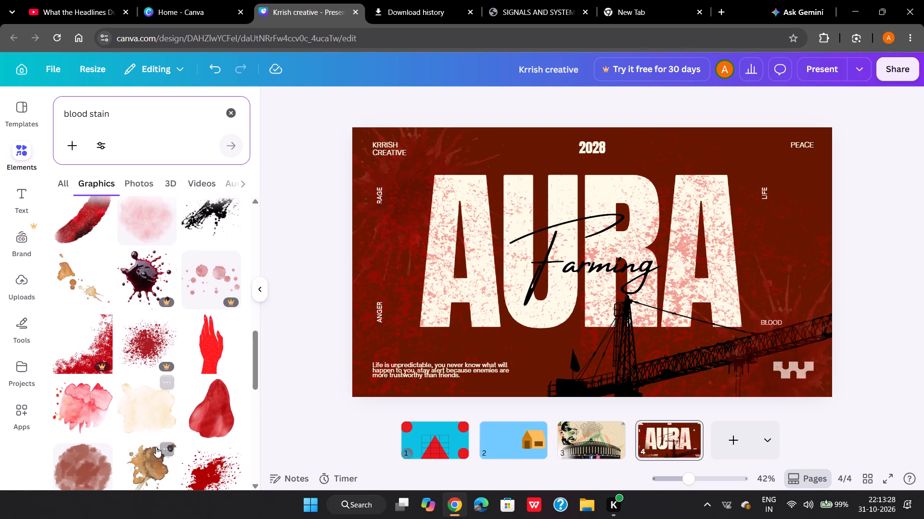
scroll(156, 447, down, 1)
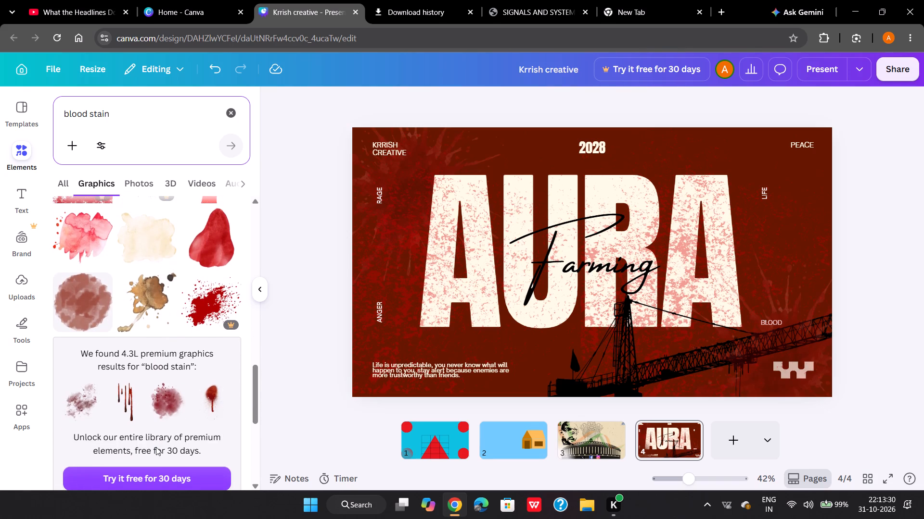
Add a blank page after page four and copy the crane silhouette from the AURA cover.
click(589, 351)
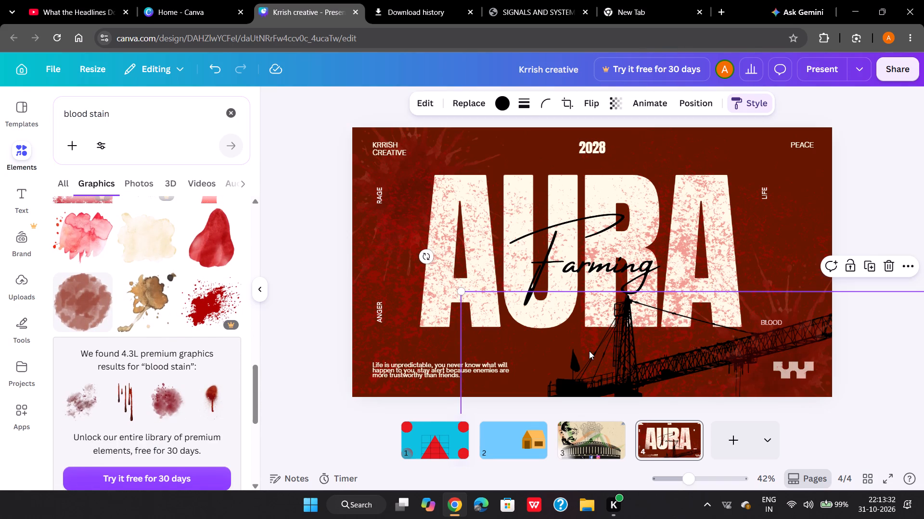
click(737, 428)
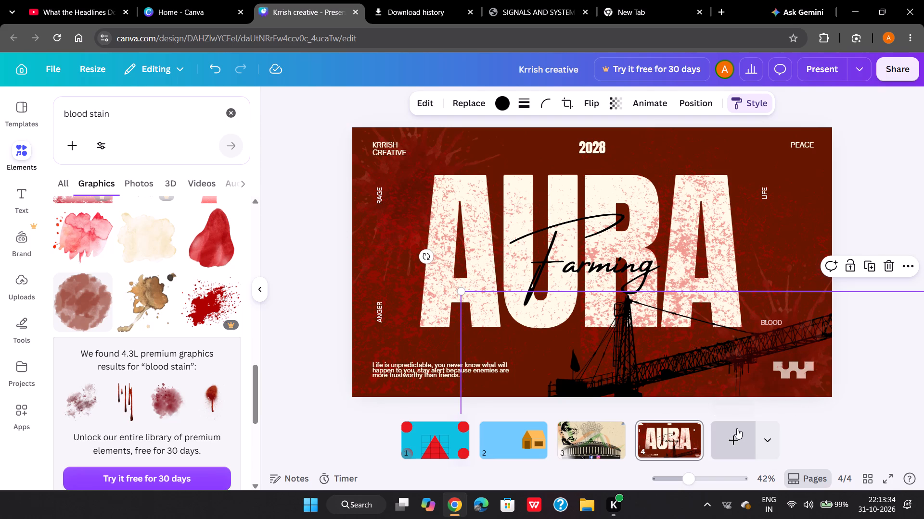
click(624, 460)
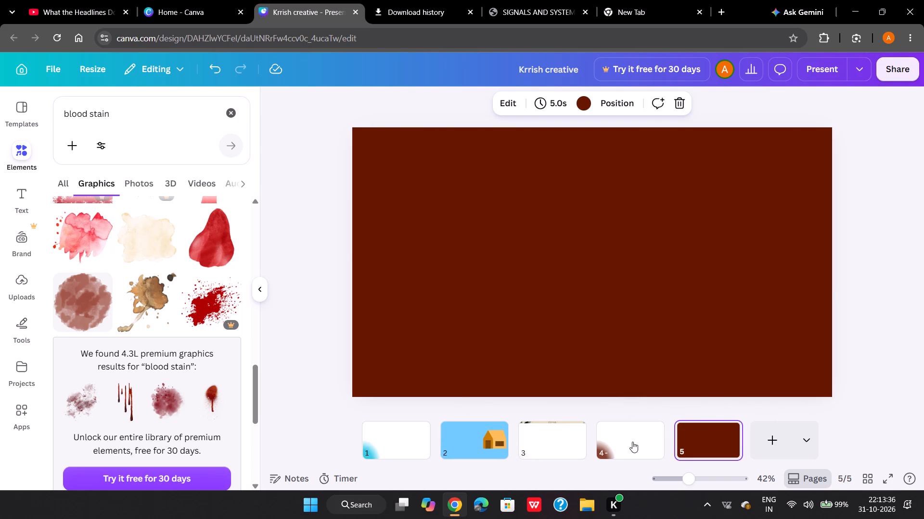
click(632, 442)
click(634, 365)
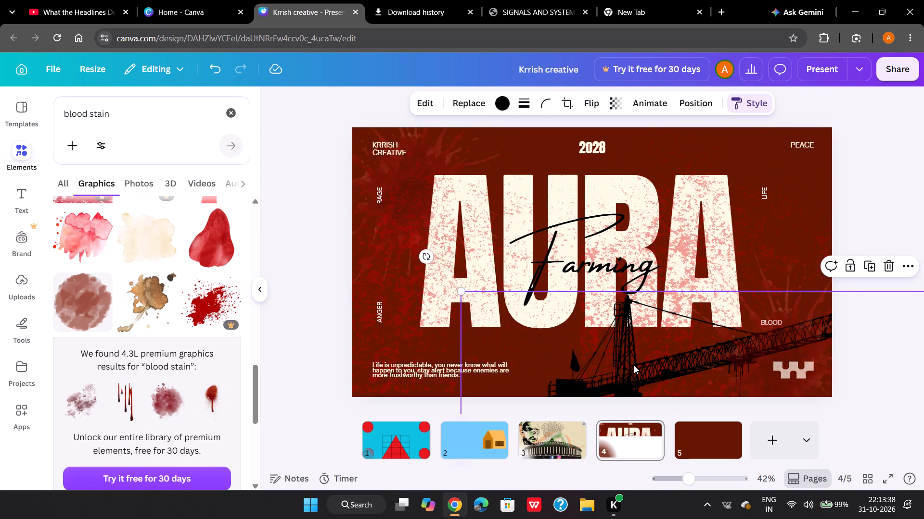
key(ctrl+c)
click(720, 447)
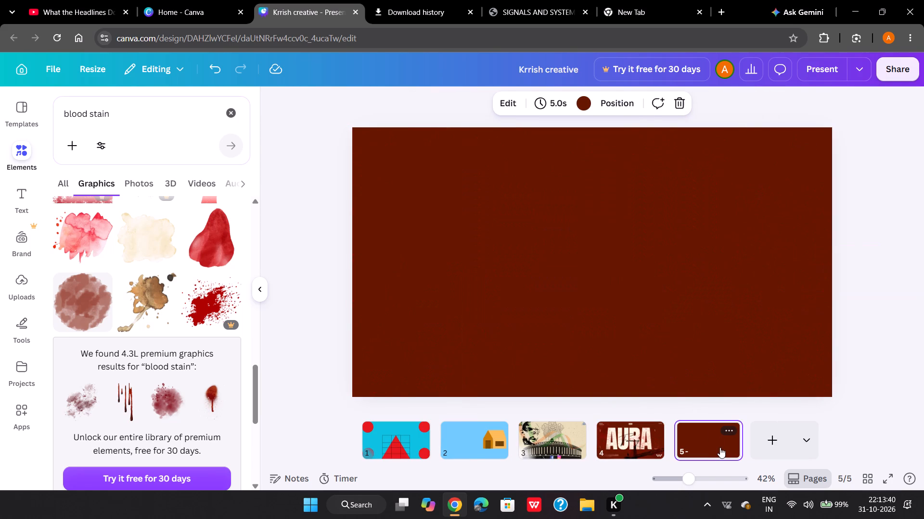
Duplicate page four with the AURA Farming cover.
click(664, 445)
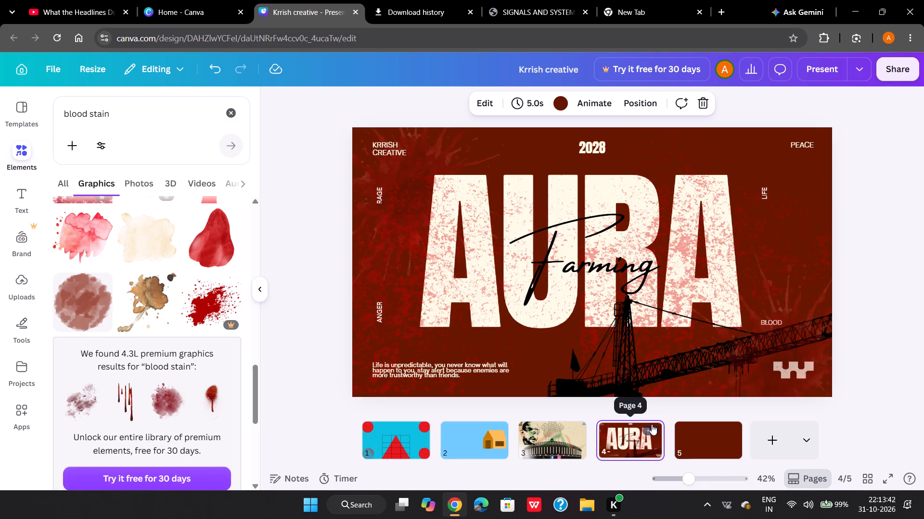
click(652, 424)
click(650, 430)
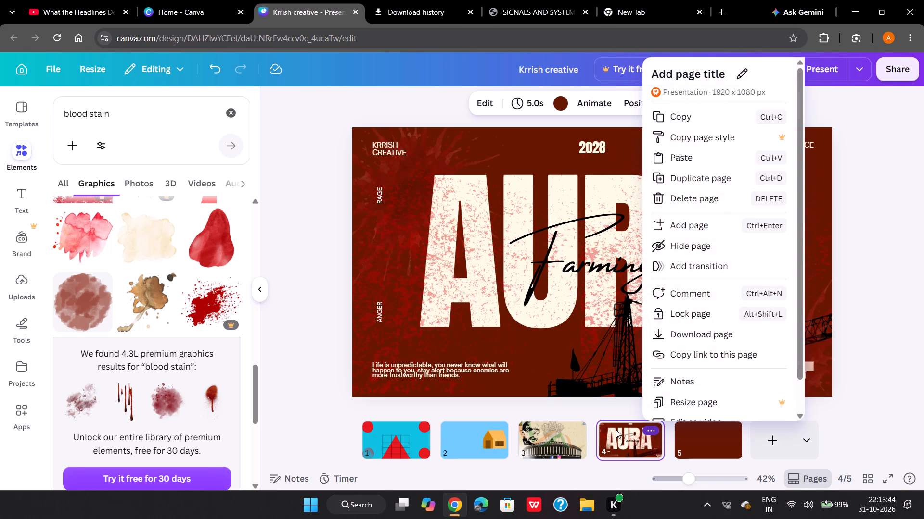
click(616, 430)
key(ctrl+d)
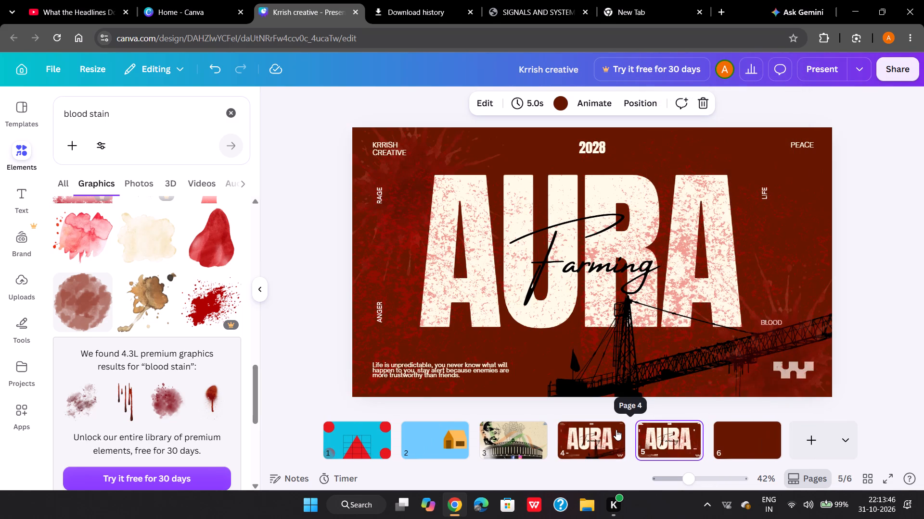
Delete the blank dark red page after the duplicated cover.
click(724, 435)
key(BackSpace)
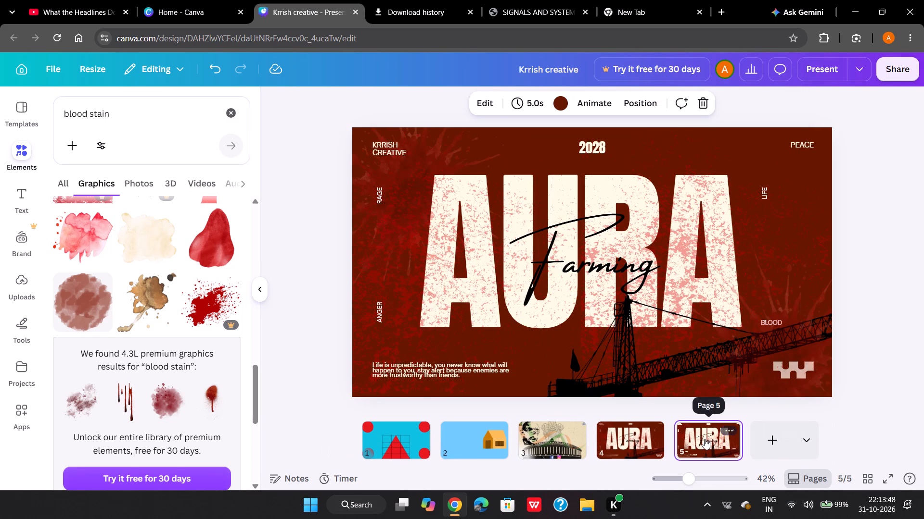
Delete the crane silhouette from the duplicated AURA cover on page five.
click(620, 335)
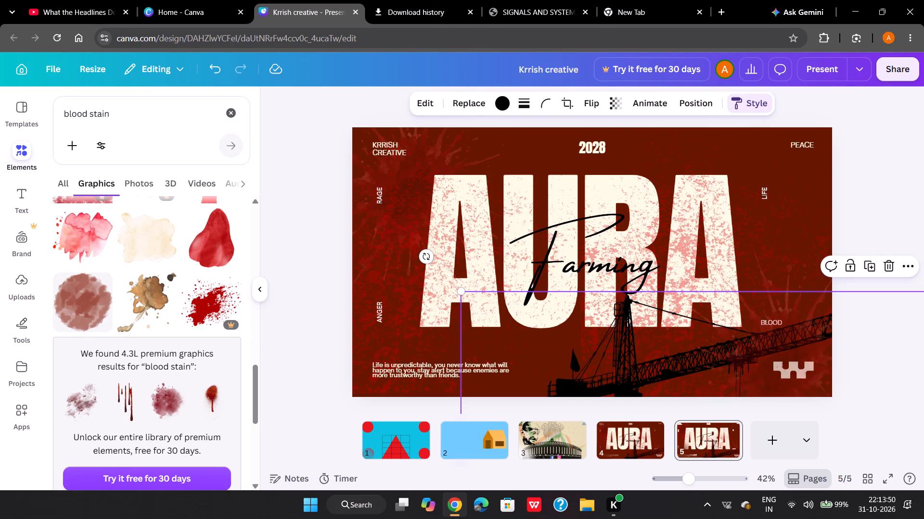
key(BackSpace)
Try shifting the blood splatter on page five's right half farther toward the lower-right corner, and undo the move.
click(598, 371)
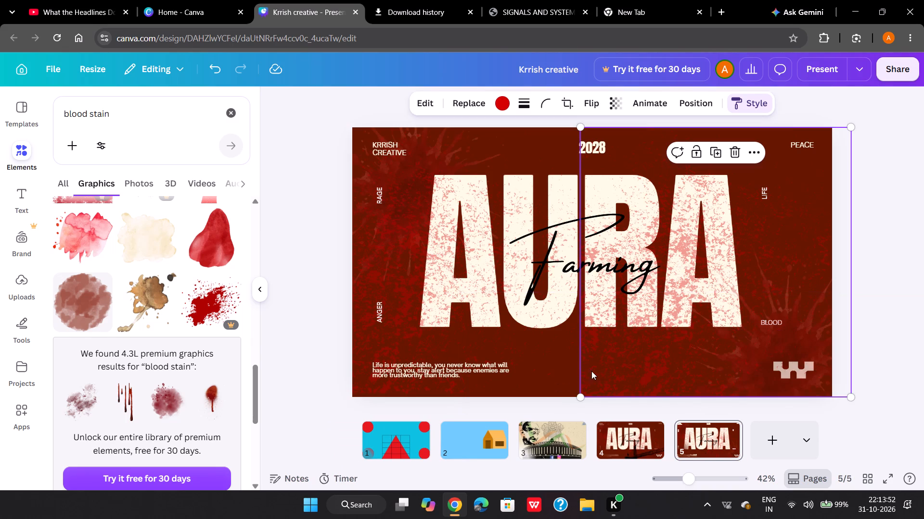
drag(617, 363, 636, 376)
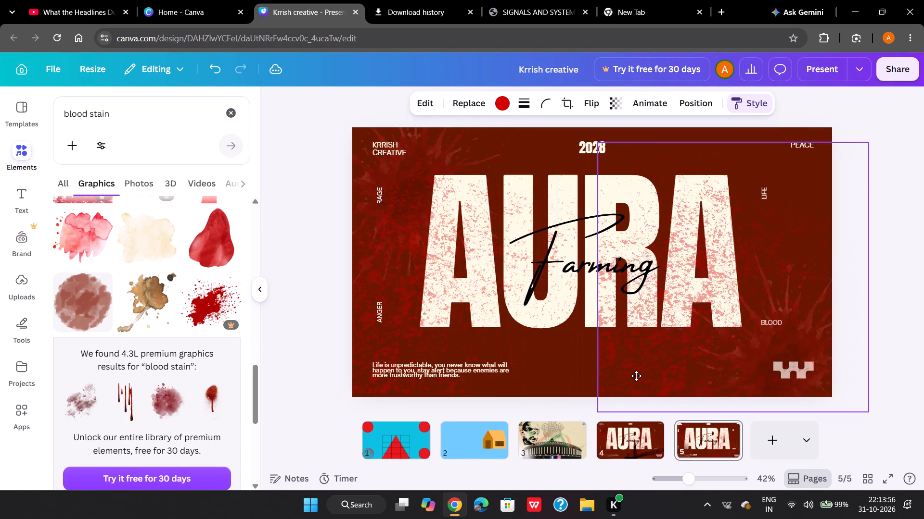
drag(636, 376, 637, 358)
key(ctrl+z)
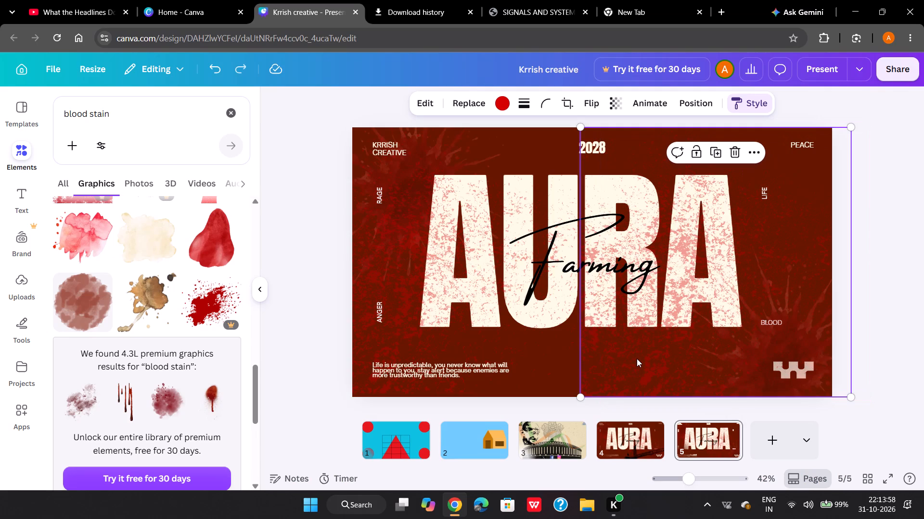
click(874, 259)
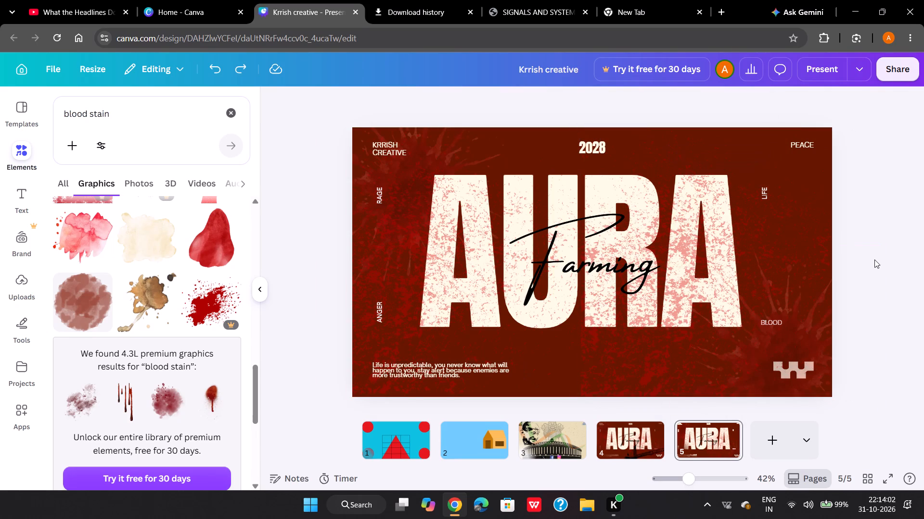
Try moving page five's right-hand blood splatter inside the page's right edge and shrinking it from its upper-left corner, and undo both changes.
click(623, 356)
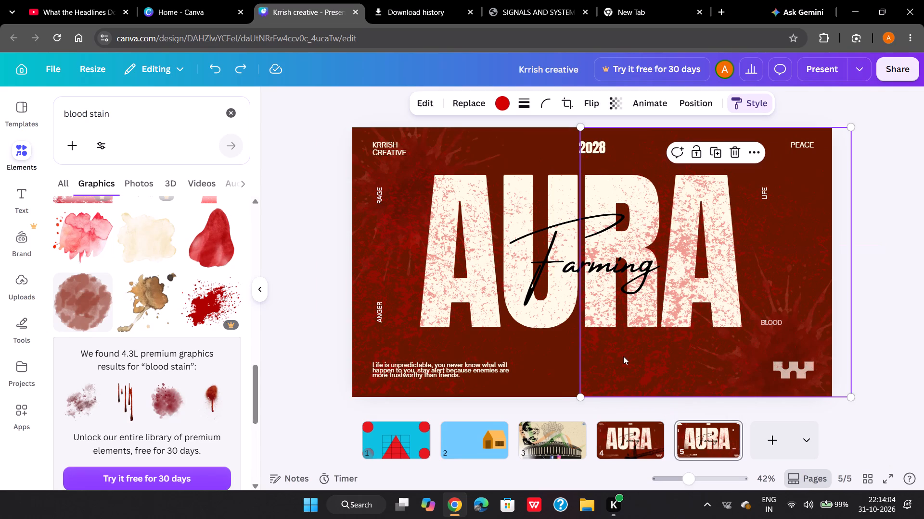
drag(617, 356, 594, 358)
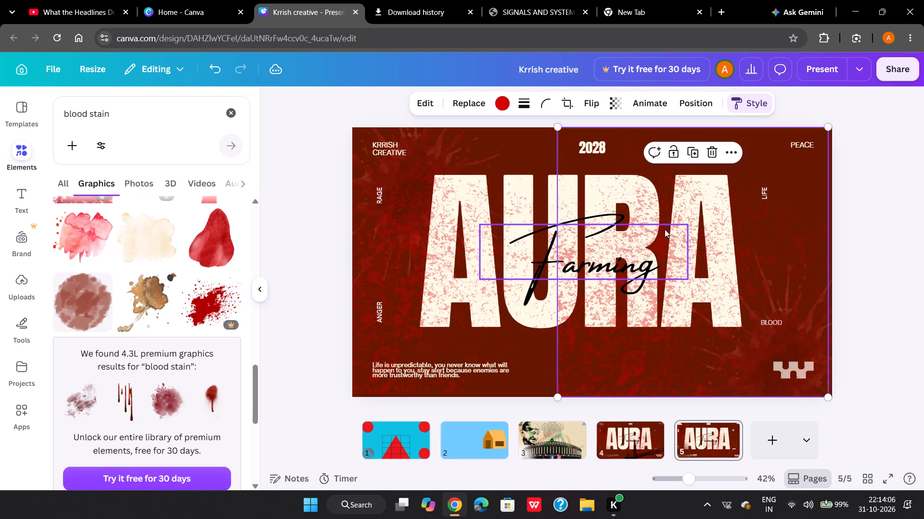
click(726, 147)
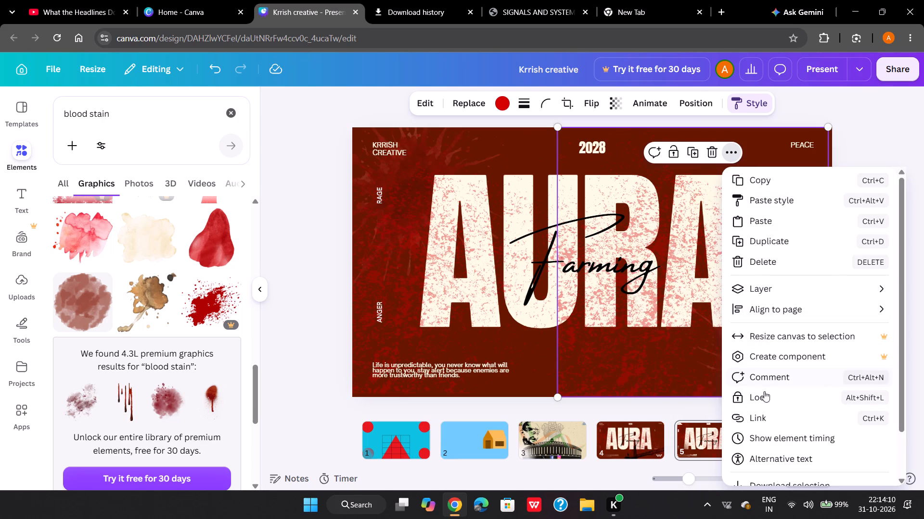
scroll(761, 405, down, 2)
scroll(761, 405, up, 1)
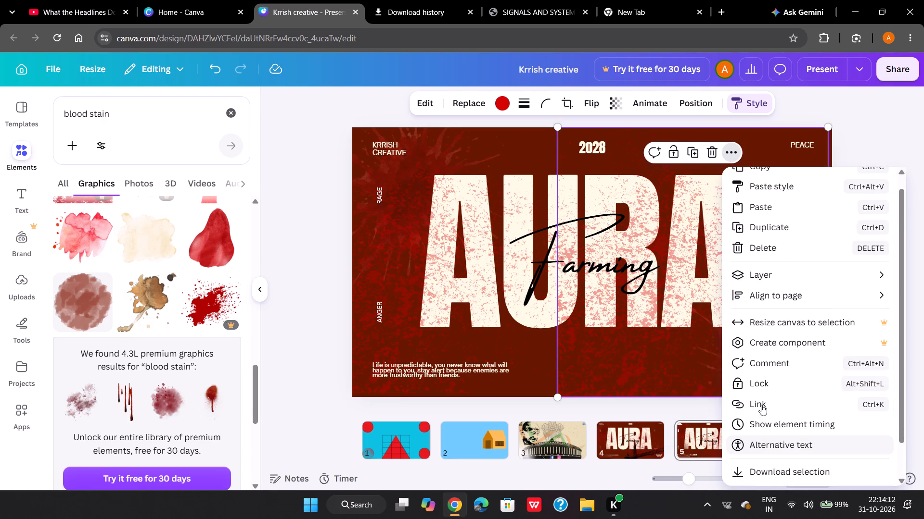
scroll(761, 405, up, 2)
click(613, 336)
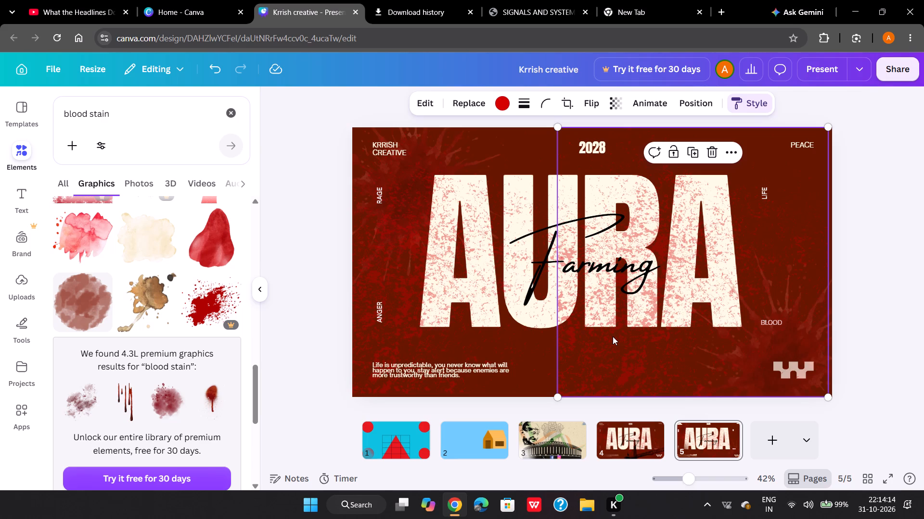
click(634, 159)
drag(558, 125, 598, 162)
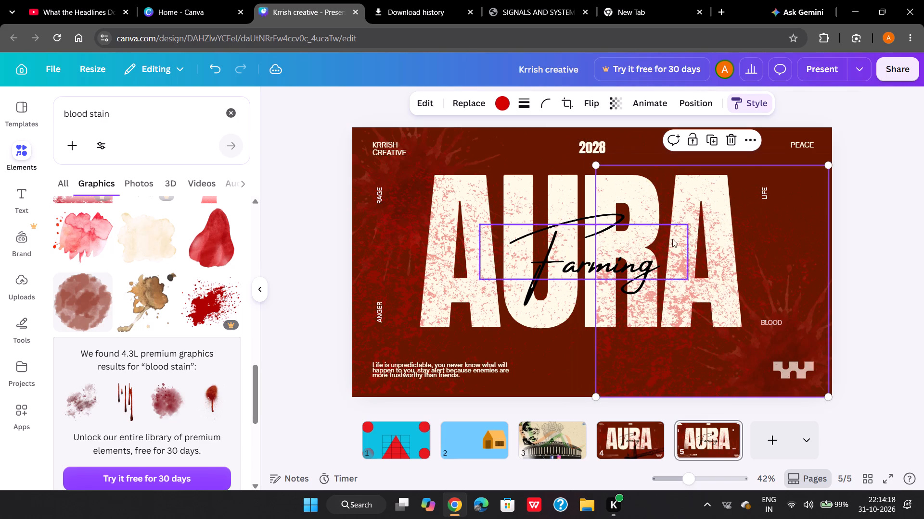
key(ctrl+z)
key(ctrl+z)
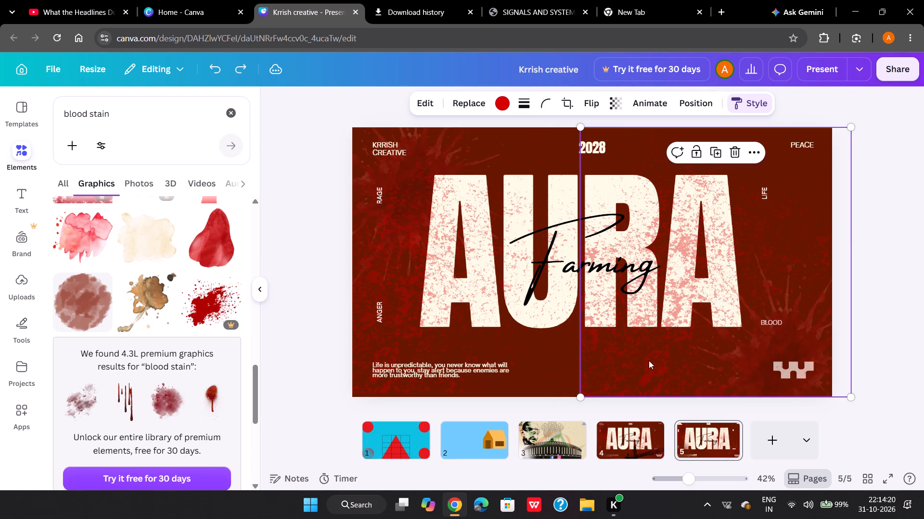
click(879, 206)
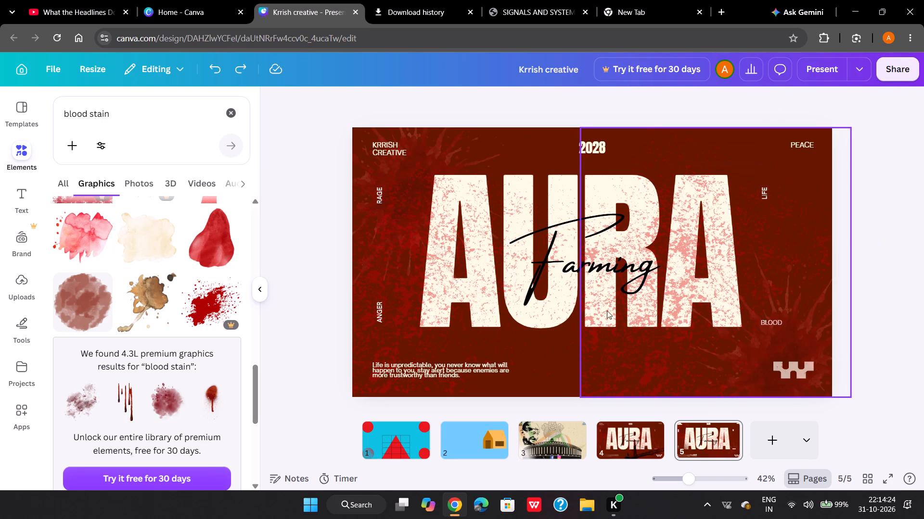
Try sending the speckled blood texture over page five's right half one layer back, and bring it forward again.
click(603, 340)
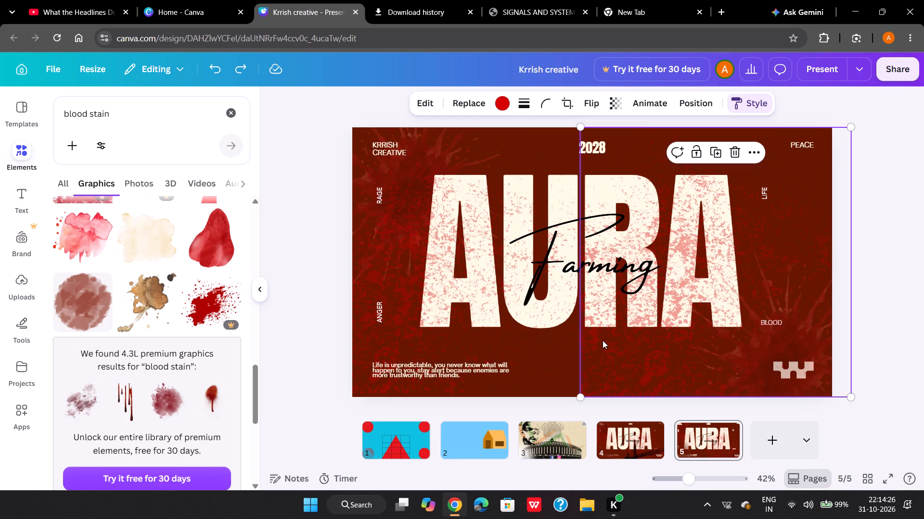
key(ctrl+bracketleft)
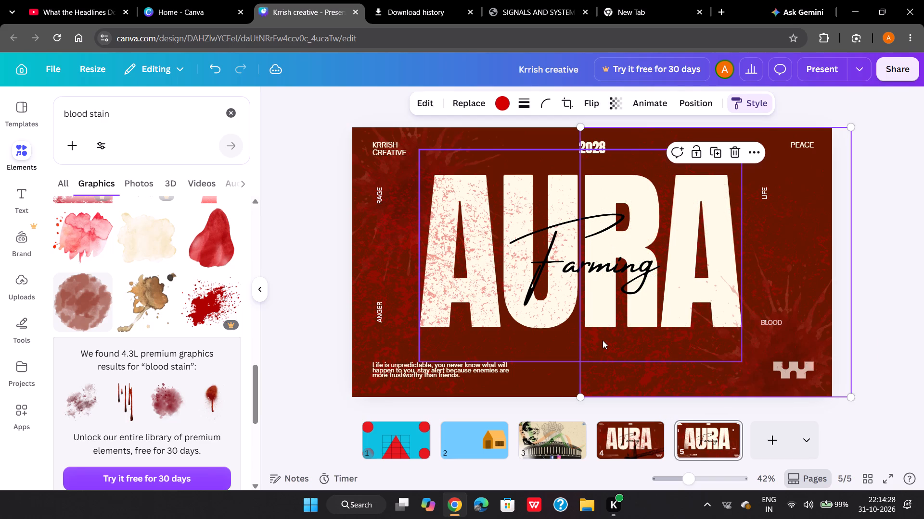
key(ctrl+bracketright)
Send the blood splatter in page five's lower-right corner six layers back, behind the BLOOD label and the checkered logo.
click(783, 362)
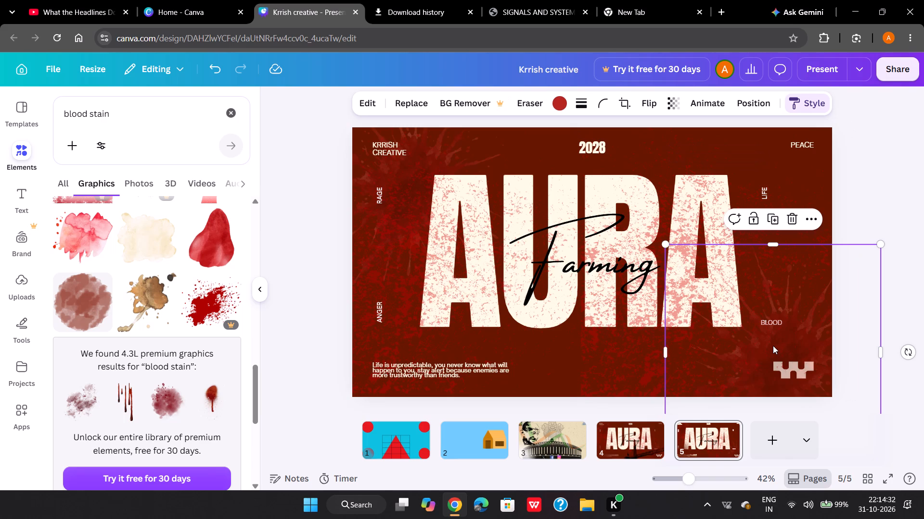
key(ctrl+bracketleft)
key(ctrl+bracketleft)
key(ctrl+bracketleft)
key(ctrl+bracketleft)
key(ctrl+bracketleft)
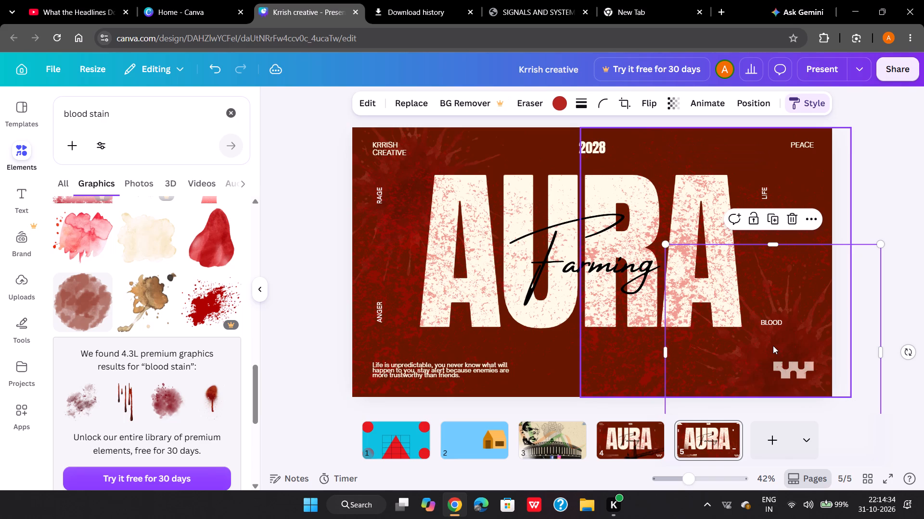
key(ctrl+bracketleft)
click(878, 231)
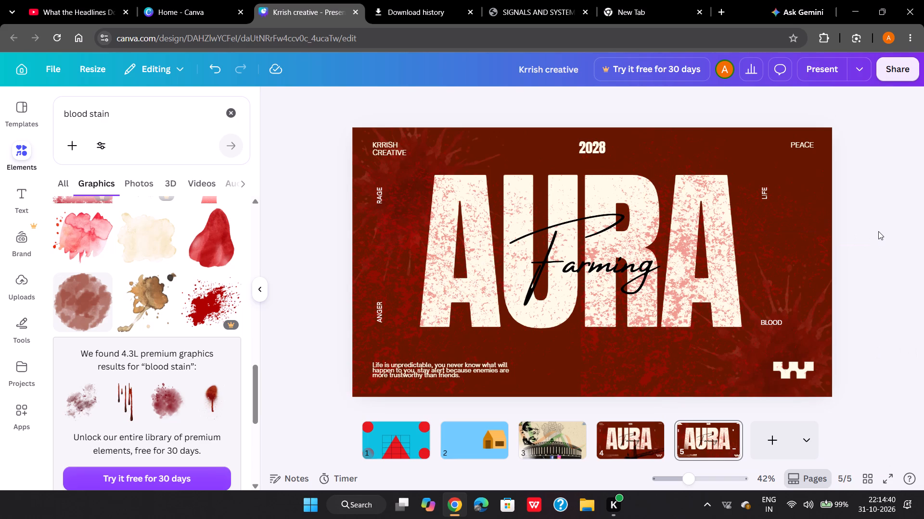
Browse the blood stain graphics results for another splatter to use on page five.
scroll(212, 327, down, 3)
scroll(212, 327, up, 1)
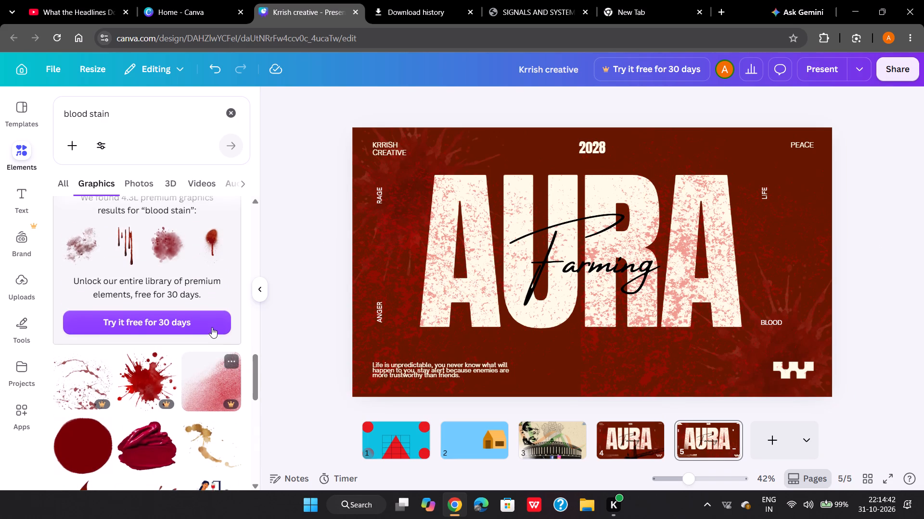
scroll(212, 327, up, 3)
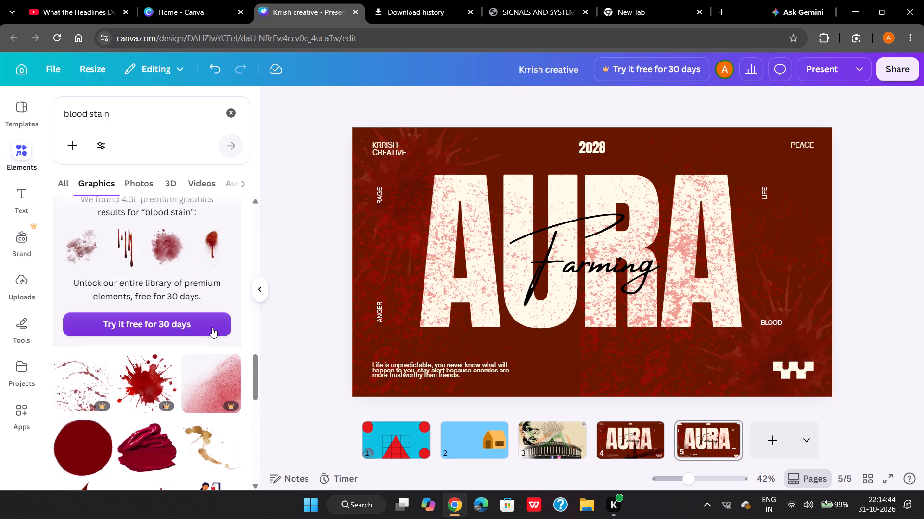
scroll(94, 346, right, 2)
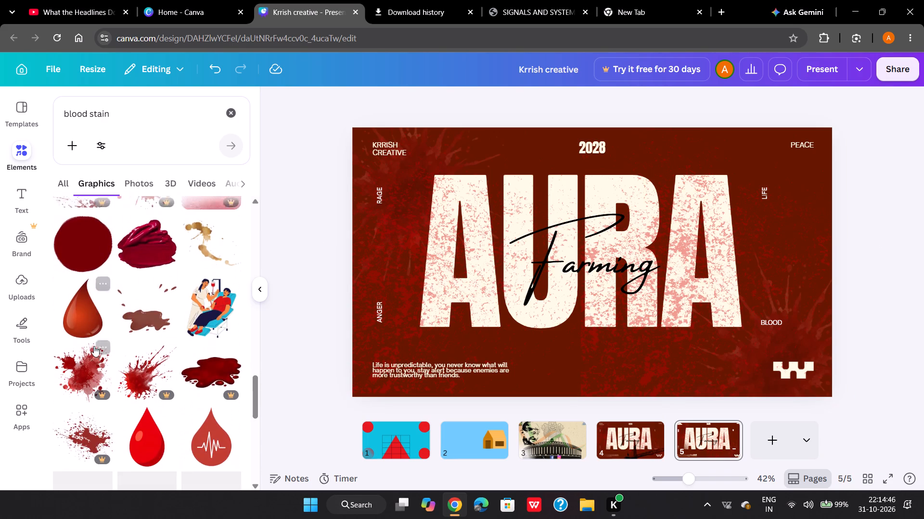
scroll(94, 346, right, 1)
scroll(127, 361, down, 2)
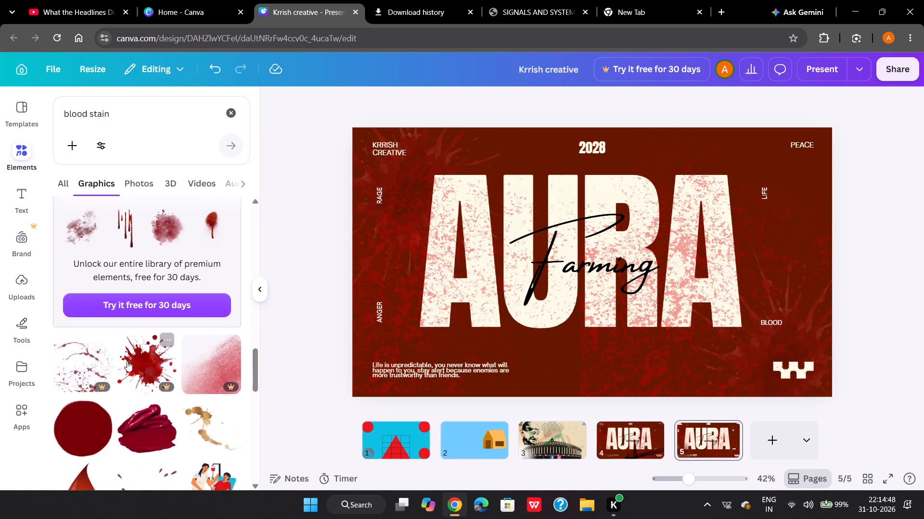
scroll(127, 361, down, 3)
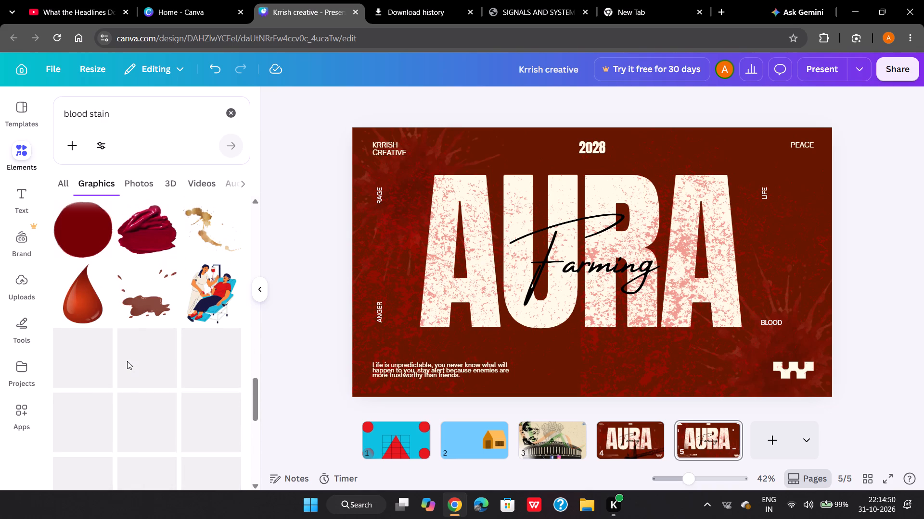
scroll(127, 361, down, 4)
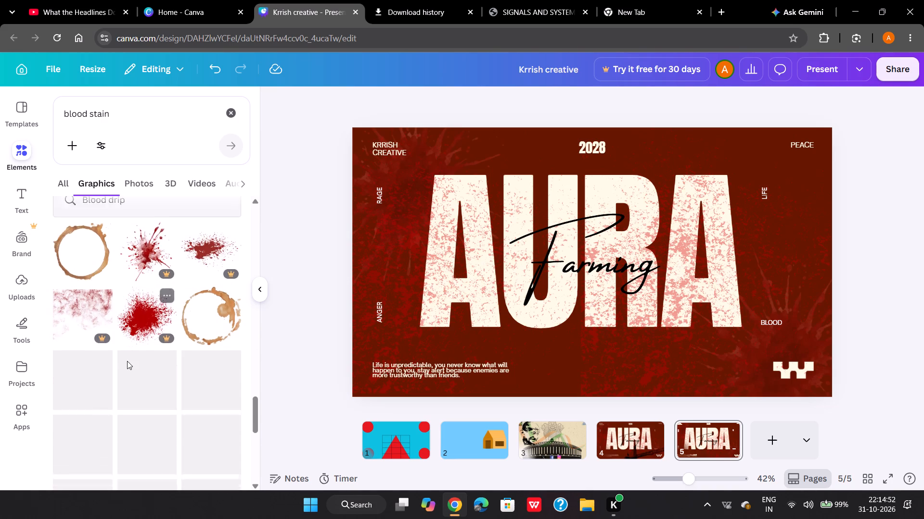
scroll(127, 361, down, 3)
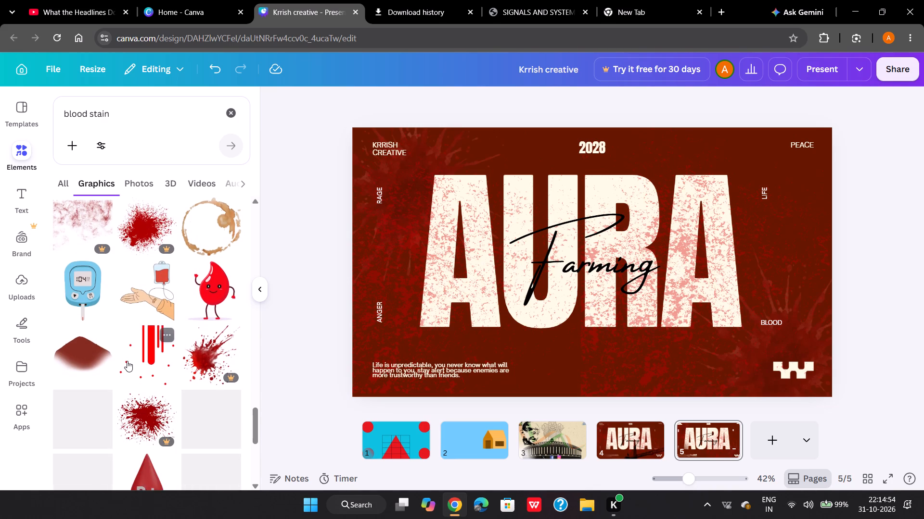
scroll(127, 361, down, 2)
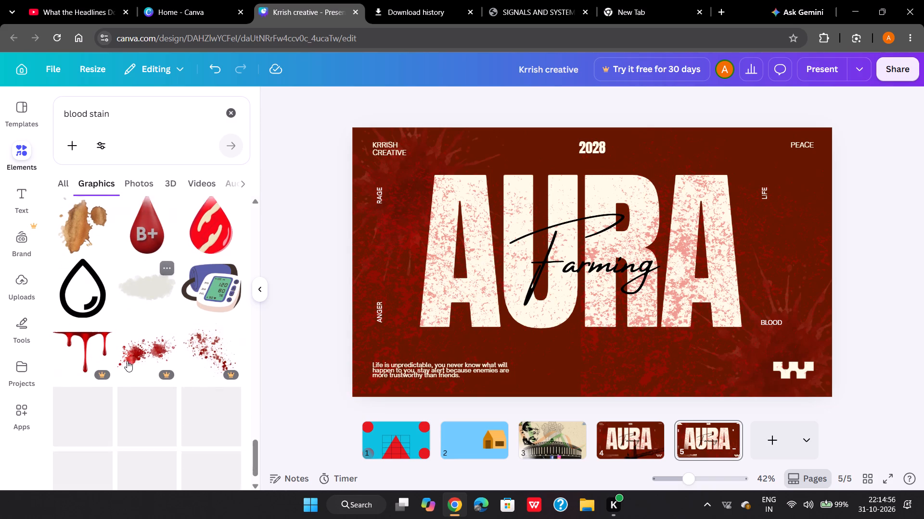
scroll(127, 361, down, 3)
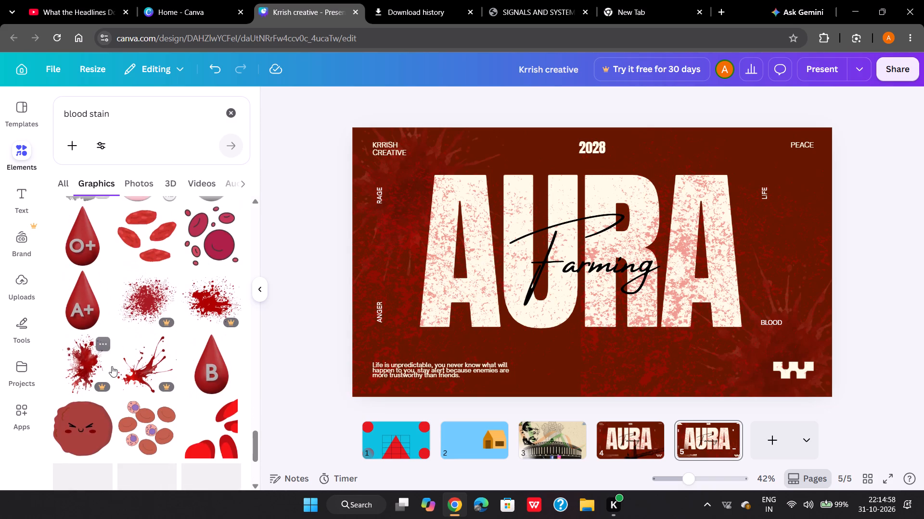
scroll(112, 366, down, 3)
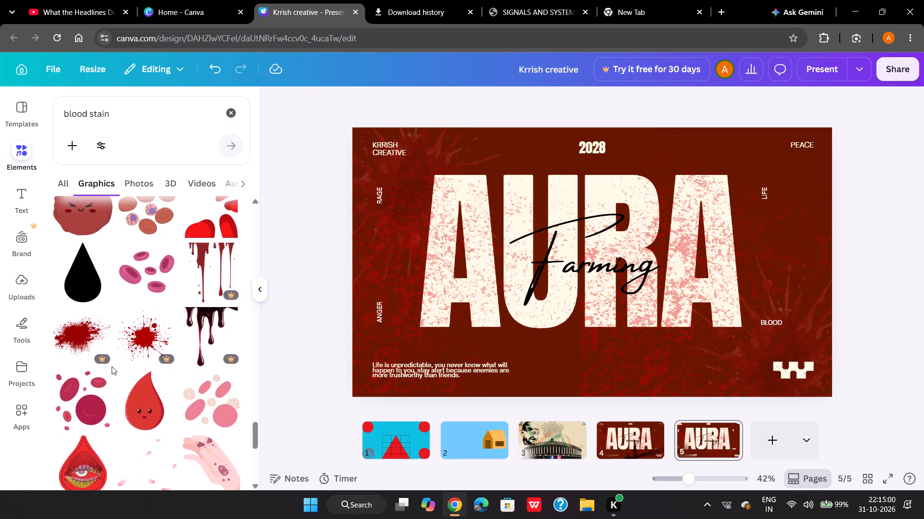
scroll(112, 366, down, 2)
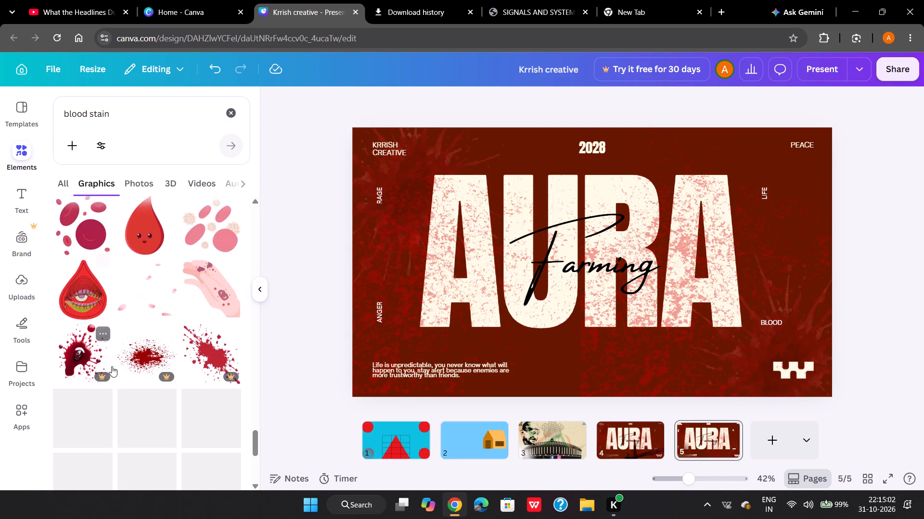
scroll(112, 366, down, 3)
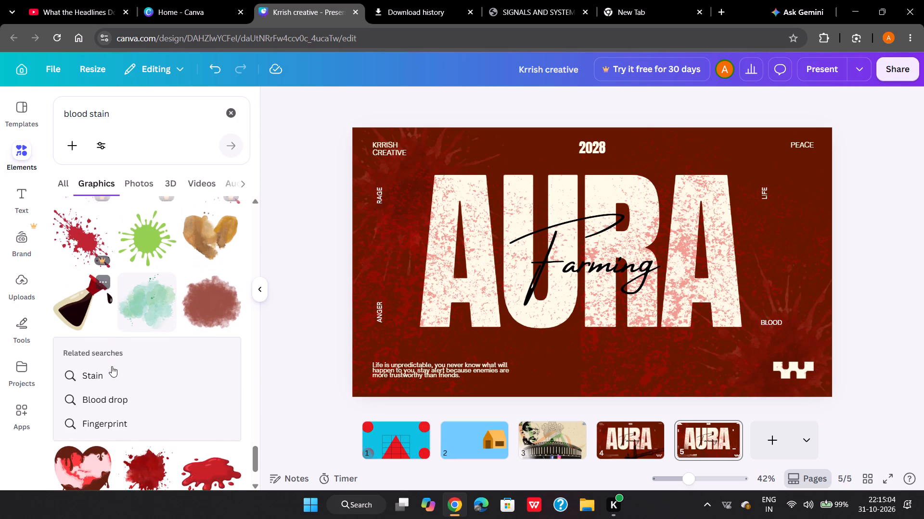
scroll(112, 366, down, 2)
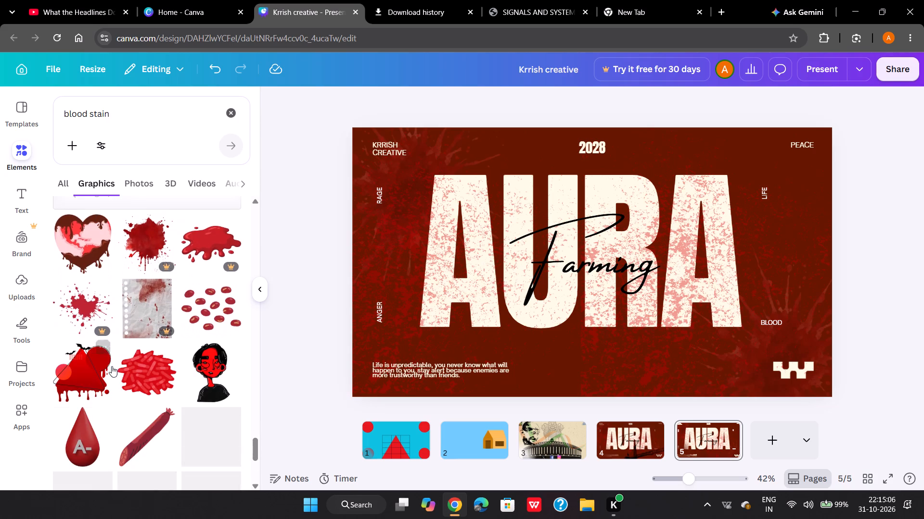
scroll(186, 384, down, 1)
scroll(141, 423, down, 1)
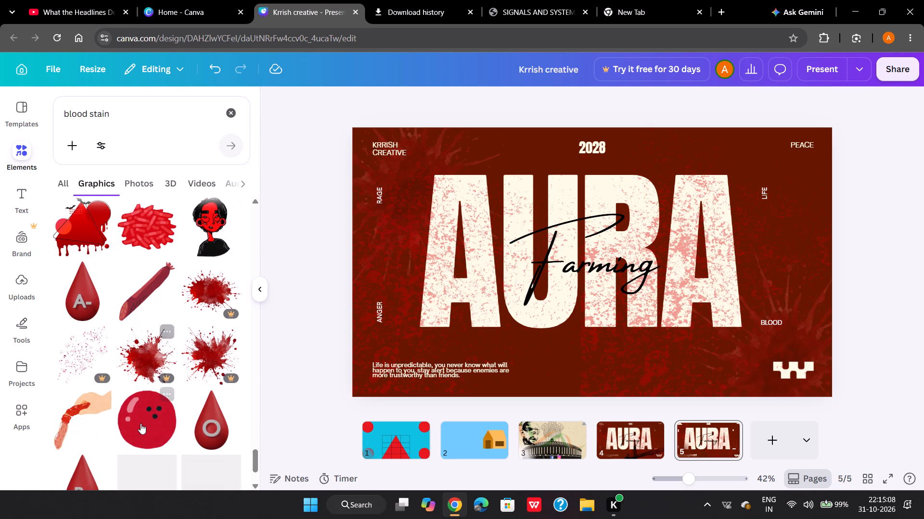
scroll(141, 423, down, 3)
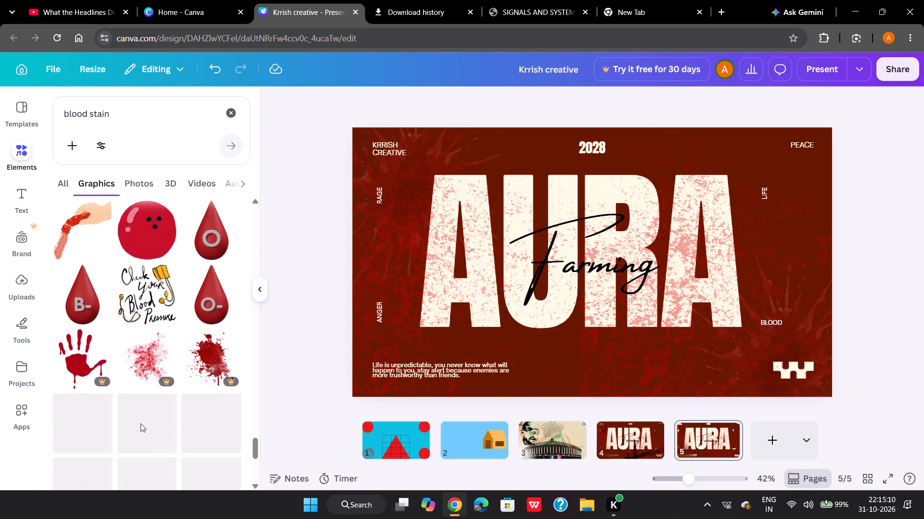
scroll(141, 423, down, 3)
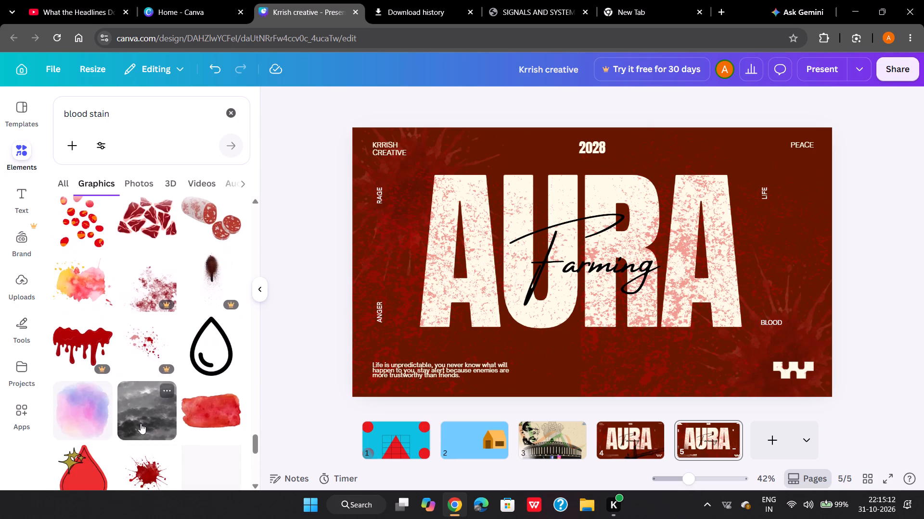
scroll(141, 423, up, 20)
scroll(141, 423, up, 4)
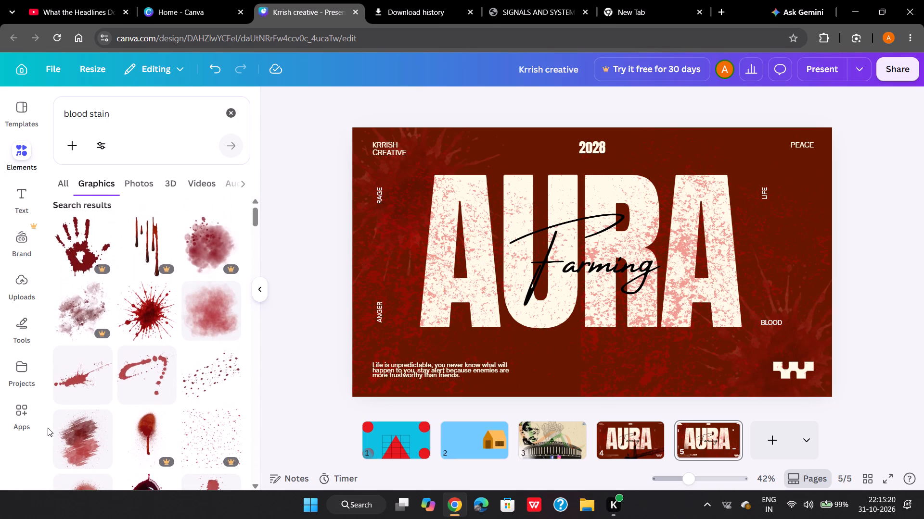
Recolour the ANGER label with the bottom paragraph's light yellow #FFFAE5 and apply the colour change across all pages.
click(389, 367)
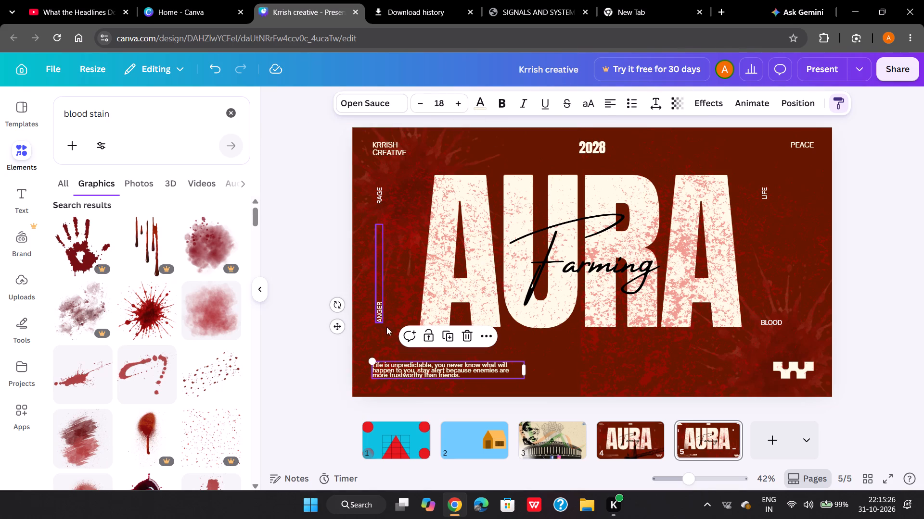
click(476, 101)
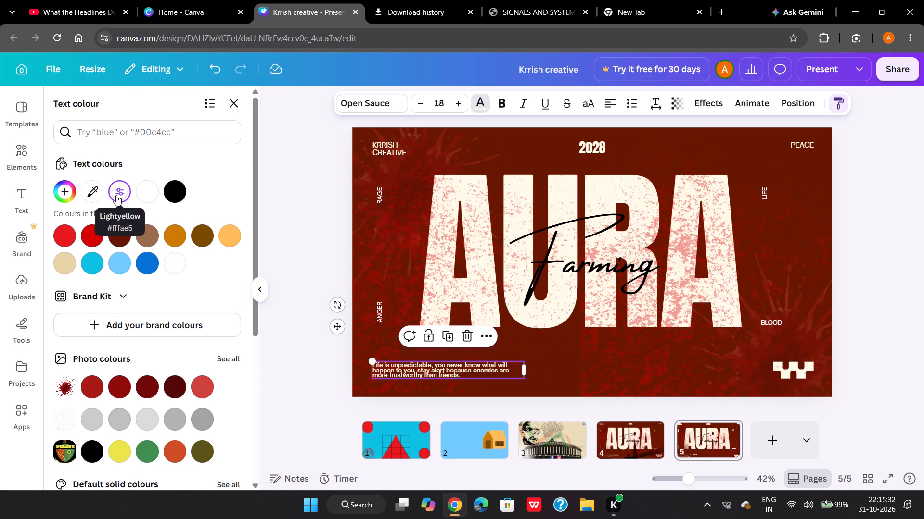
click(121, 189)
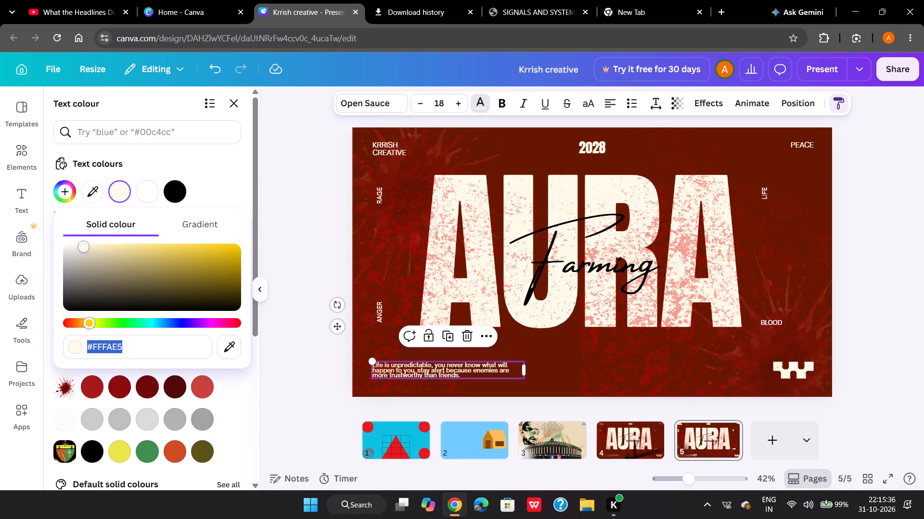
key(ctrl+c)
click(382, 316)
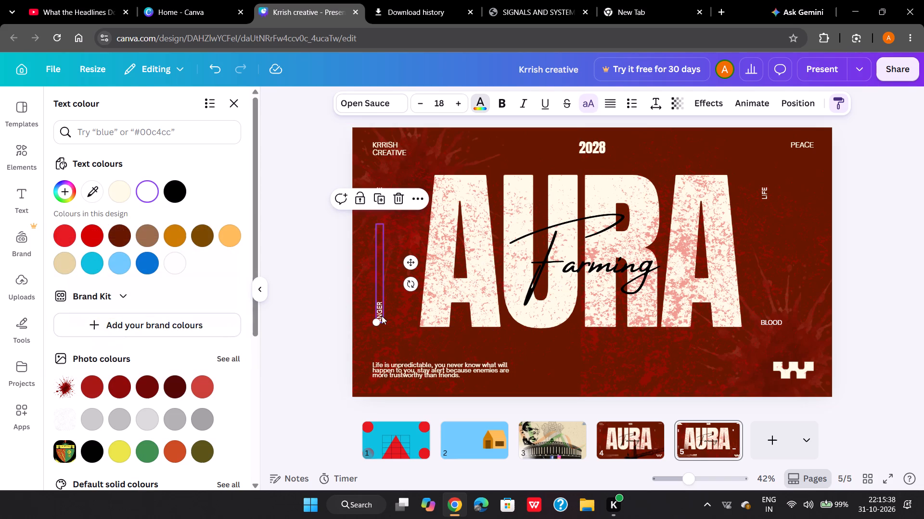
click(485, 102)
click(485, 102)
click(128, 185)
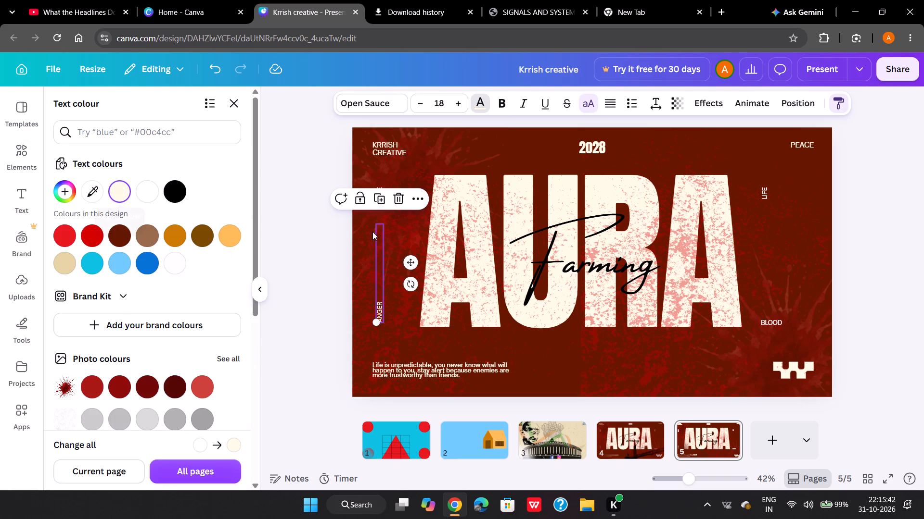
click(209, 470)
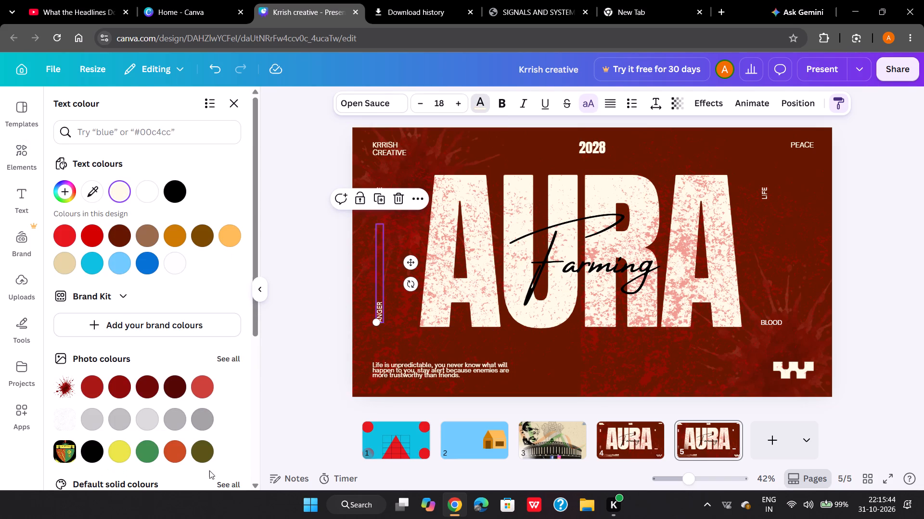
click(869, 279)
click(869, 279)
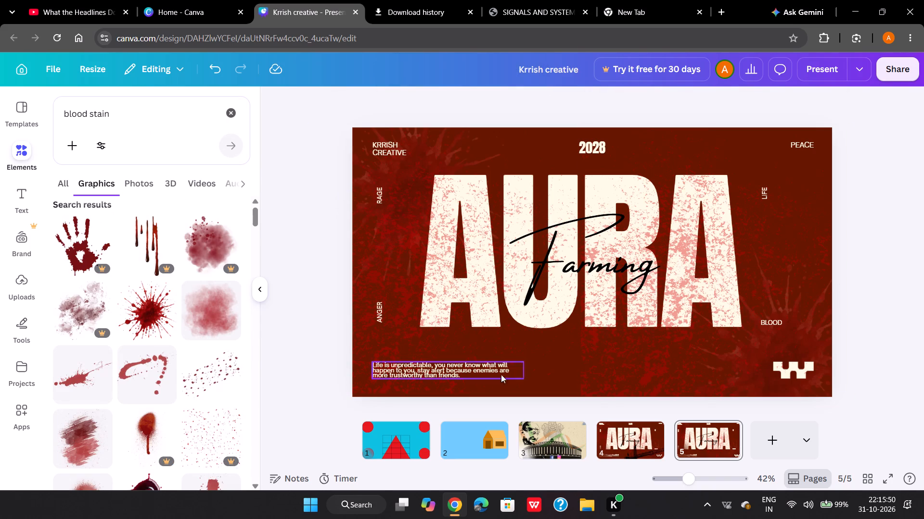
Set the font size of the vertical ANGER and RAGE labels on page five to 20.
click(382, 312)
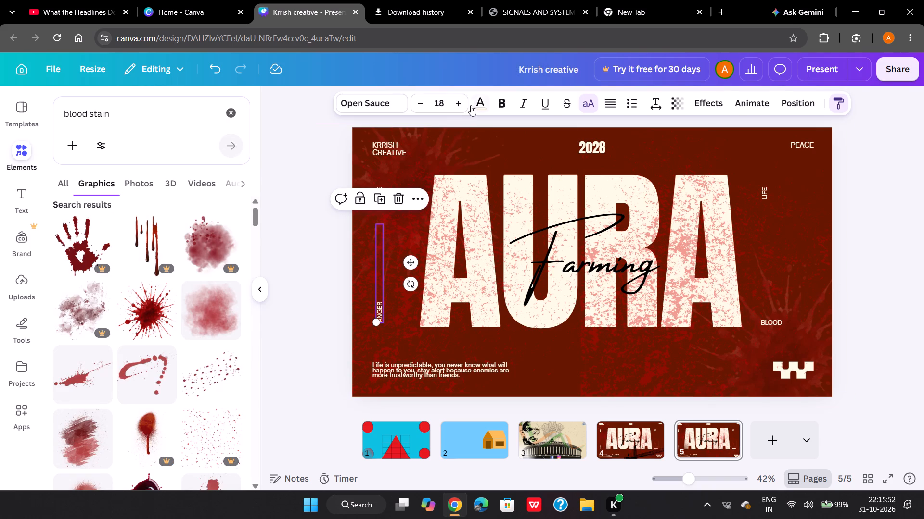
click(454, 106)
click(454, 106)
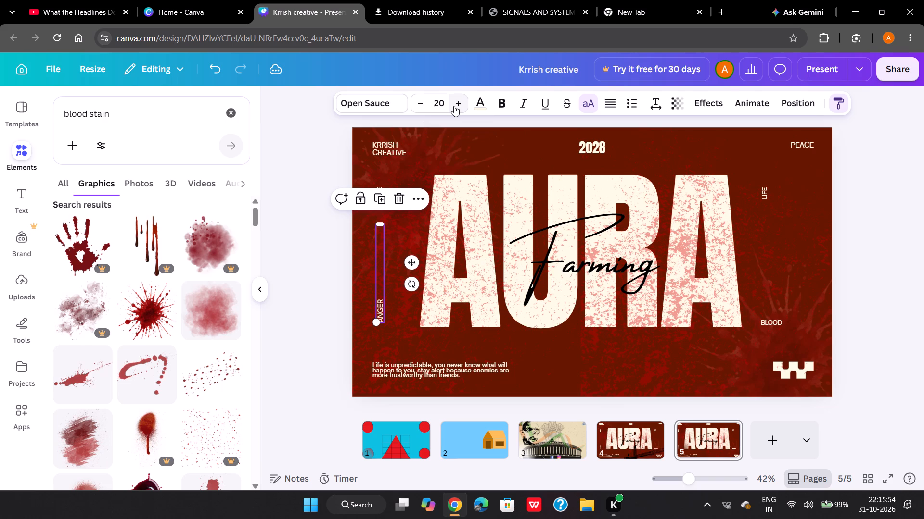
click(379, 185)
click(379, 195)
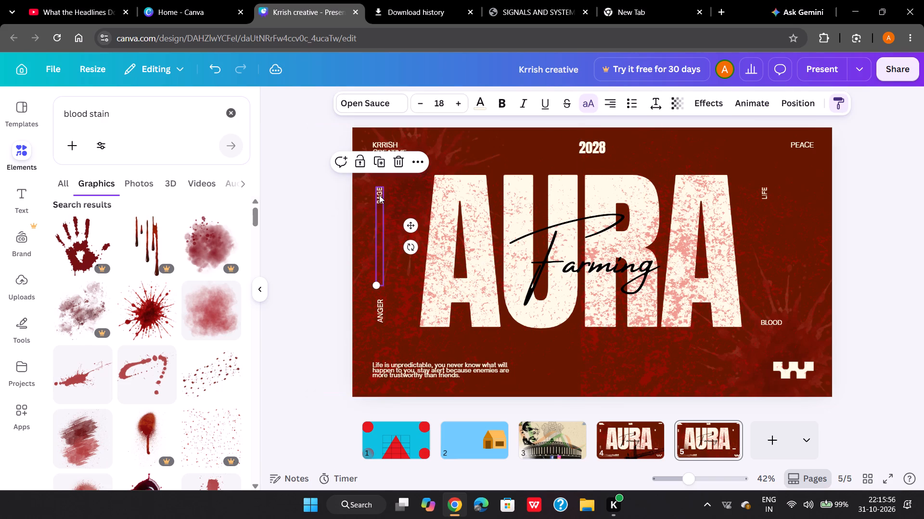
double_click(461, 112)
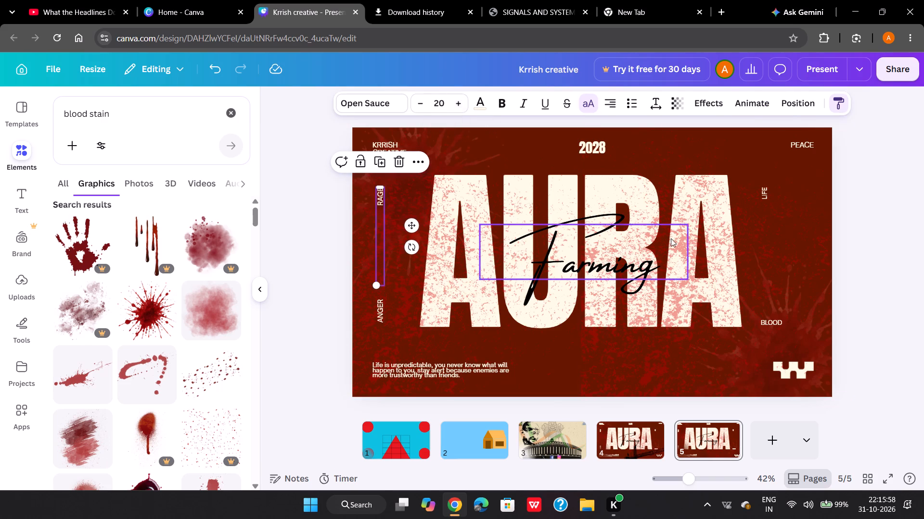
Set the font size of the LIFE and BLOOD labels on page five to 20.
click(760, 194)
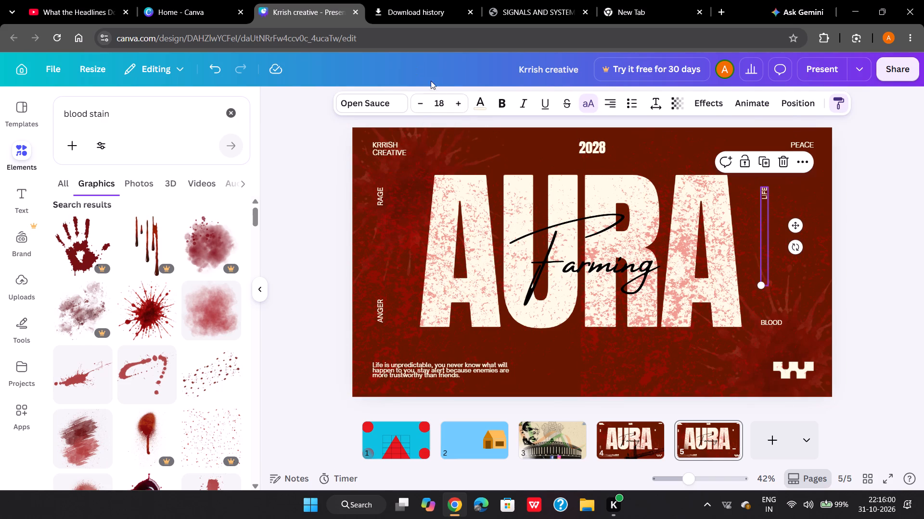
click(462, 101)
click(462, 101)
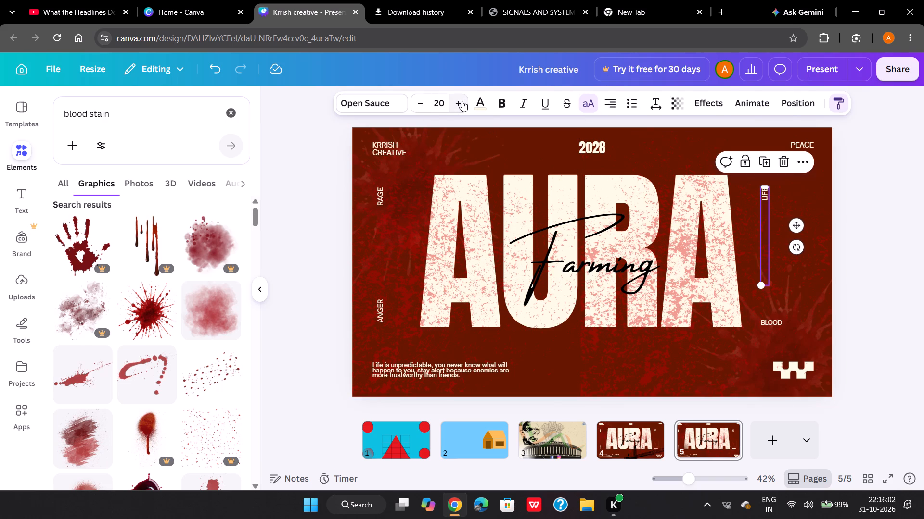
click(769, 317)
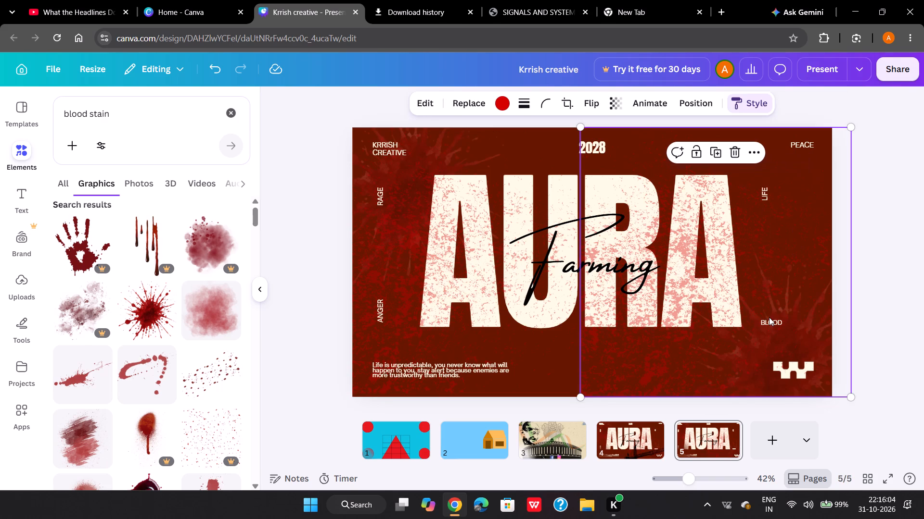
click(768, 320)
double_click(457, 103)
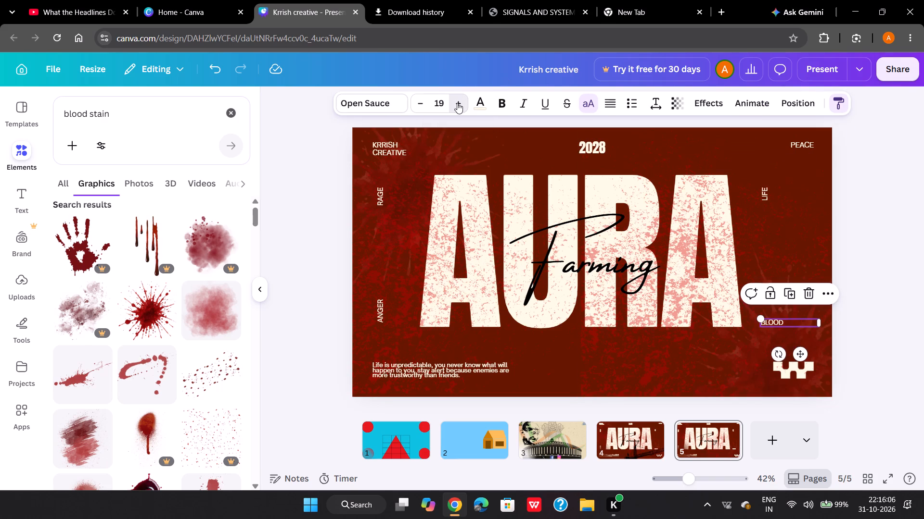
click(891, 261)
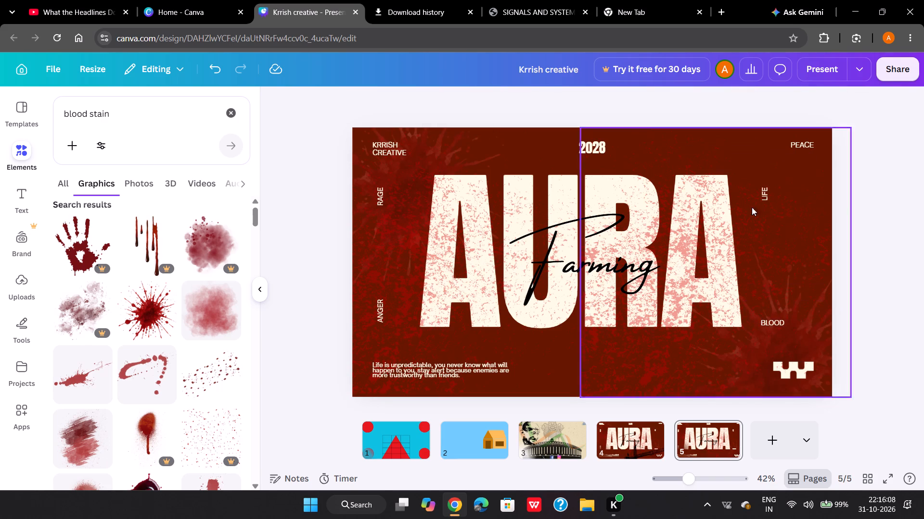
Bring the black Farming script on page five forward in the layer order, above the AURA lettering.
click(592, 231)
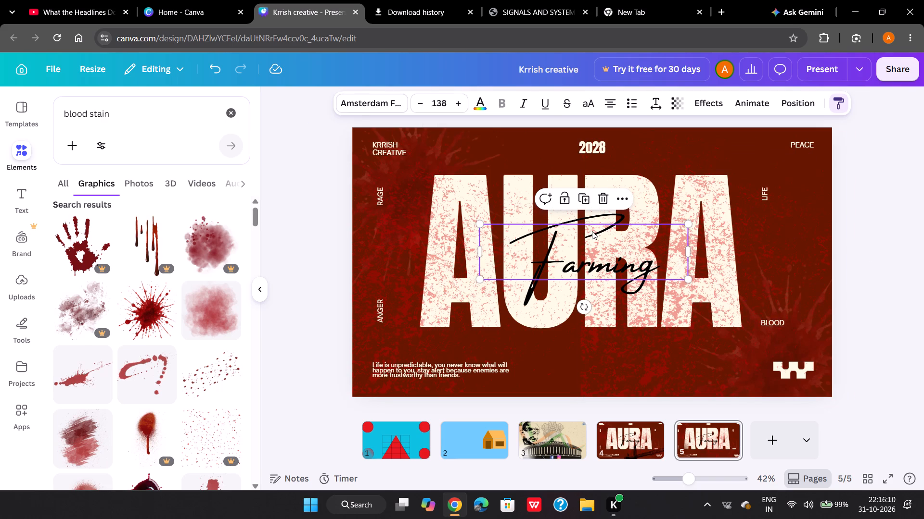
key(ctrl+bracketright)
key(ctrl+bracketright)
key(ctrl+bracketright)
key(ctrl+bracketright)
key(ctrl+bracketright)
key(ctrl+bracketleft)
key(ctrl+bracketleft)
key(ctrl+bracketleft)
key(ctrl+bracketleft)
key(ctrl+bracketright)
key(ctrl+bracketright)
key(ctrl+bracketright)
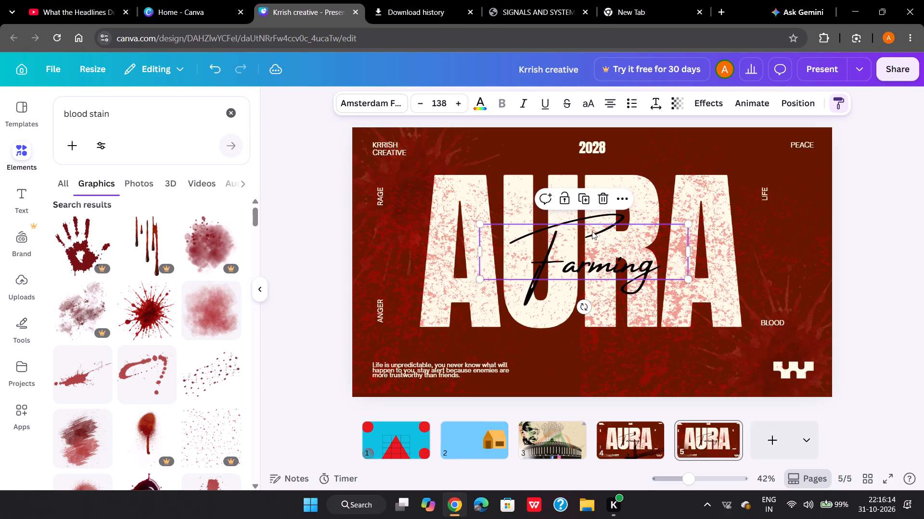
key(ctrl+bracketright)
key(ctrl+bracketright)
key(ctrl+bracketright)
key(ctrl+bracketright)
key(ctrl+bracketright)
key(ctrl+bracketright)
key(ctrl+bracketright)
key(ctrl+bracketright)
click(862, 344)
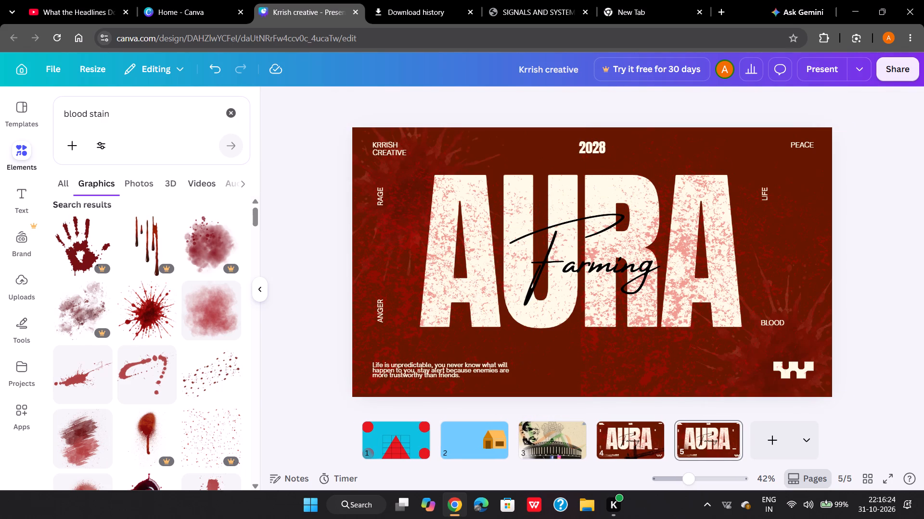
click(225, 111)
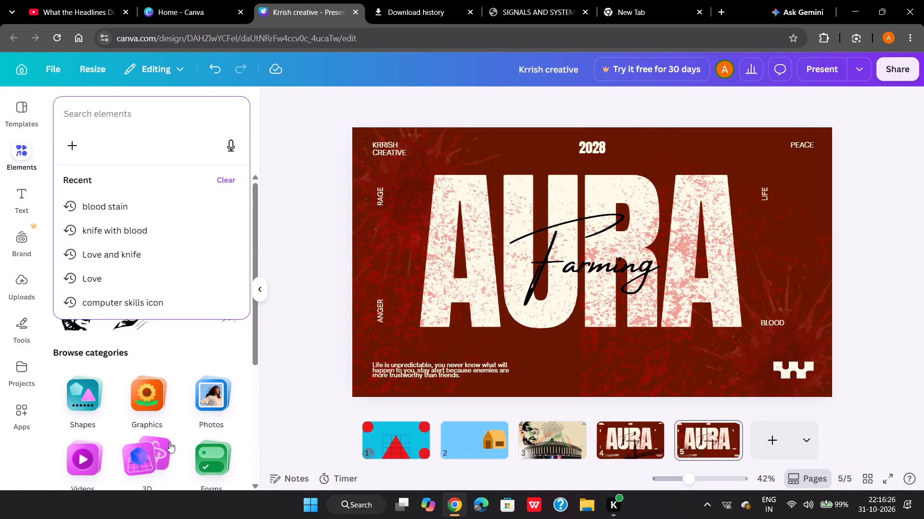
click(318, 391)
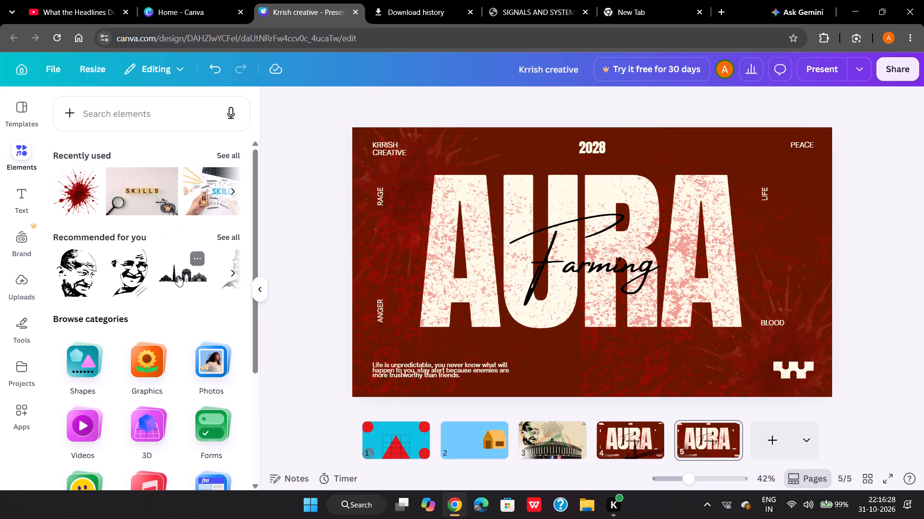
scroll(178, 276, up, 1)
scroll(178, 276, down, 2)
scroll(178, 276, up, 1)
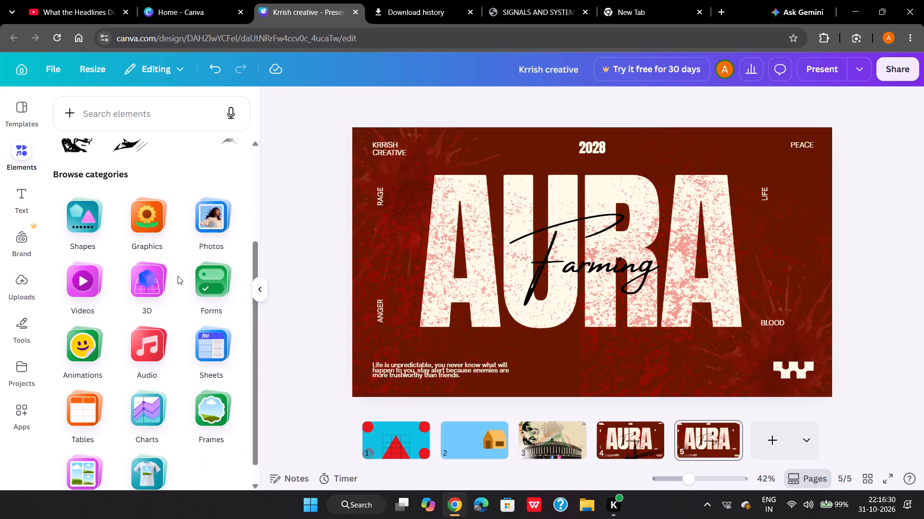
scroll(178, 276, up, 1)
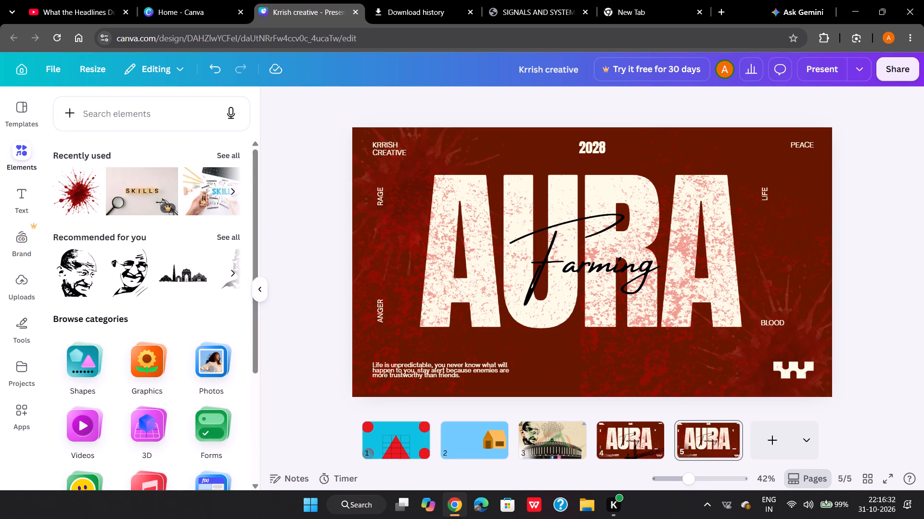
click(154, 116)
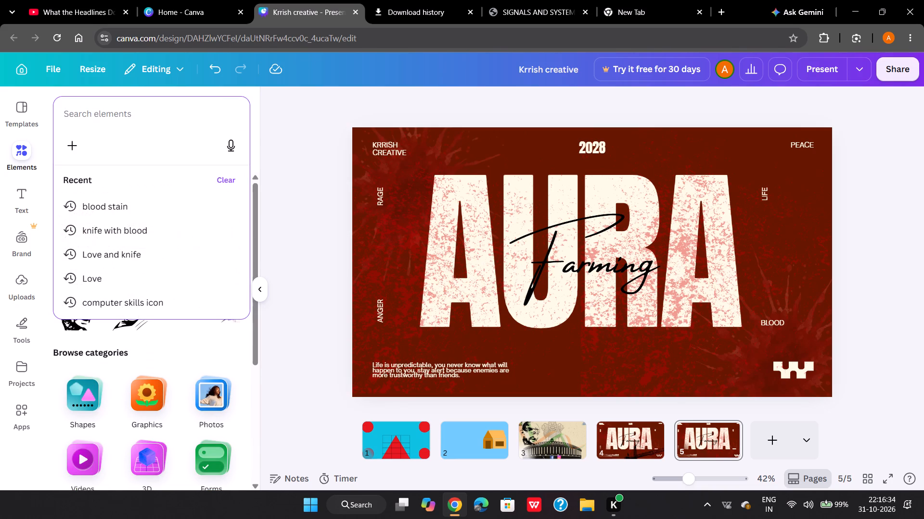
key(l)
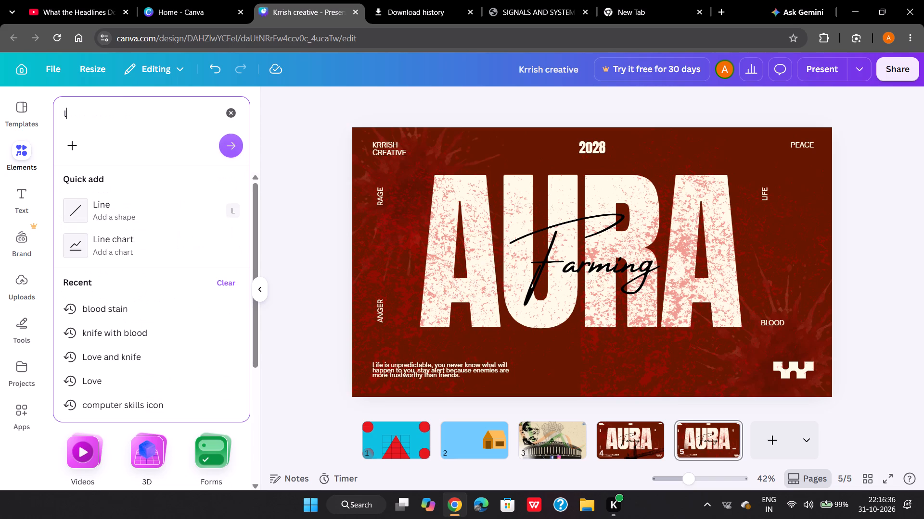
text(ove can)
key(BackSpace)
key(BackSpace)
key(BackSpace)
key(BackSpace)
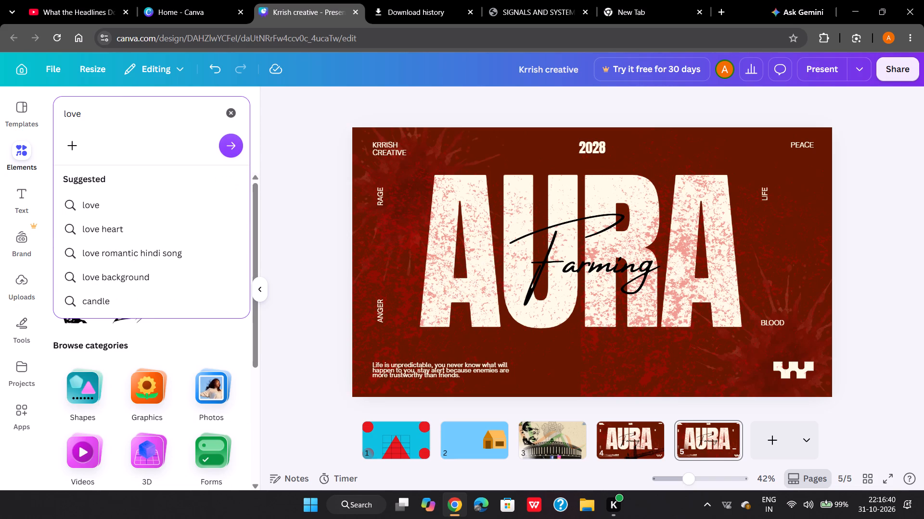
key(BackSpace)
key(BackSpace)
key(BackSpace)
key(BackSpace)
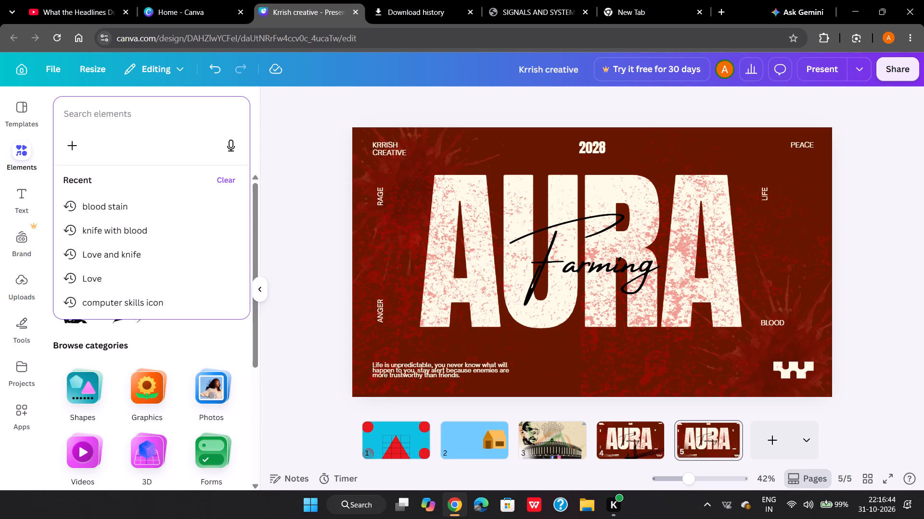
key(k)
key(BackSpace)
Search the elements for "horrer", browse all the graphics and add the red voodoo doll to page five.
text(horrer)
key(Return)
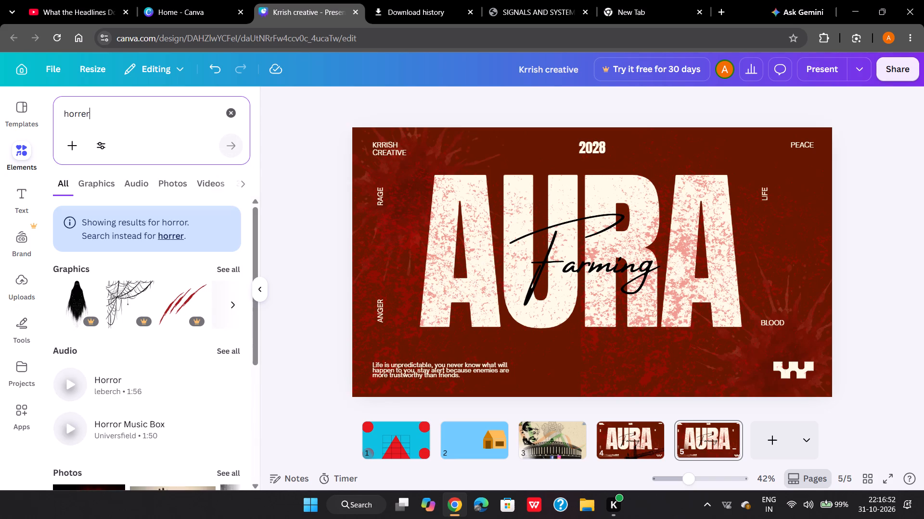
click(225, 270)
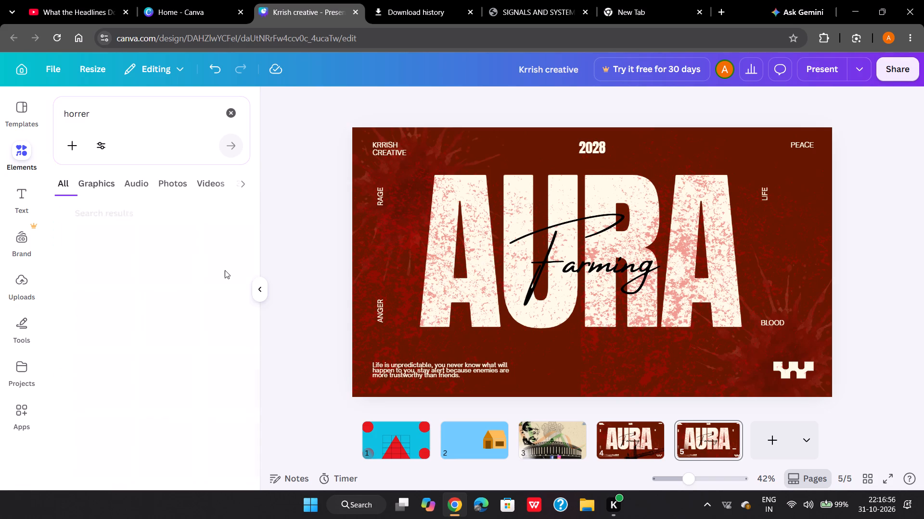
scroll(165, 383, down, 1)
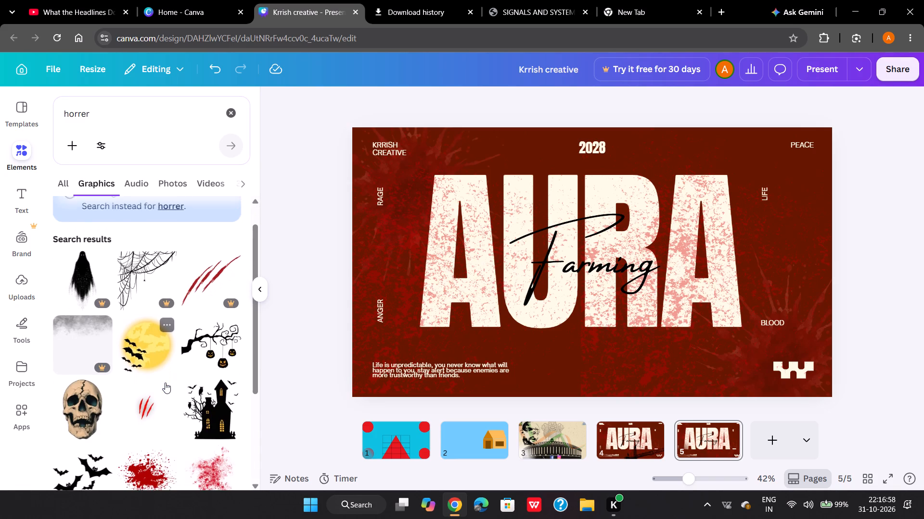
scroll(165, 383, down, 2)
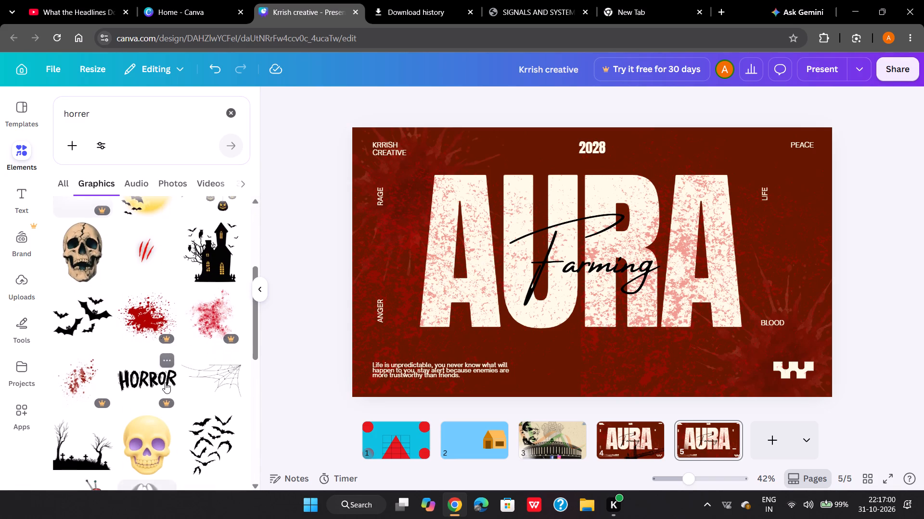
scroll(165, 383, down, 2)
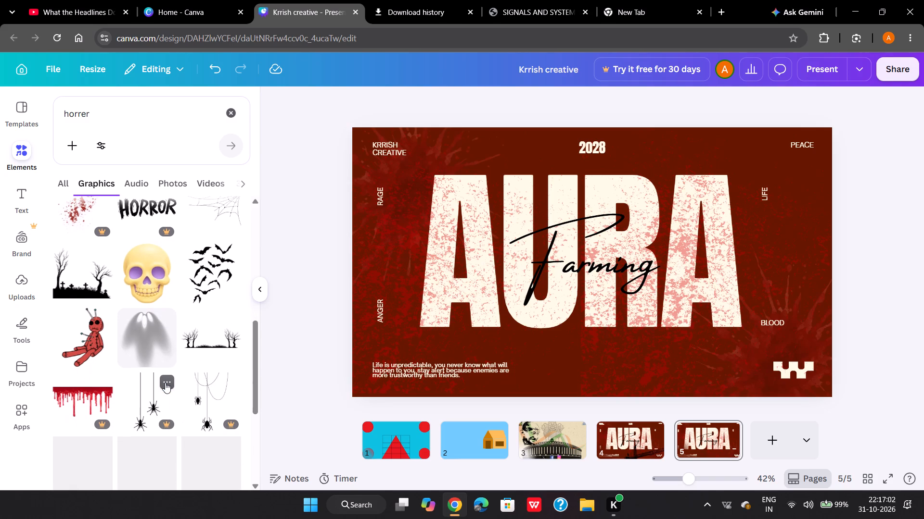
scroll(165, 383, down, 1)
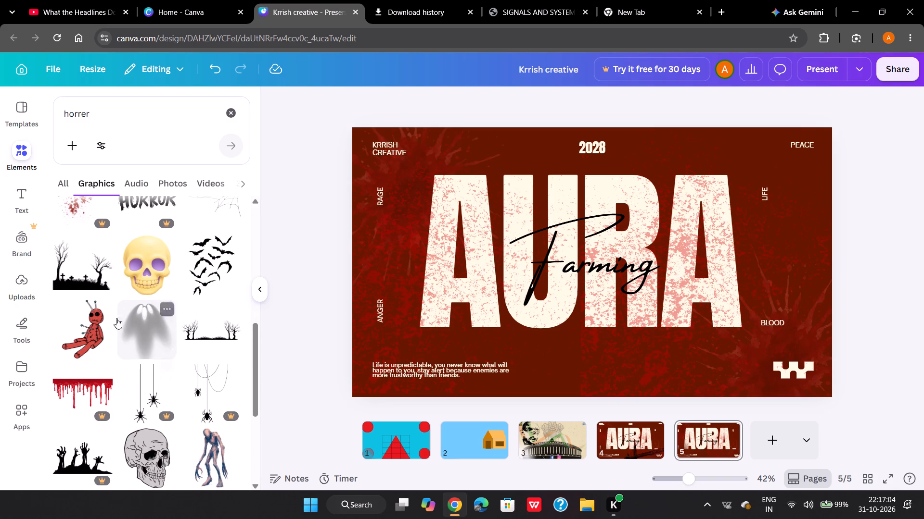
click(77, 317)
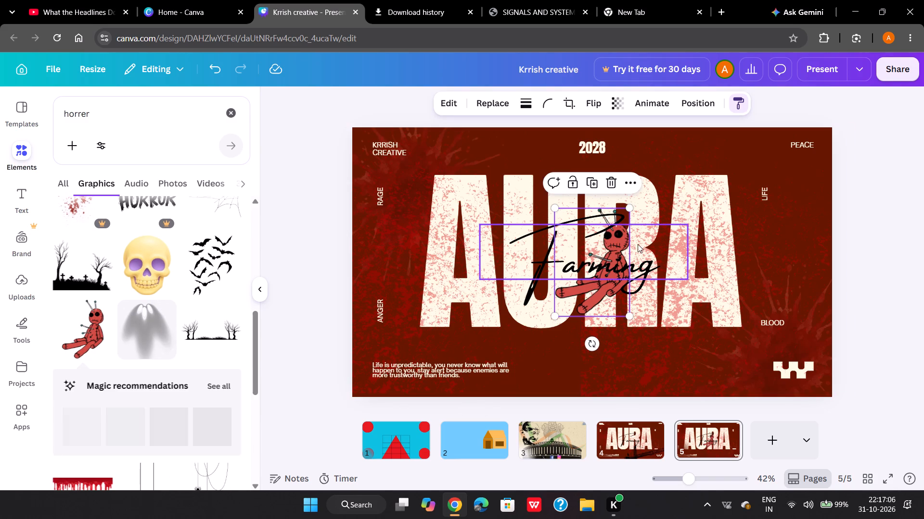
Move the voodoo doll into page five's lower-right corner, beside the checkered logo and partly beyond the page edges.
drag(611, 213, 787, 282)
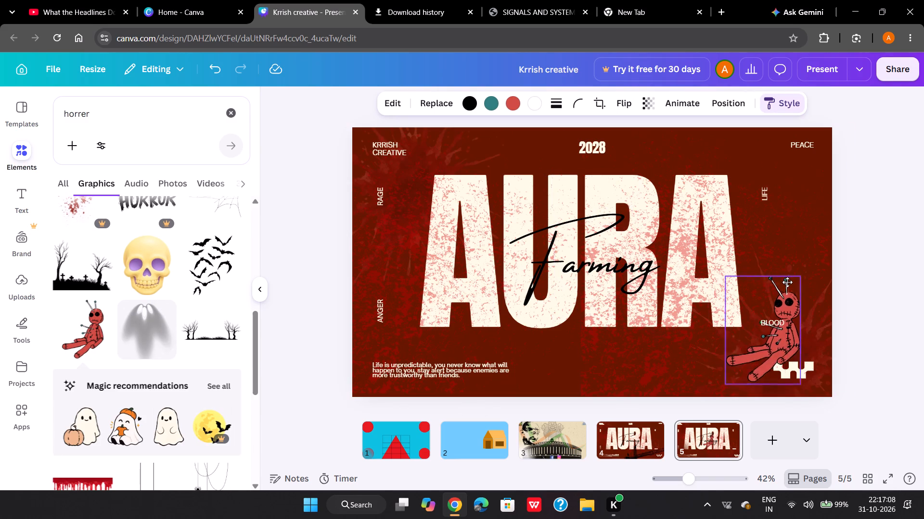
drag(787, 282, 819, 317)
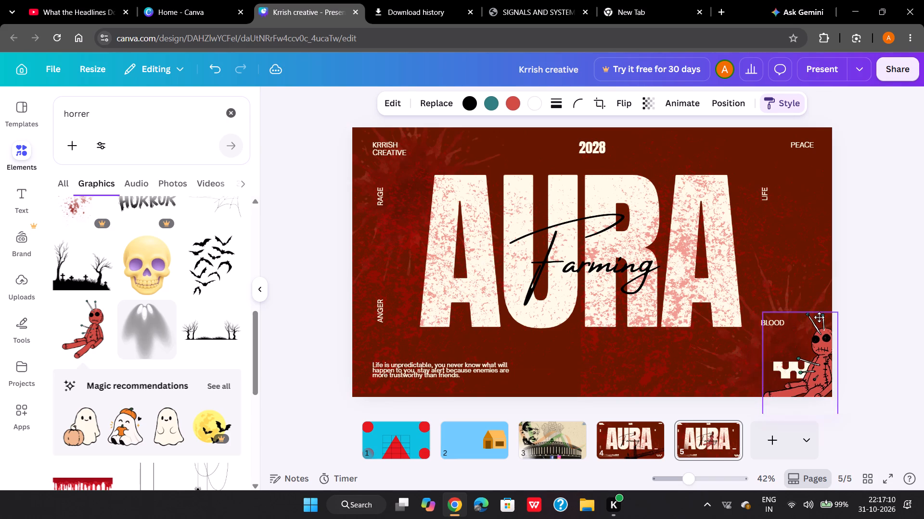
drag(819, 317, 823, 321)
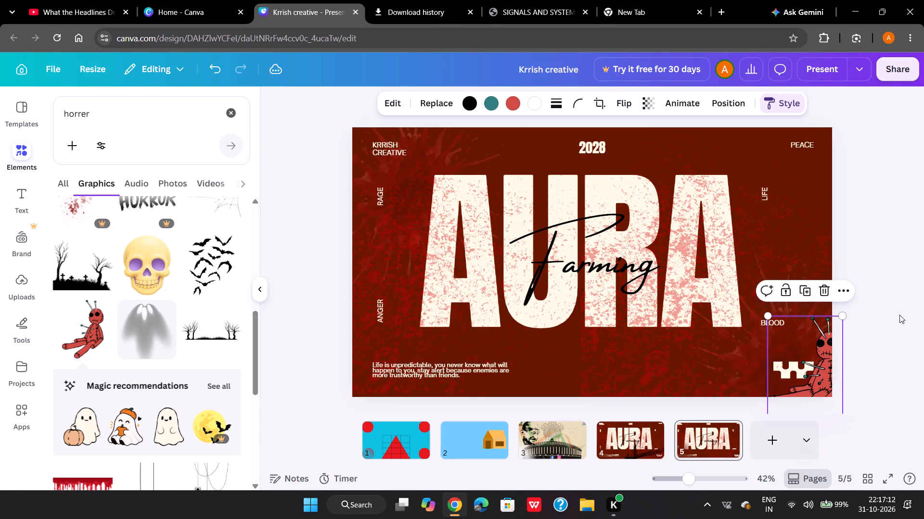
click(899, 315)
Try several reds on the voodoo doll's body on page five and settle on the photo colour red #aa1916.
click(779, 369)
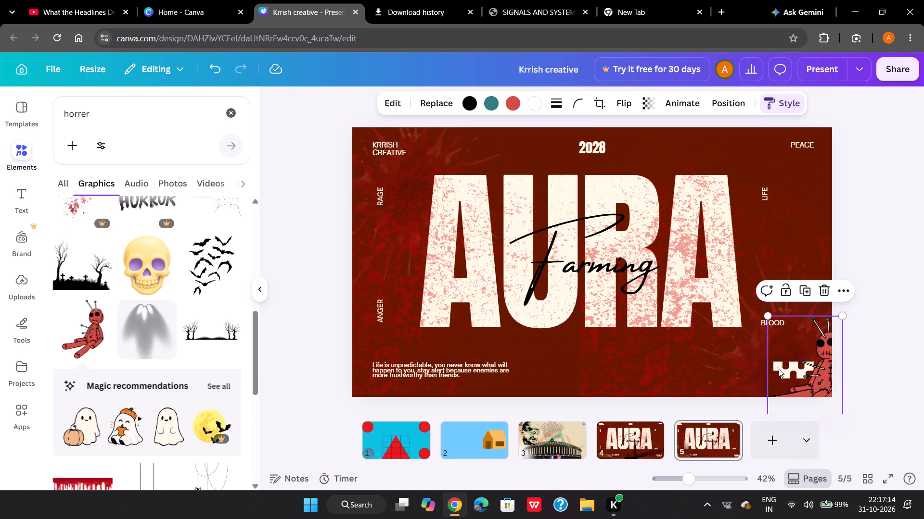
click(779, 369)
click(816, 352)
click(506, 100)
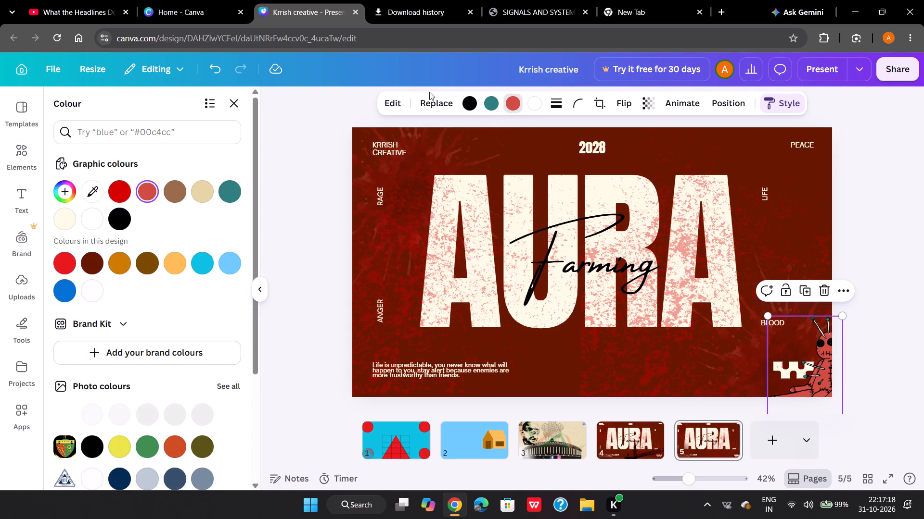
click(120, 187)
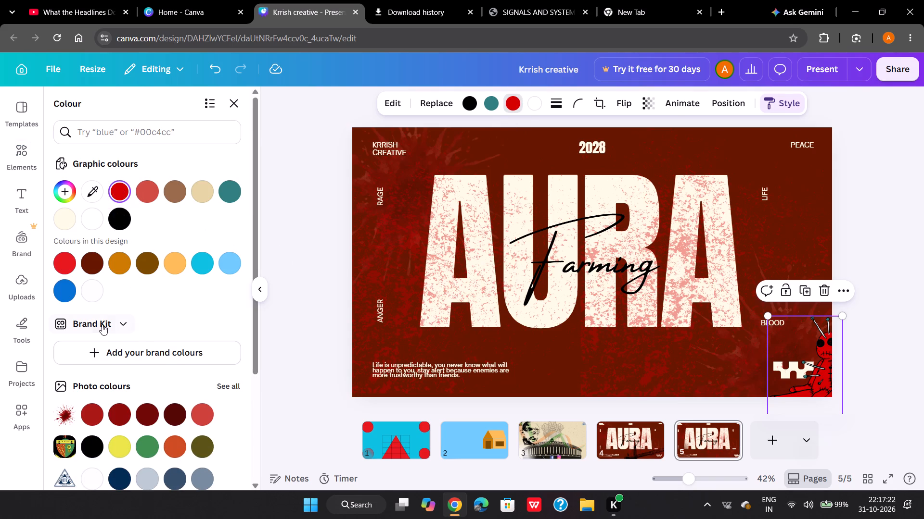
scroll(102, 325, down, 1)
click(122, 361)
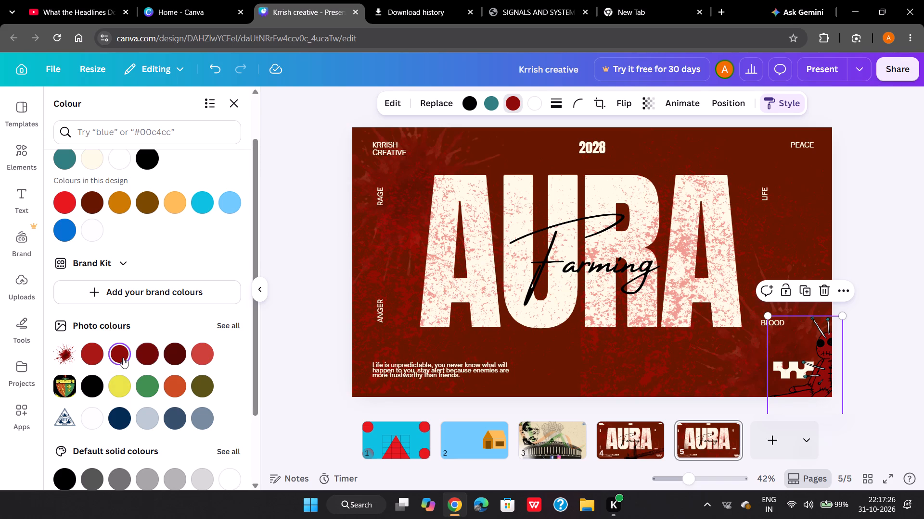
click(199, 347)
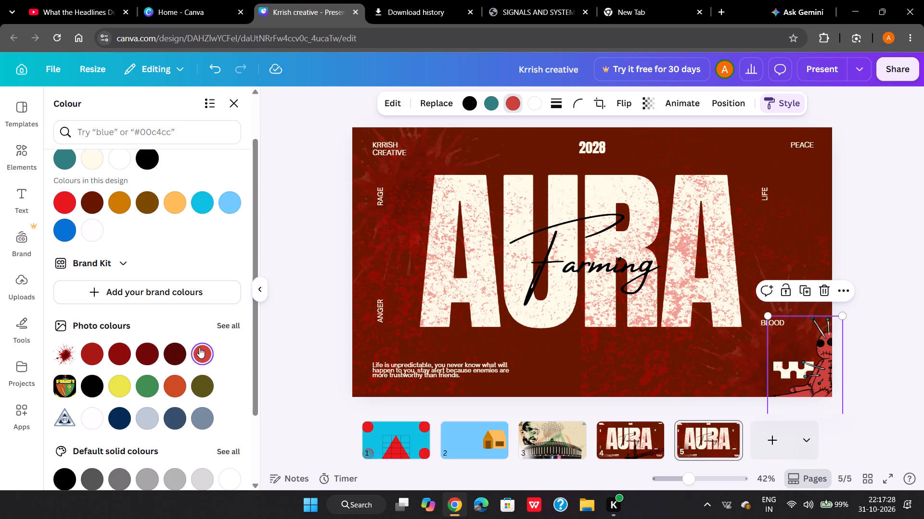
click(164, 353)
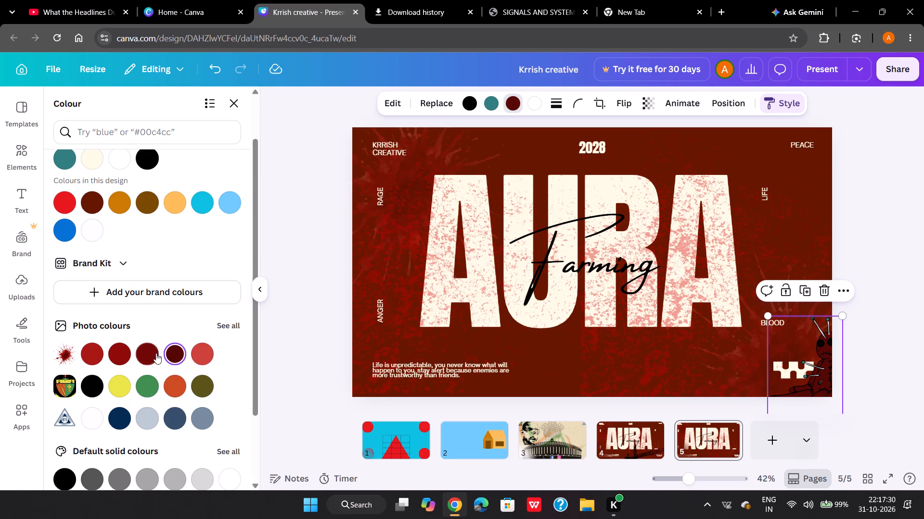
click(142, 356)
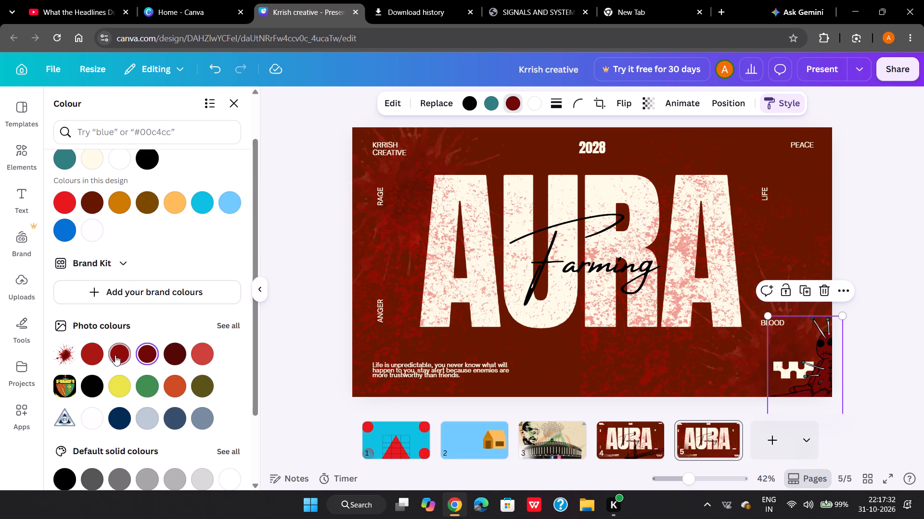
click(113, 355)
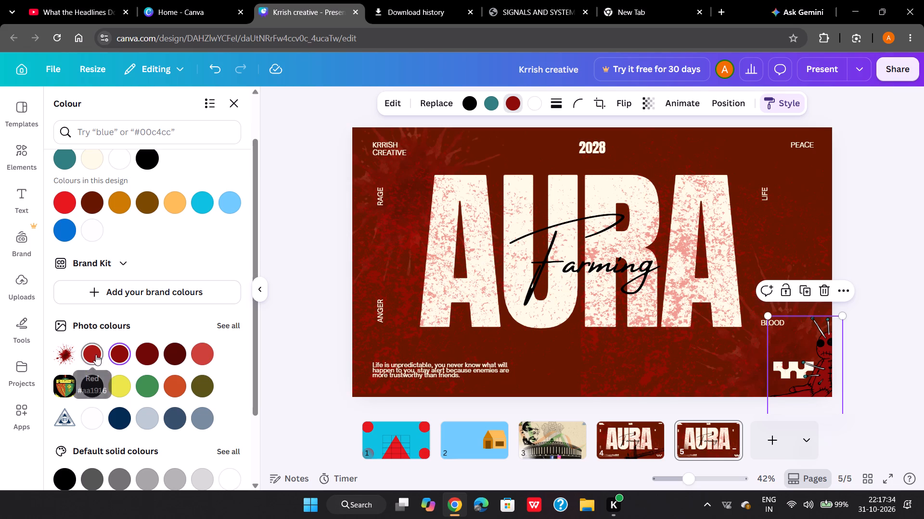
click(93, 355)
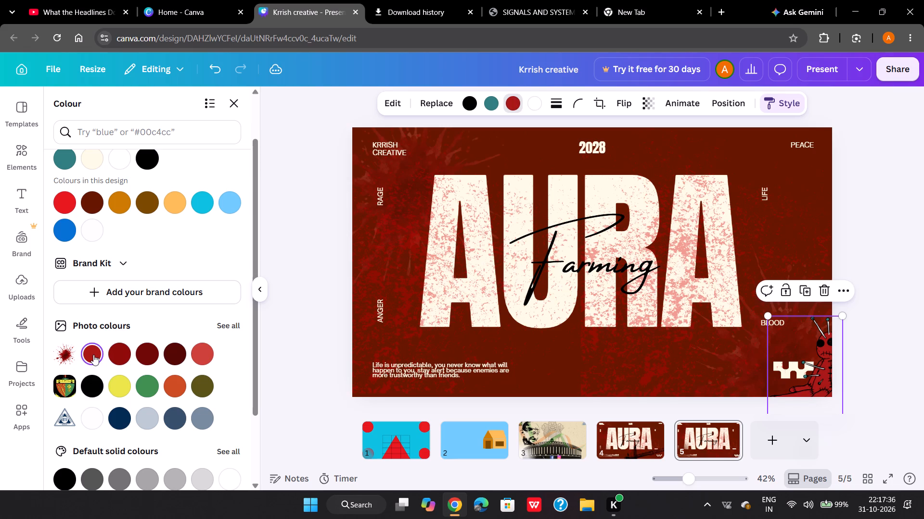
click(291, 365)
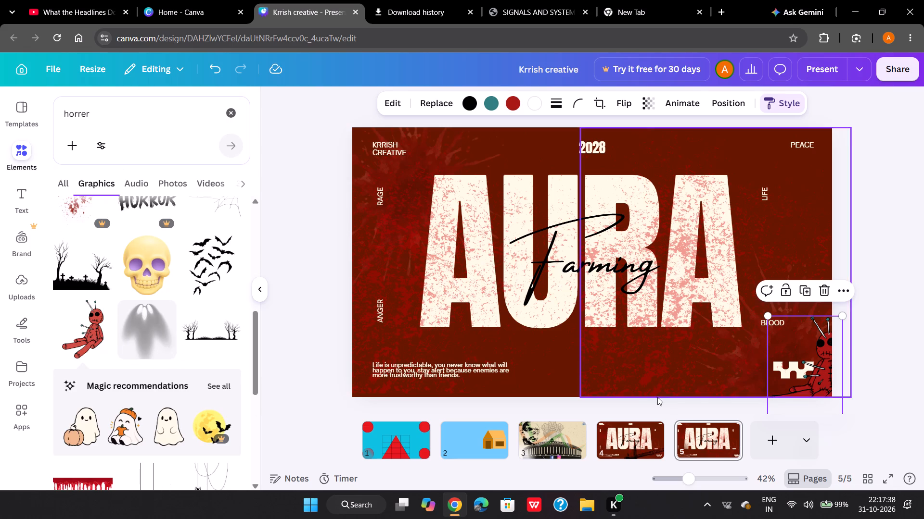
click(896, 314)
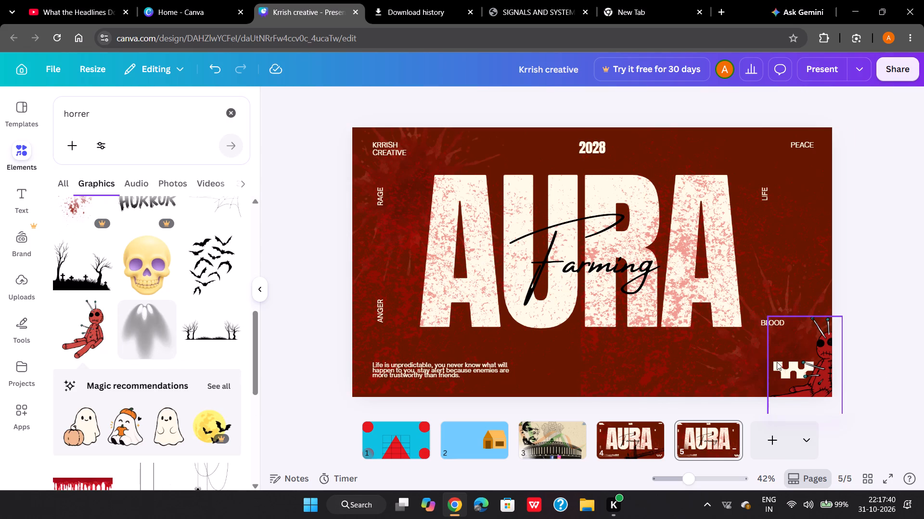
Move the voodoo doll slightly lower in page five's lower-right corner so it sits below the BLOOD label.
drag(777, 362, 773, 368)
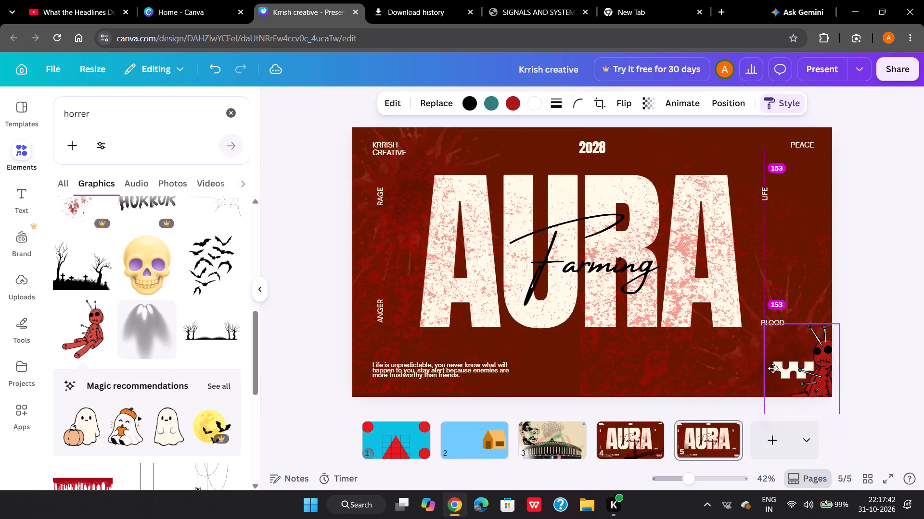
drag(773, 368, 775, 371)
click(785, 362)
scroll(785, 362, right, 1)
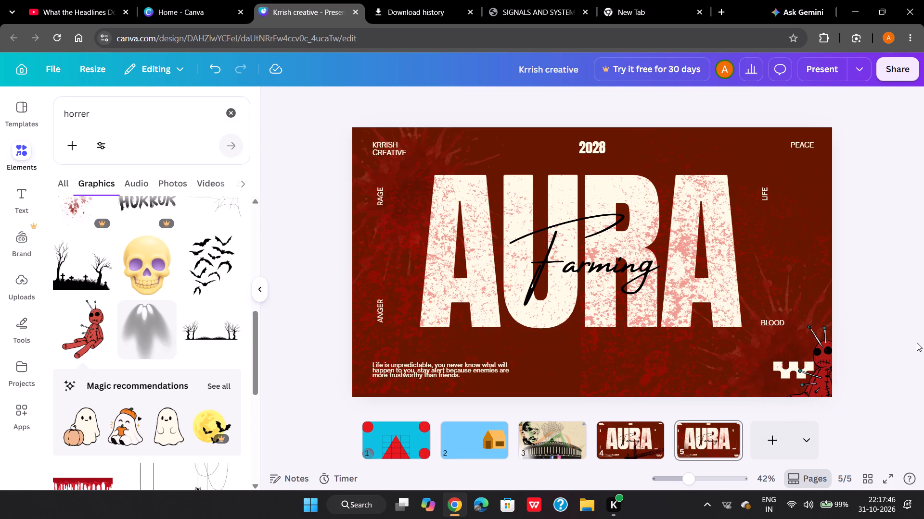
scroll(917, 343, right, 1)
click(917, 343)
Send the voodoo doll several layers backward, behind the checkered logo and the red splatter graphic.
click(778, 346)
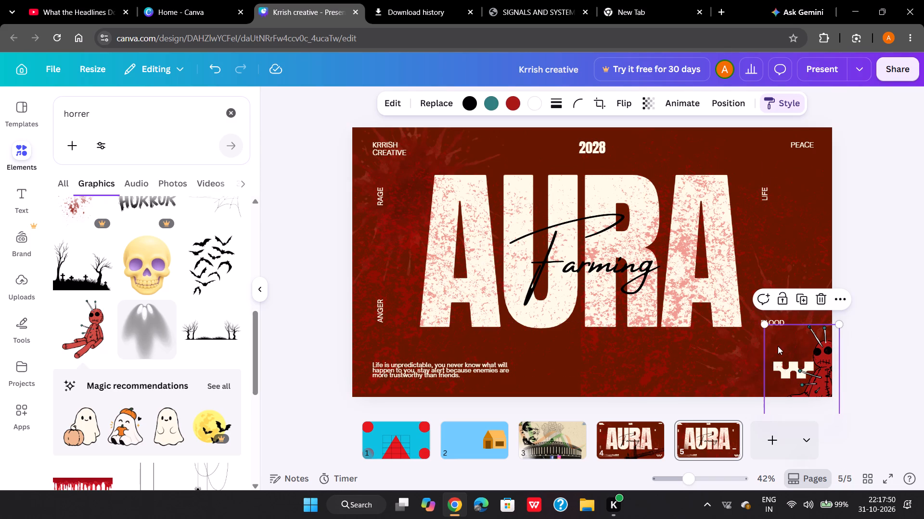
key(ctrl+bracketleft)
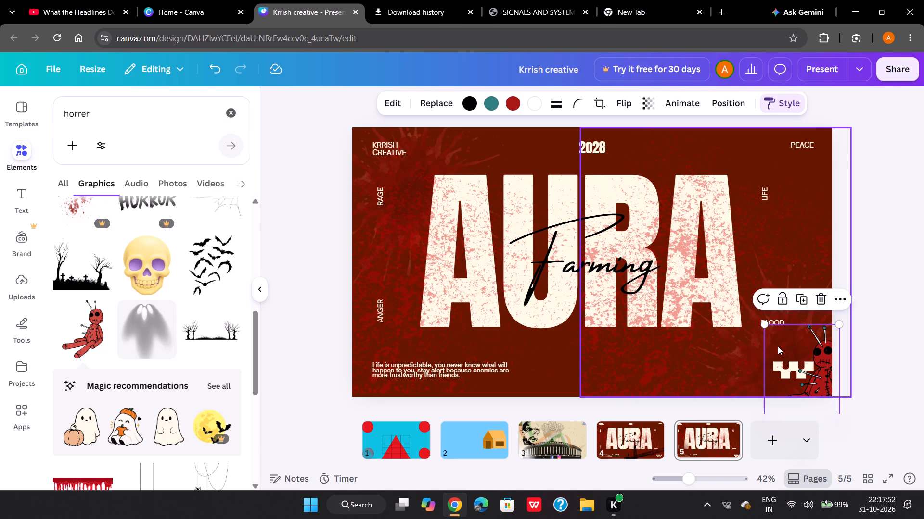
key(ctrl+bracketleft)
key(ctrl+bracketleft)
key(ctrl+bracketleft)
key(ctrl+bracketleft)
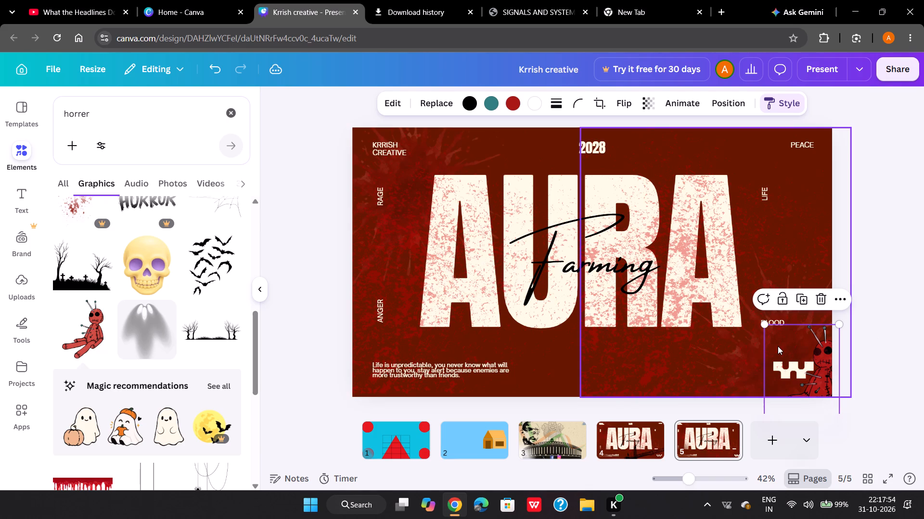
click(865, 400)
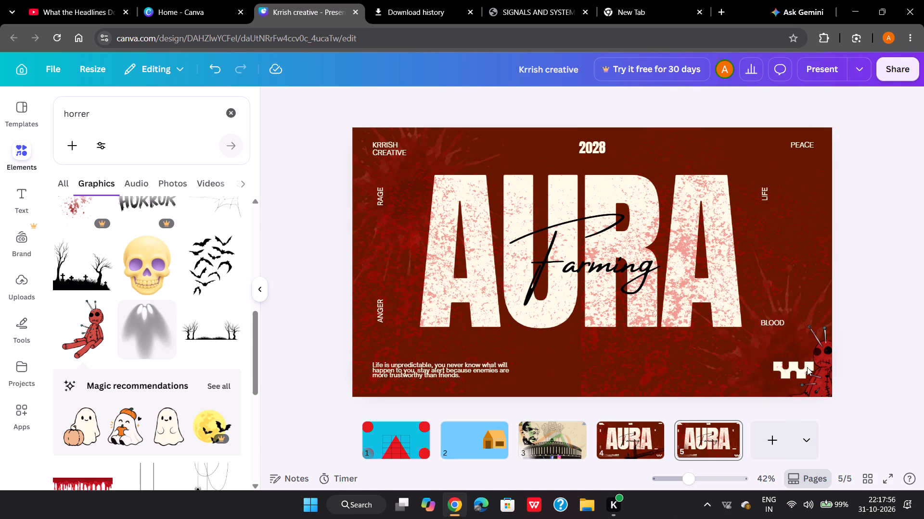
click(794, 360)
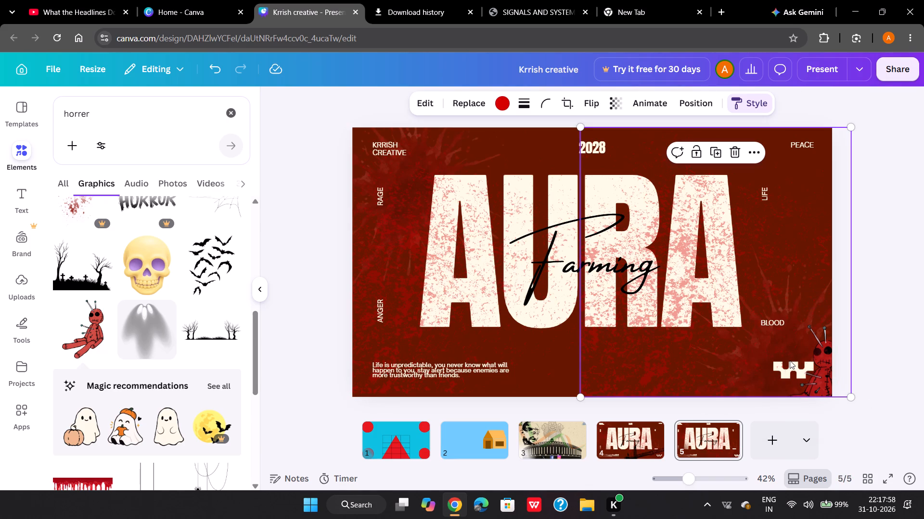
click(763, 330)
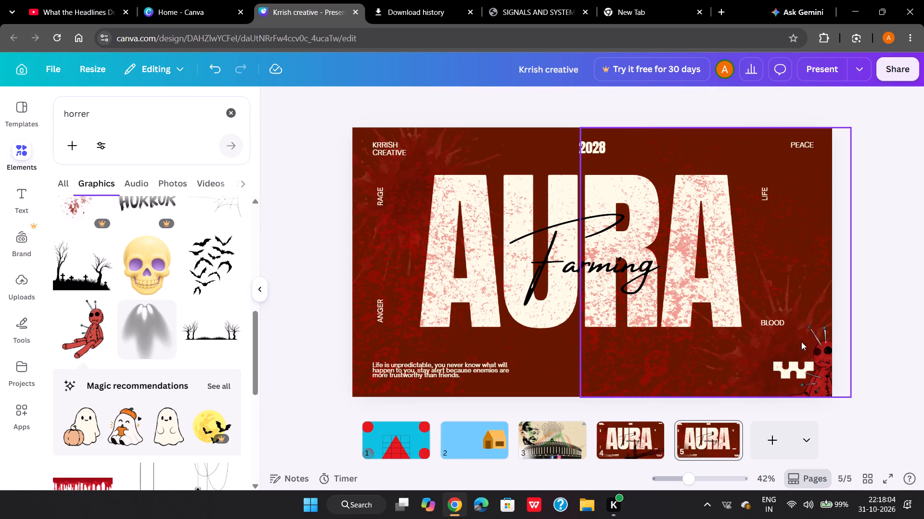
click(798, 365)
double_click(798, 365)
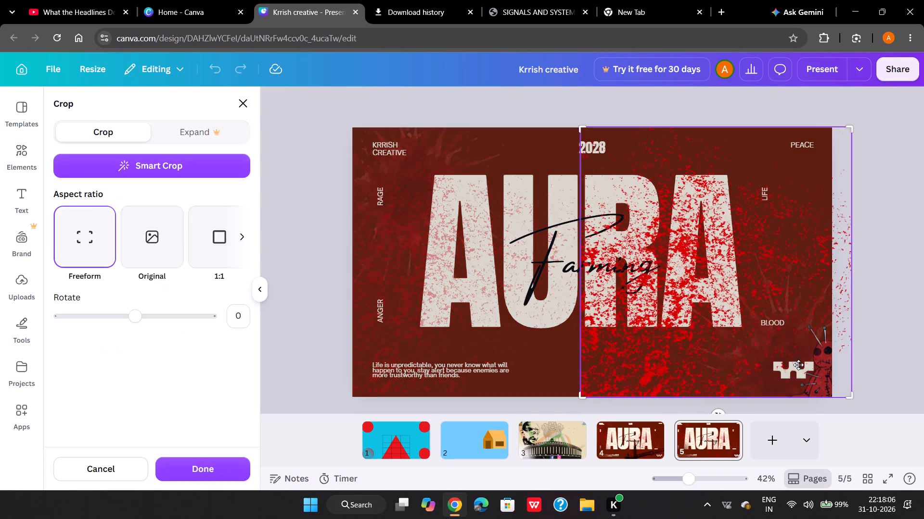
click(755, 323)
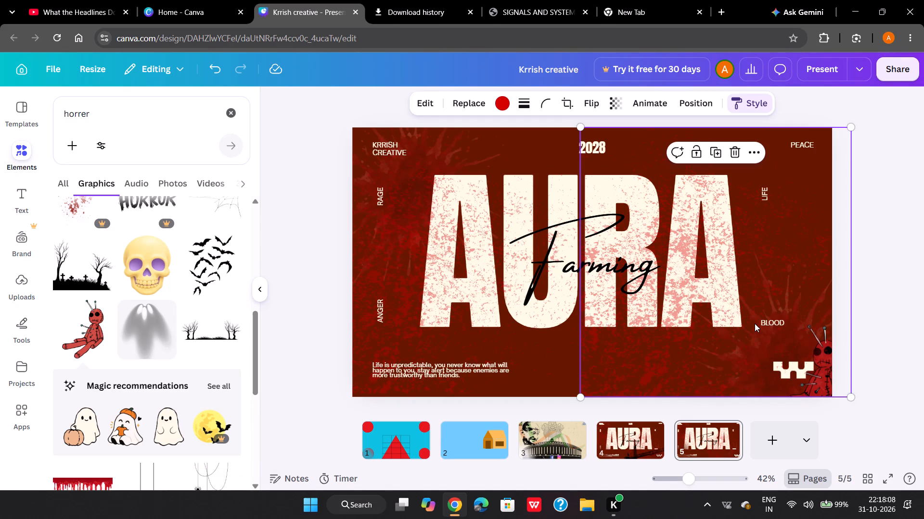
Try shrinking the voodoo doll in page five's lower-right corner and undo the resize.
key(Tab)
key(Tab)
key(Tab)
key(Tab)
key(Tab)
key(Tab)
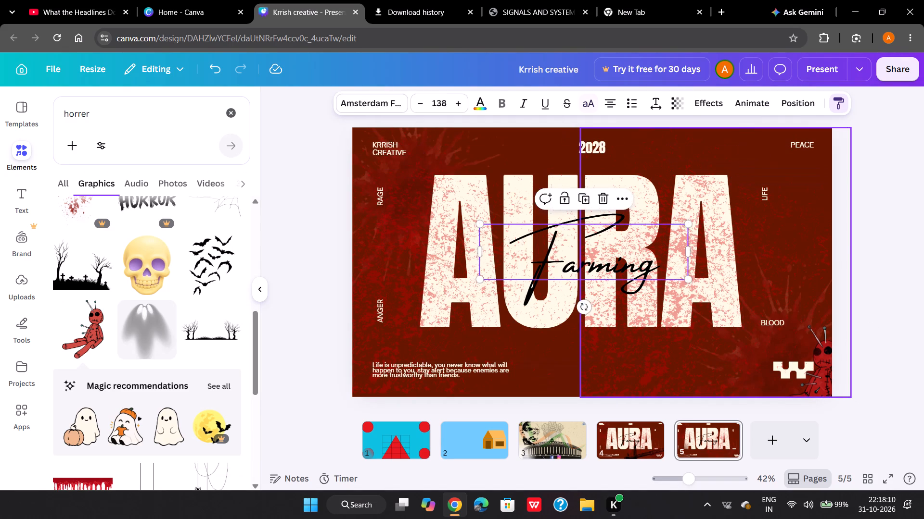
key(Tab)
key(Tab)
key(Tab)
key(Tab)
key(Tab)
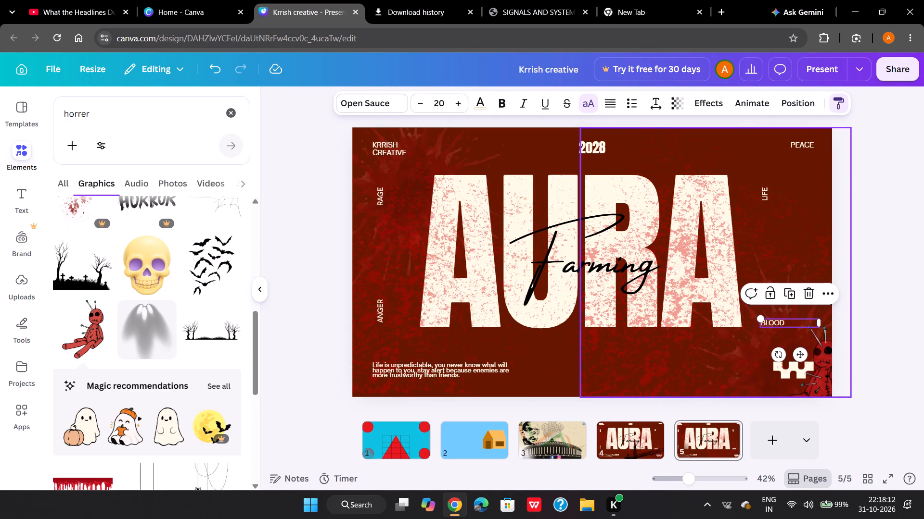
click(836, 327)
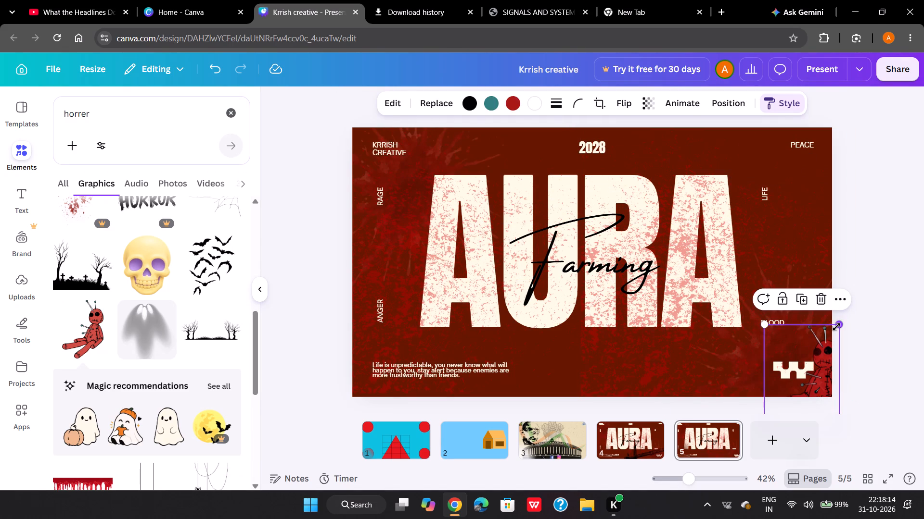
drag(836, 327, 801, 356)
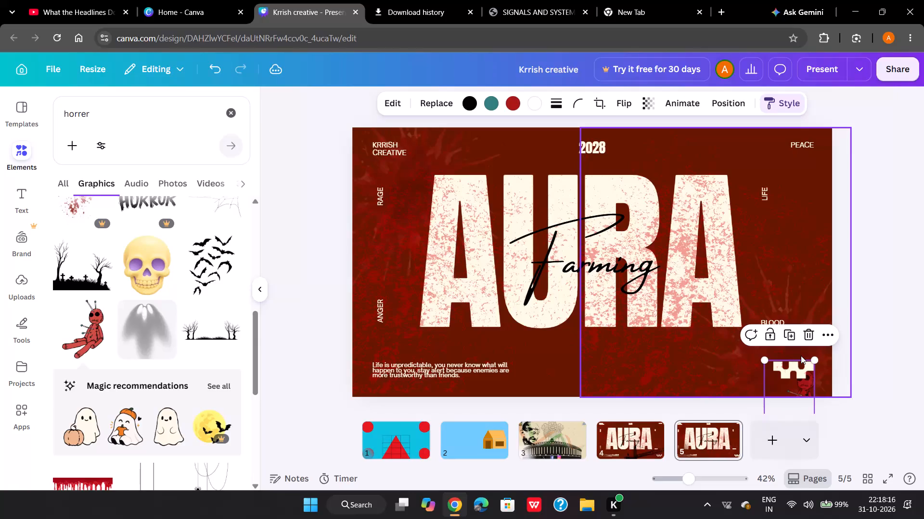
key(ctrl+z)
Move the checkered logo away from the voodoo doll to the page's bottom centre and delete it.
key(Tab)
key(Tab)
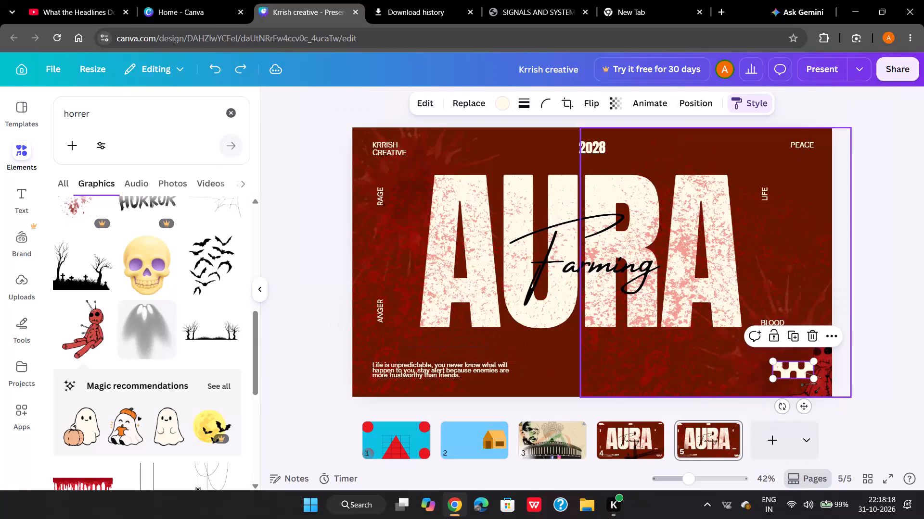
drag(808, 370, 572, 365)
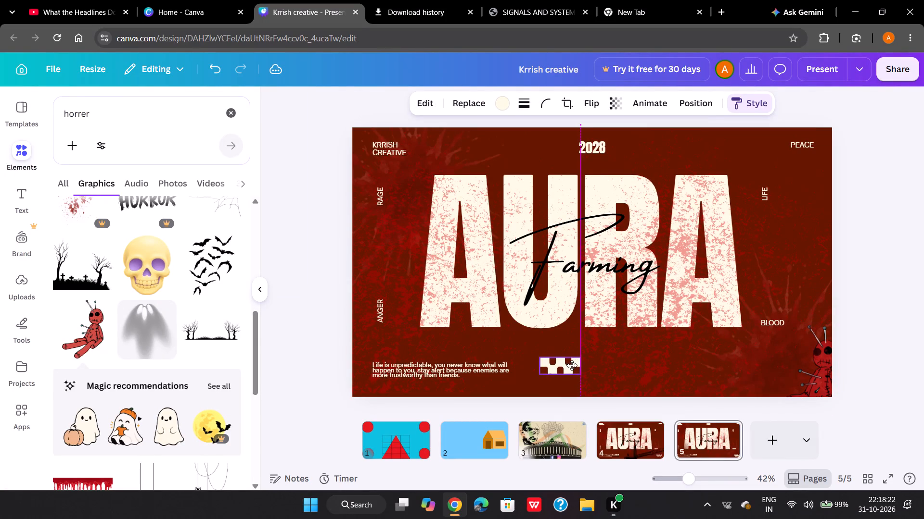
drag(572, 365, 571, 365)
key(BackSpace)
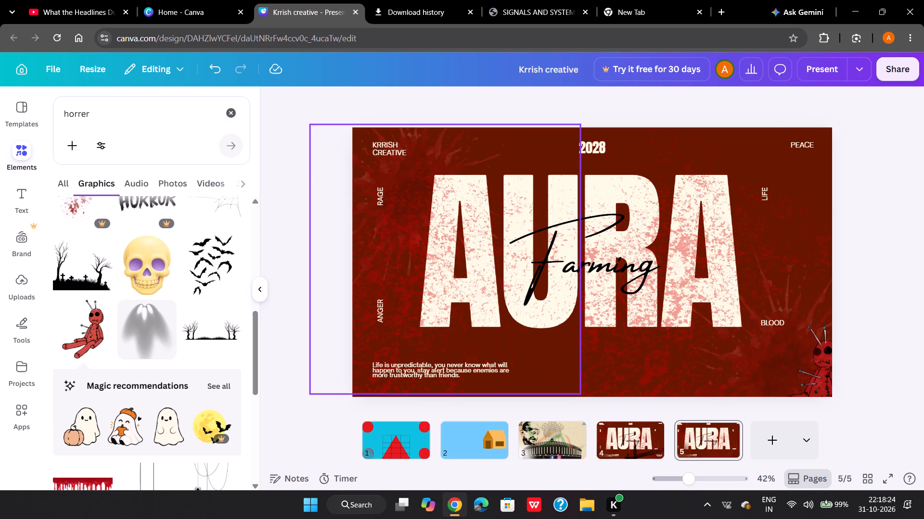
click(850, 351)
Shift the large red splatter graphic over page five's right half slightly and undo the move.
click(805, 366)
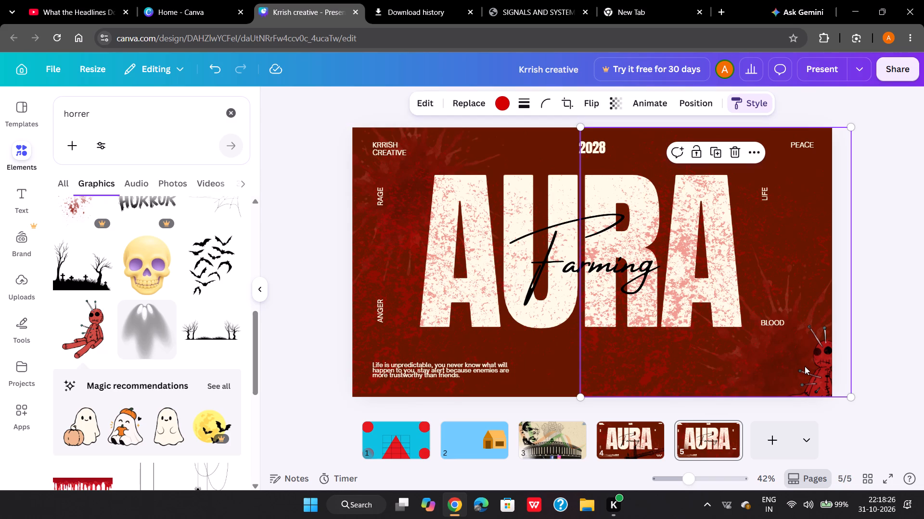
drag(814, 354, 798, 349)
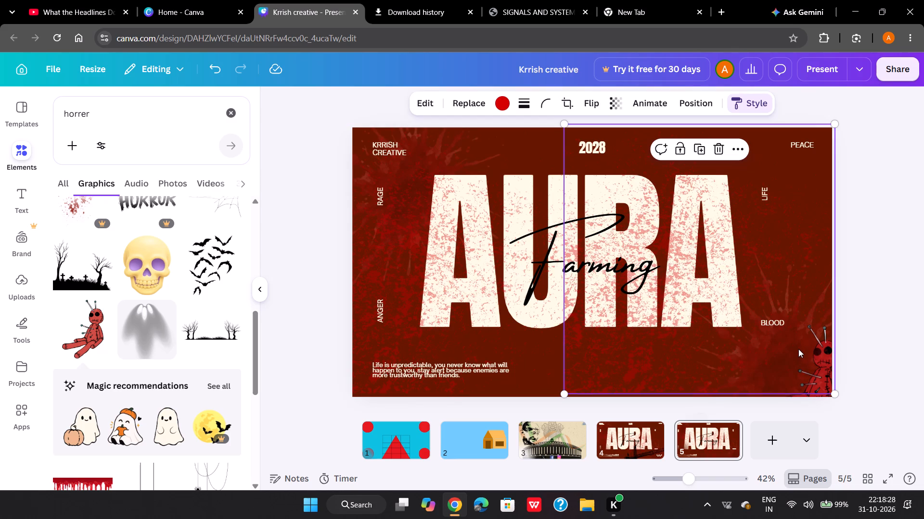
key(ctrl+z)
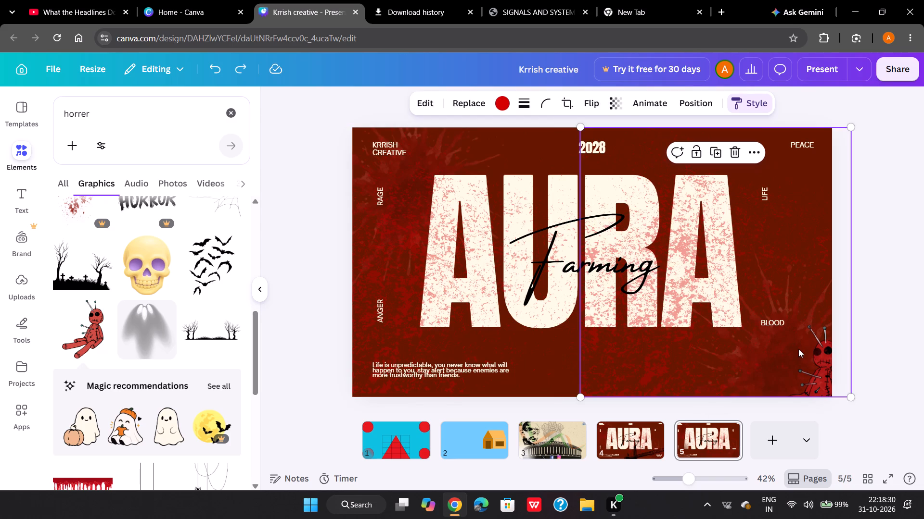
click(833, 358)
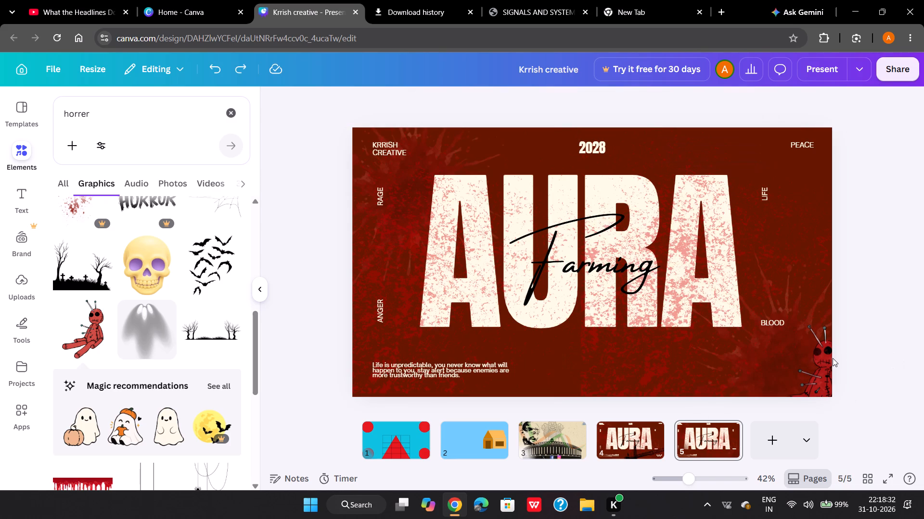
Nudge the voodoo doll behind the red splatter slightly up and inward from page five's lower-right corner.
key(Tab)
key(Tab)
click(784, 346)
key(Tab)
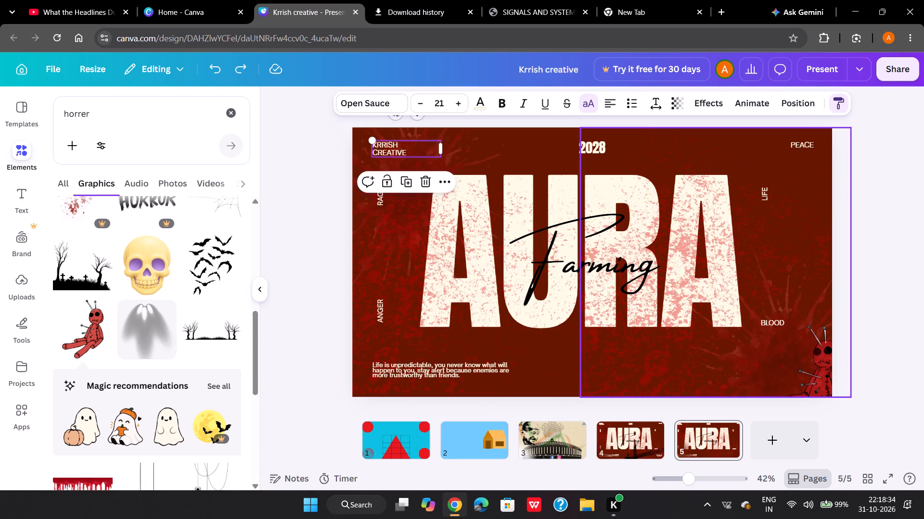
key(Tab)
key(Tab)
key(Tab)
key(Tab)
key(Tab)
key(Tab)
key(Tab)
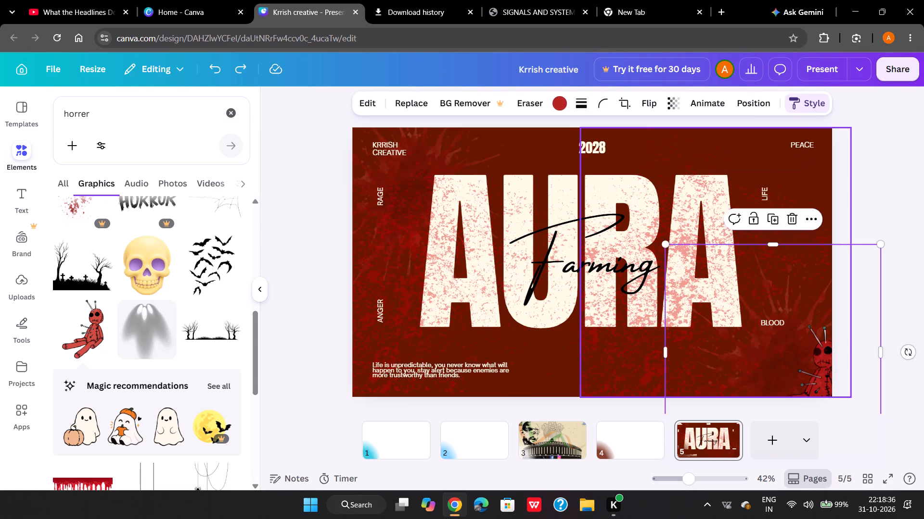
key(Tab)
key(Tab)
key(Tab)
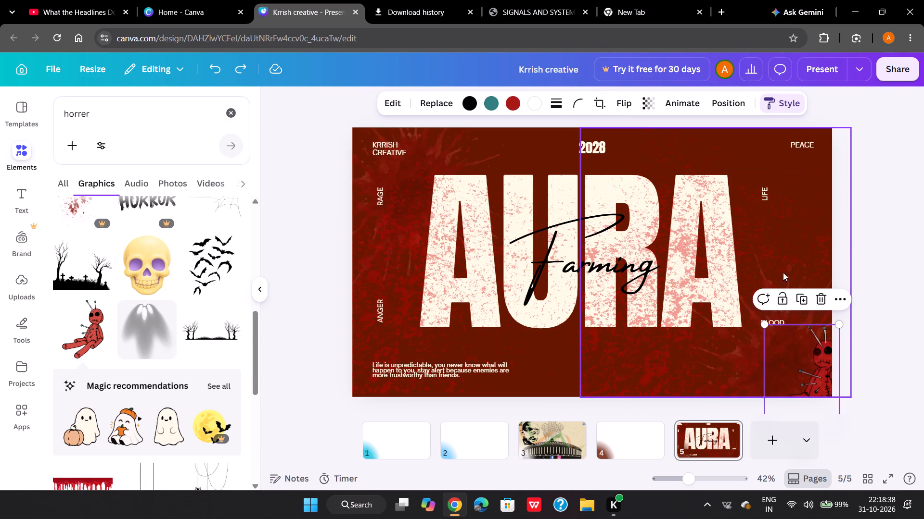
drag(839, 327, 817, 309)
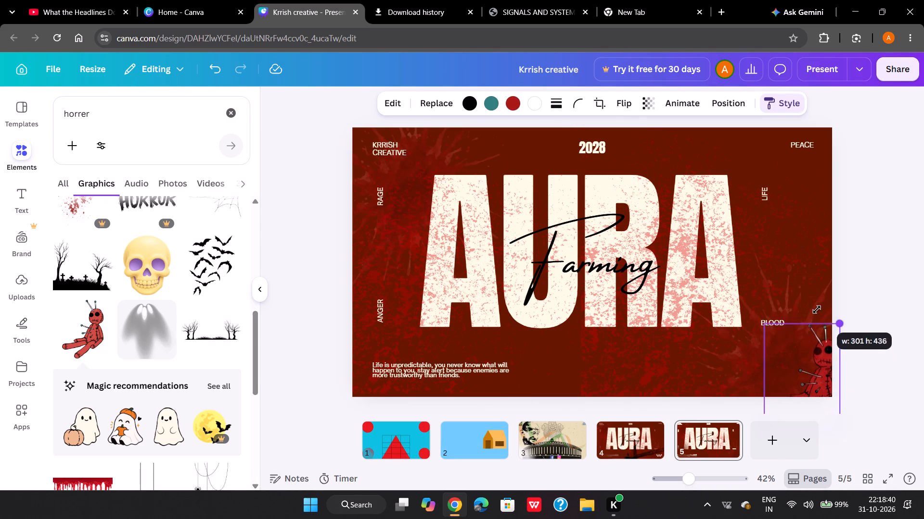
drag(817, 309, 818, 309)
drag(825, 347, 811, 321)
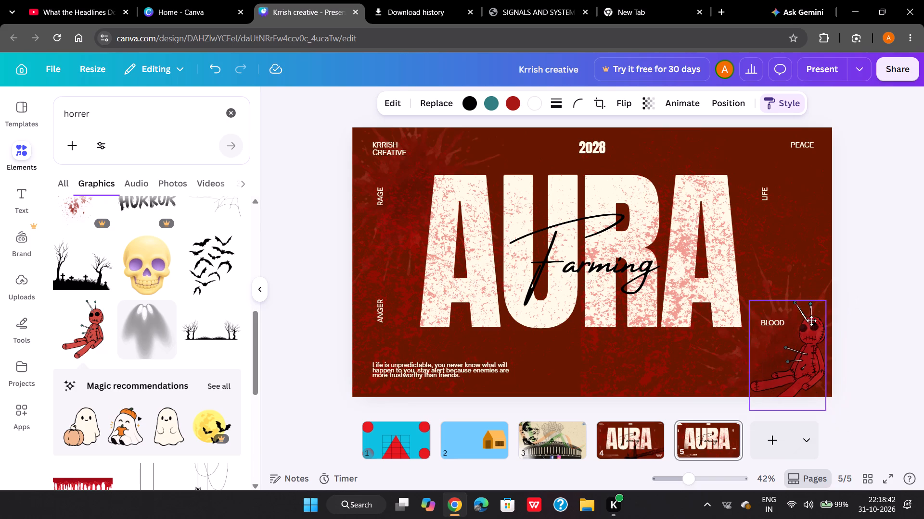
drag(811, 321, 823, 342)
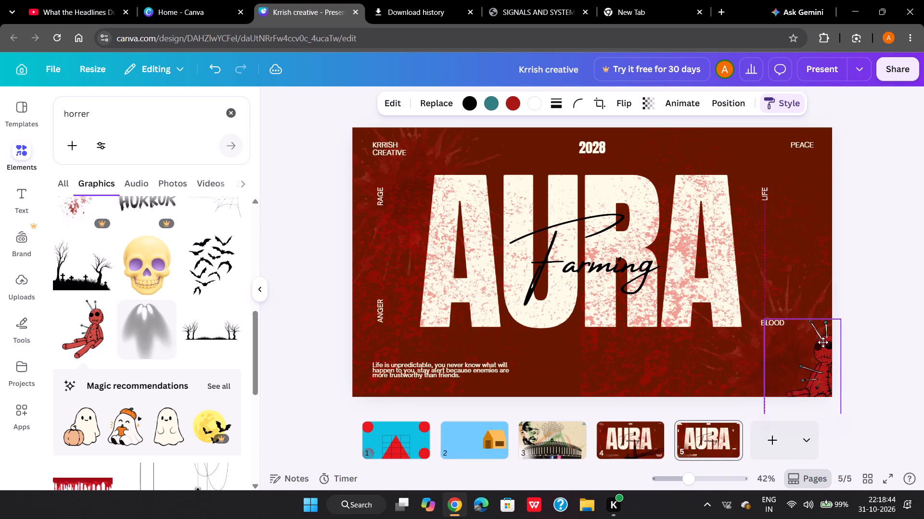
drag(823, 342, 821, 341)
click(823, 345)
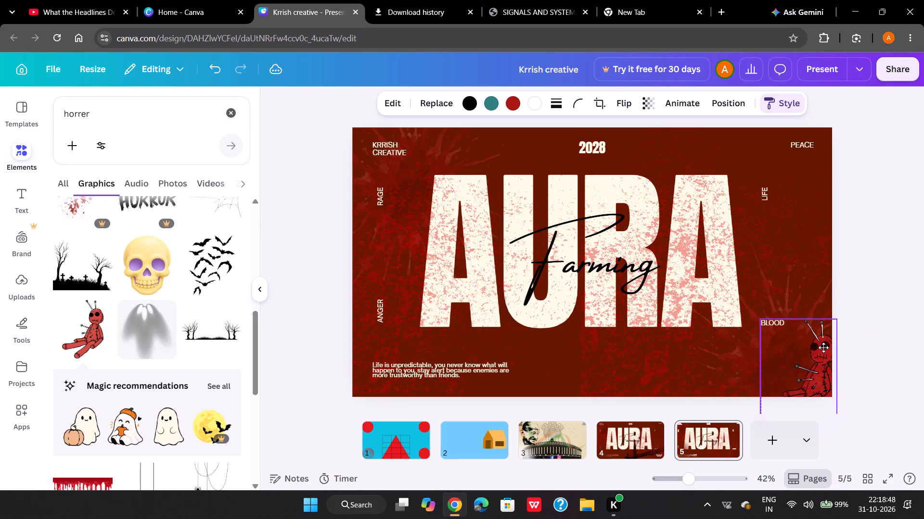
click(883, 349)
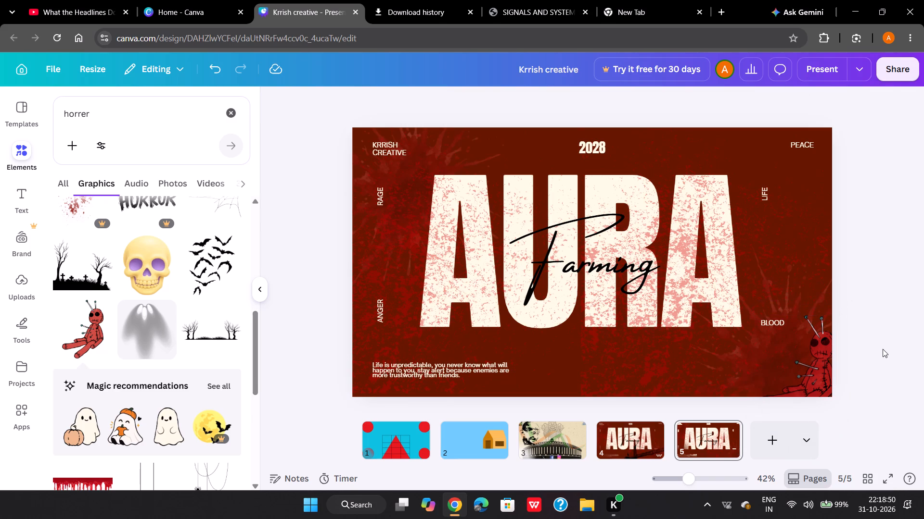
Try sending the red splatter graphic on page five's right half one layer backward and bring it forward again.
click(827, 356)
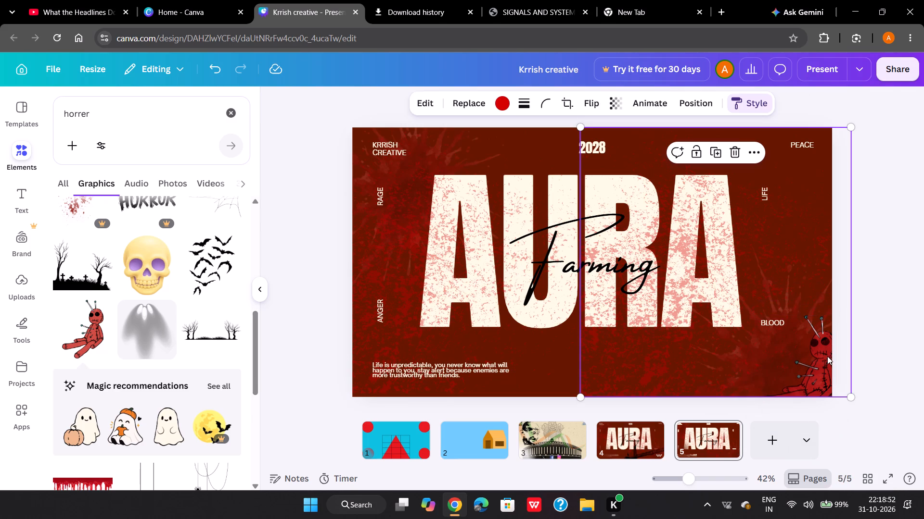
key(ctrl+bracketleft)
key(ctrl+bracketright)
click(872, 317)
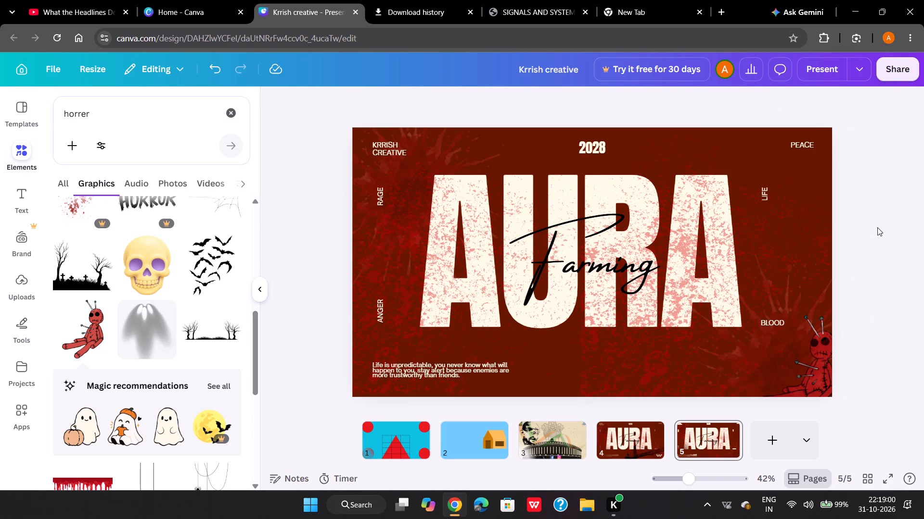
Browse the "horrer" graphics results for another element to add to the cover.
scroll(209, 329, down, 1)
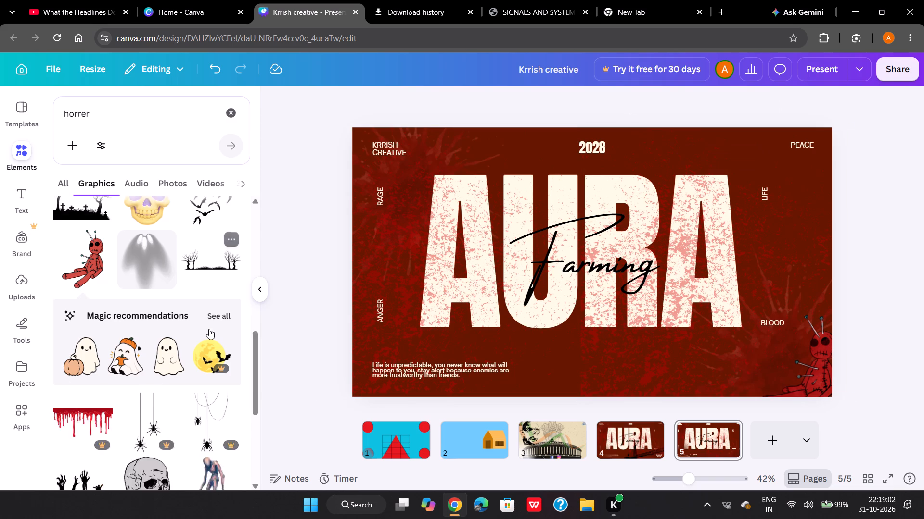
scroll(209, 329, down, 3)
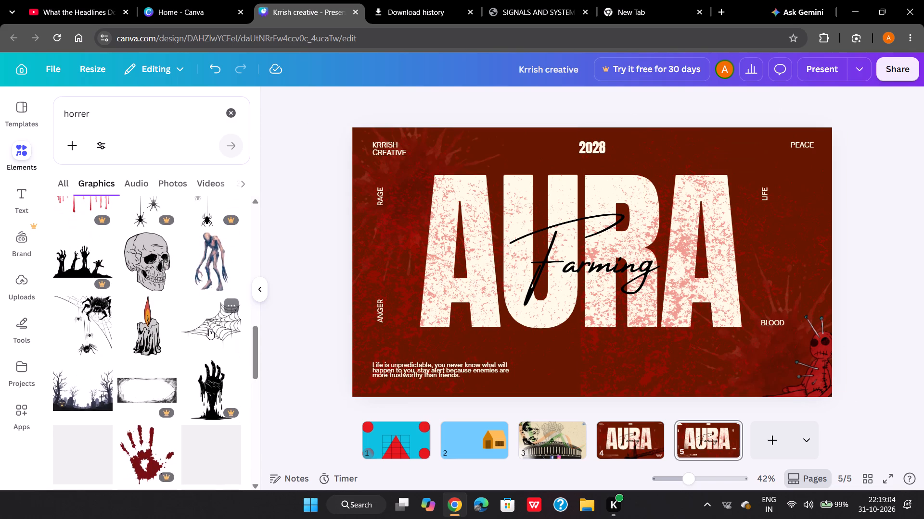
scroll(209, 329, down, 2)
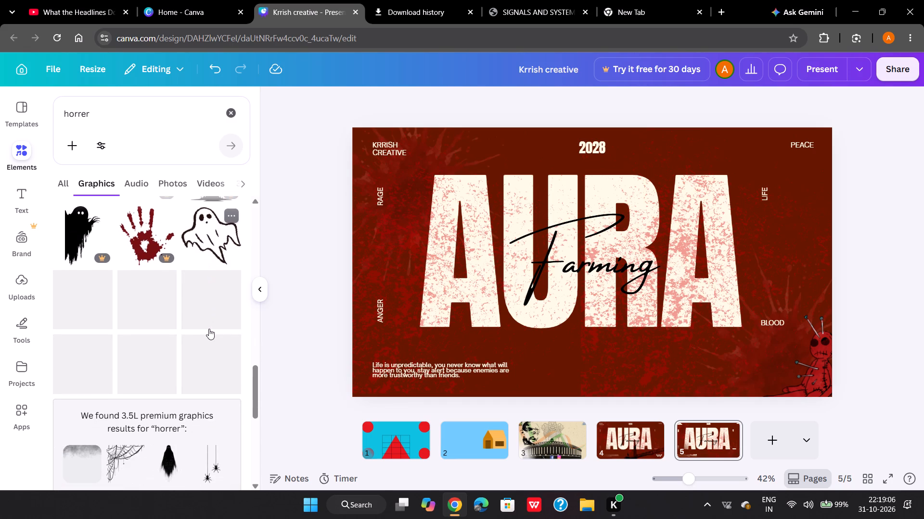
scroll(209, 329, down, 2)
scroll(209, 329, up, 1)
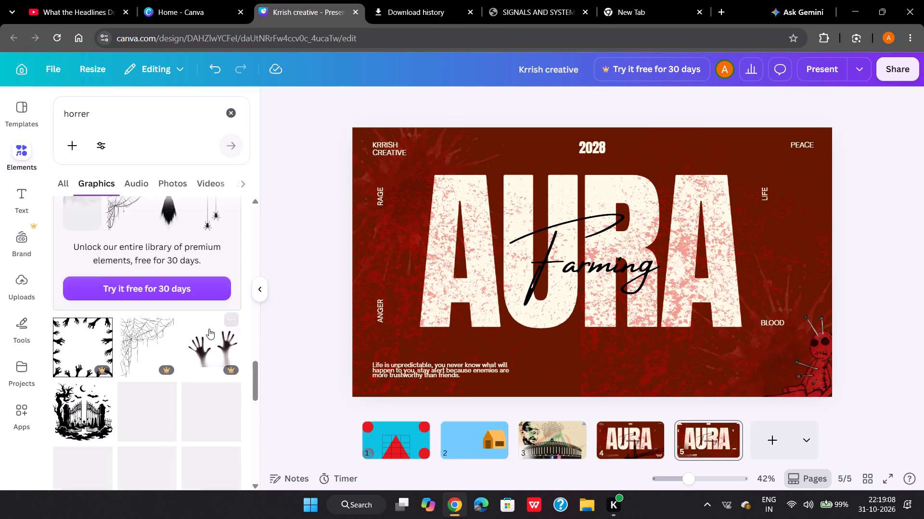
scroll(209, 329, up, 1)
scroll(209, 329, down, 2)
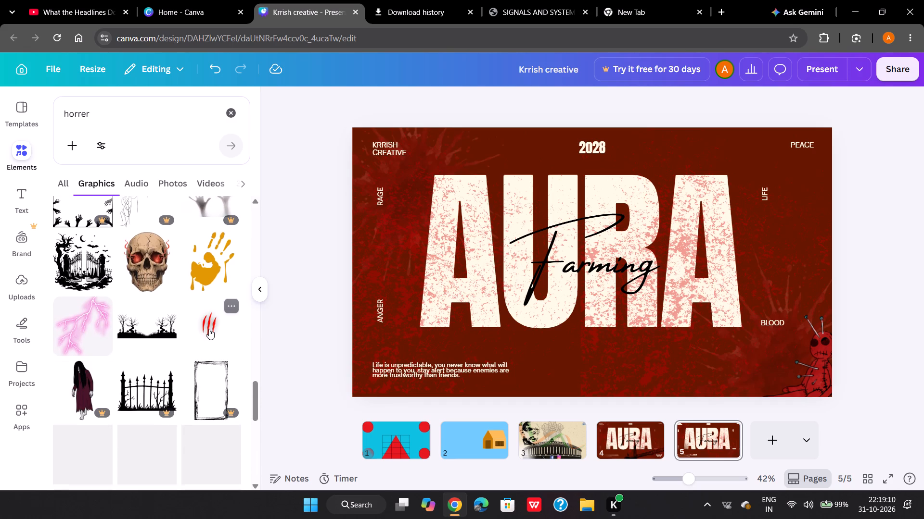
scroll(209, 329, down, 1)
scroll(209, 329, up, 2)
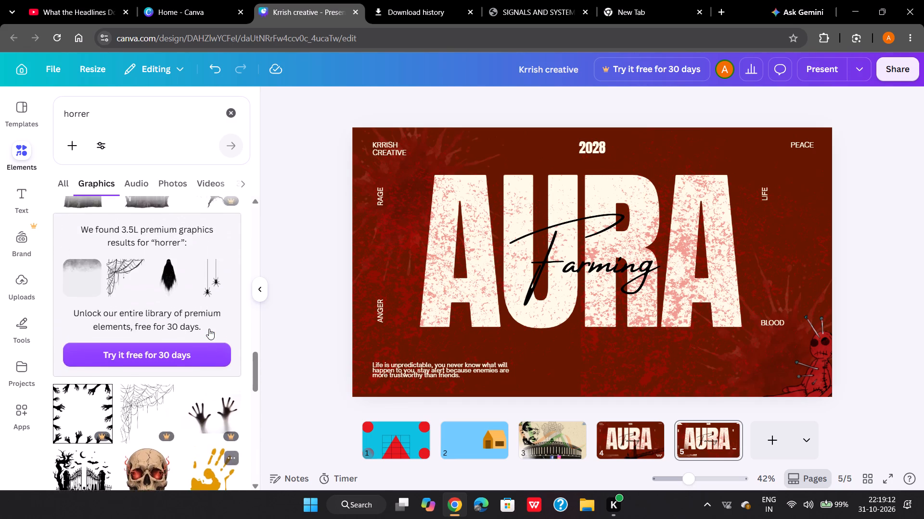
scroll(209, 329, up, 3)
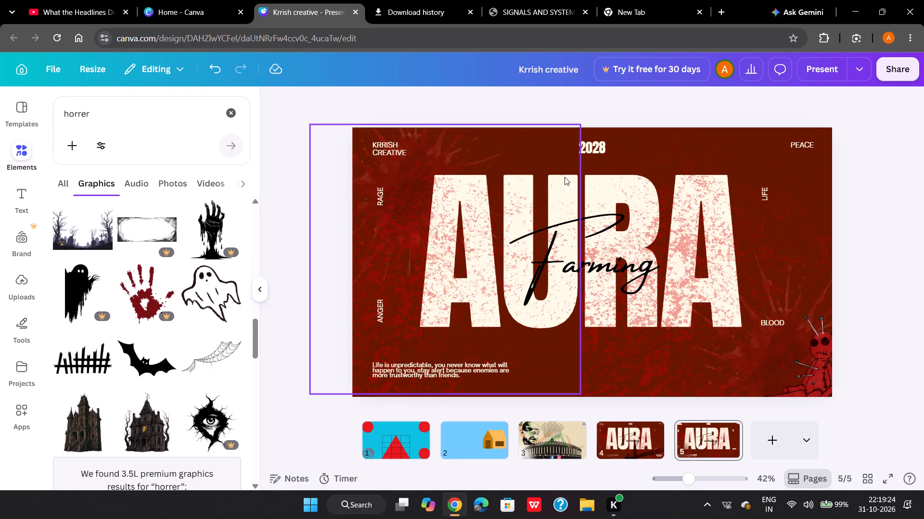
Shift the red splatter graphic on page five's left half further left and align it with the page's top and bottom edges.
click(587, 178)
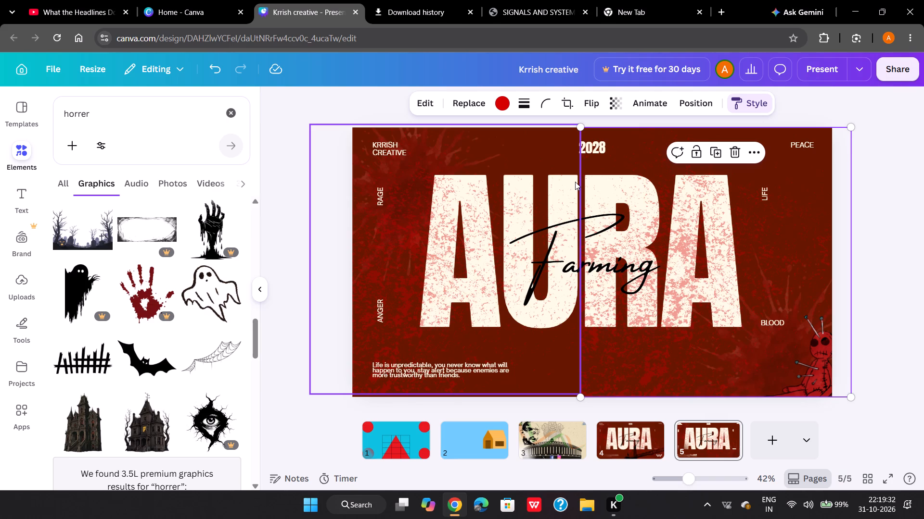
click(602, 194)
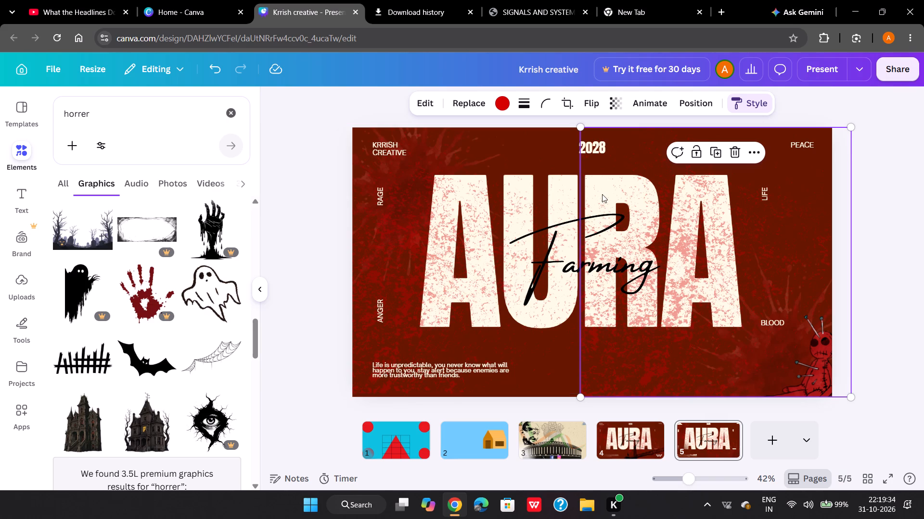
click(576, 182)
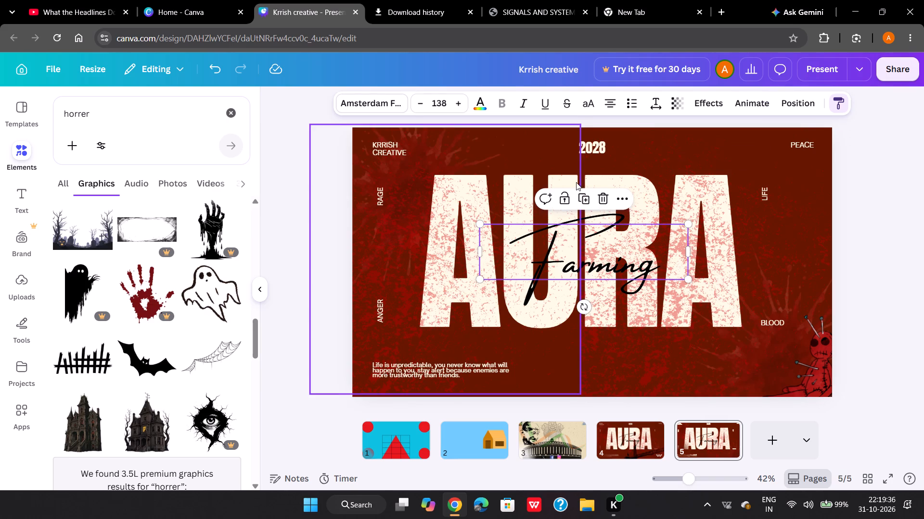
double_click(580, 182)
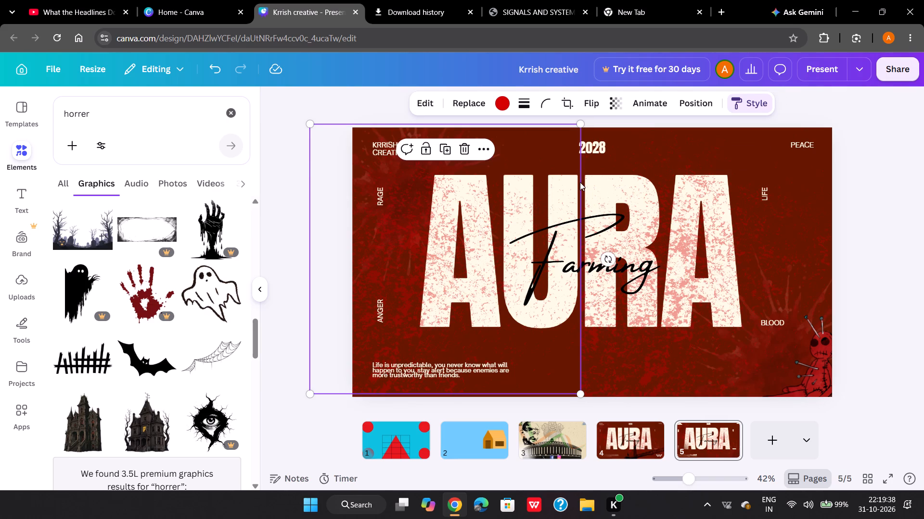
drag(558, 177, 516, 181)
drag(530, 150, 500, 157)
drag(603, 88, 514, 212)
click(514, 212)
click(539, 177)
drag(539, 177, 517, 179)
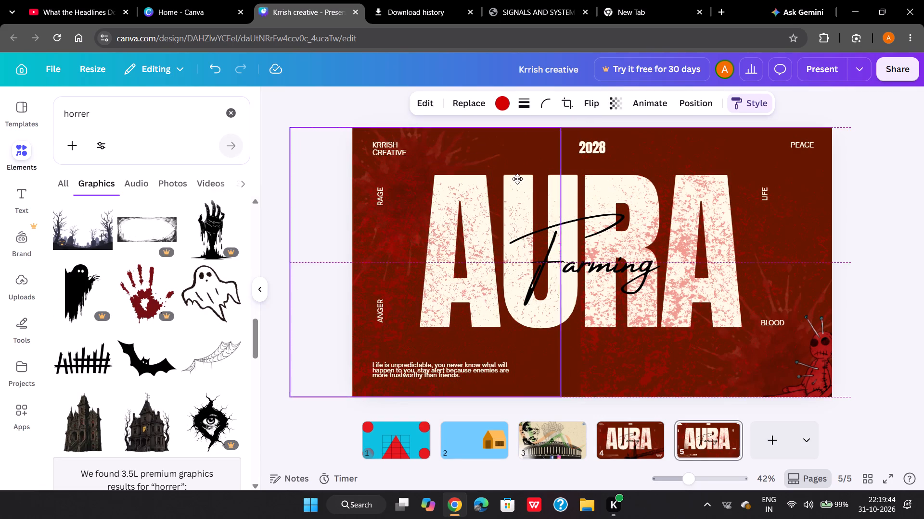
drag(517, 179, 513, 178)
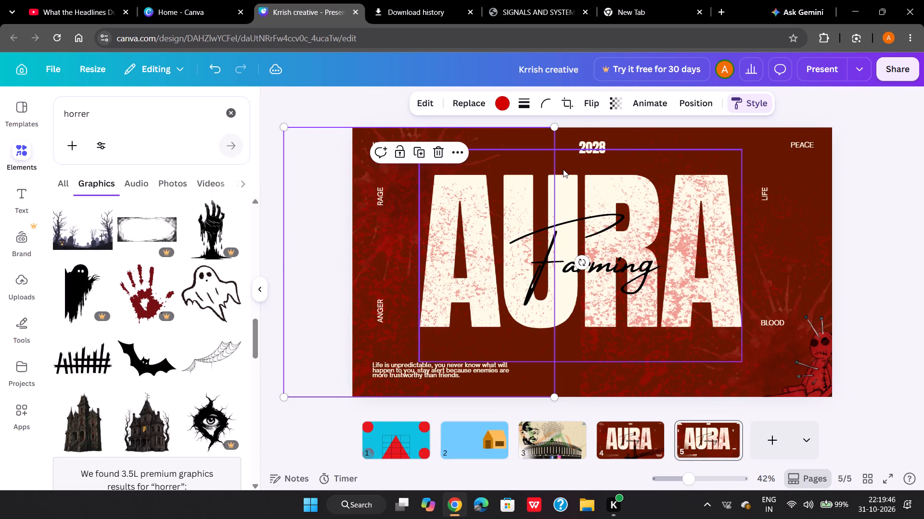
Replace page five's large AURA title with DEVIL.
double_click(563, 169)
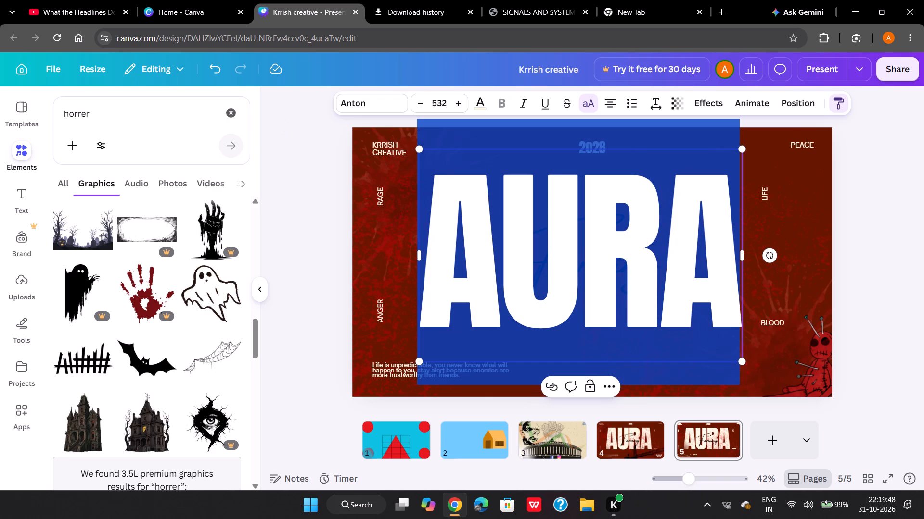
key(BackSpace)
text(DEVIL)
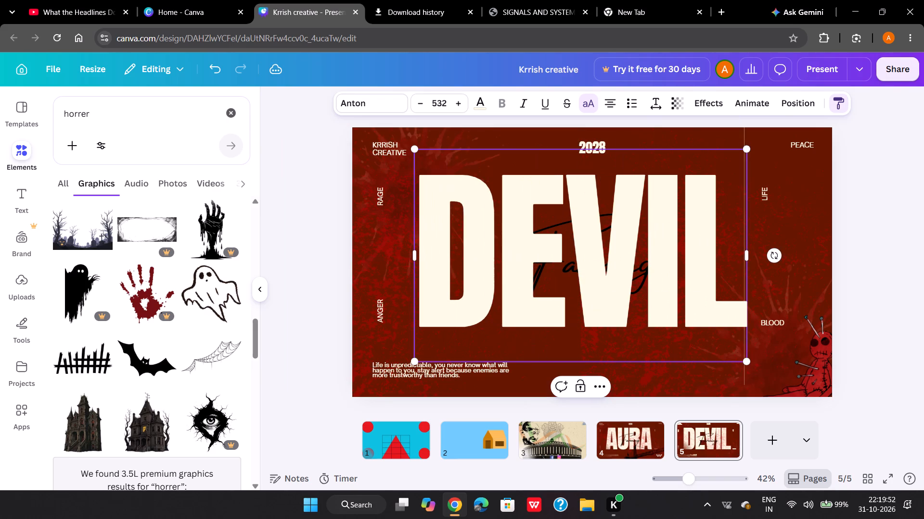
click(882, 230)
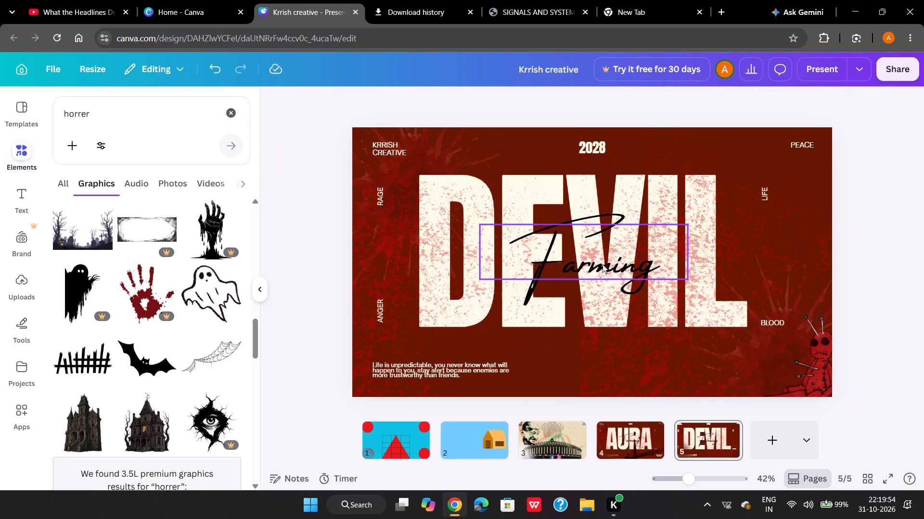
Clear the script word Farming from the text box over the DEVIL title.
click(600, 265)
double_click(600, 265)
key(BackSpace)
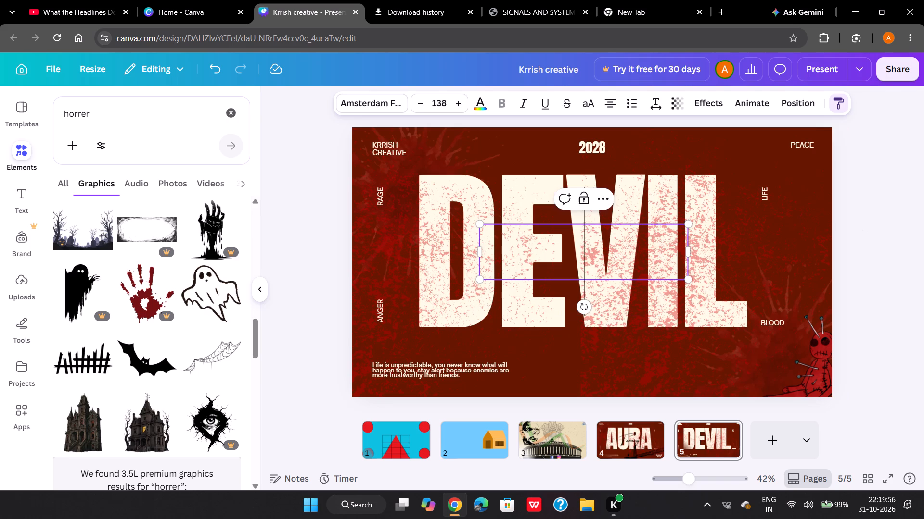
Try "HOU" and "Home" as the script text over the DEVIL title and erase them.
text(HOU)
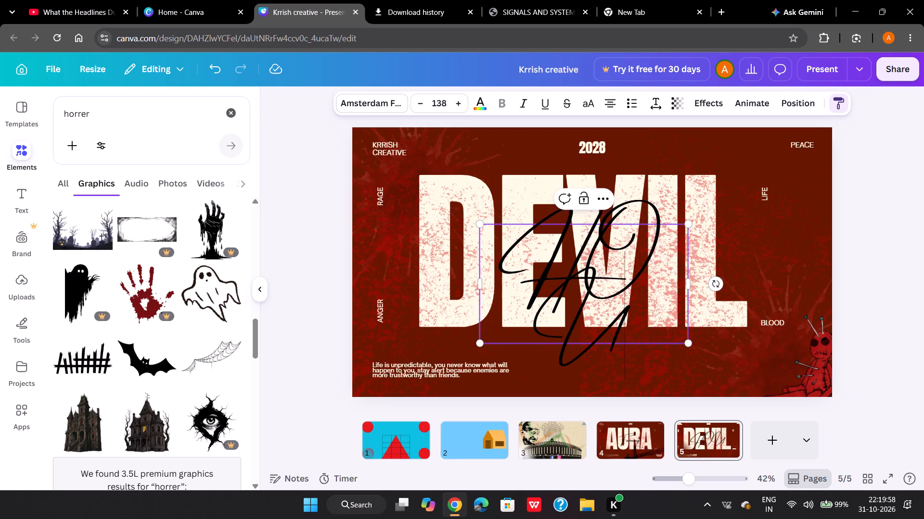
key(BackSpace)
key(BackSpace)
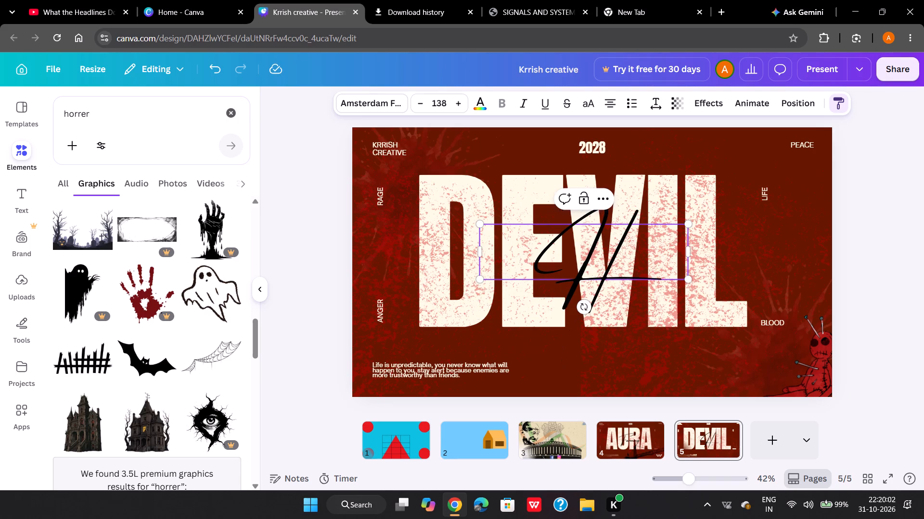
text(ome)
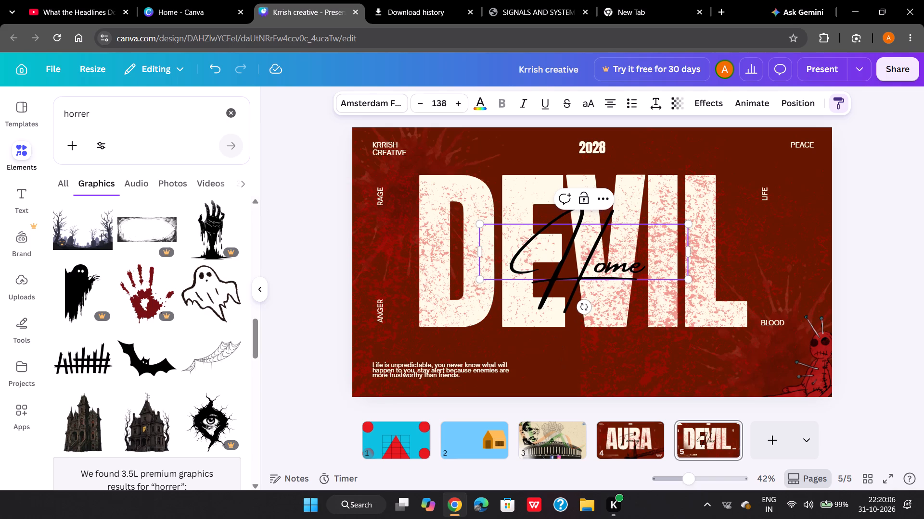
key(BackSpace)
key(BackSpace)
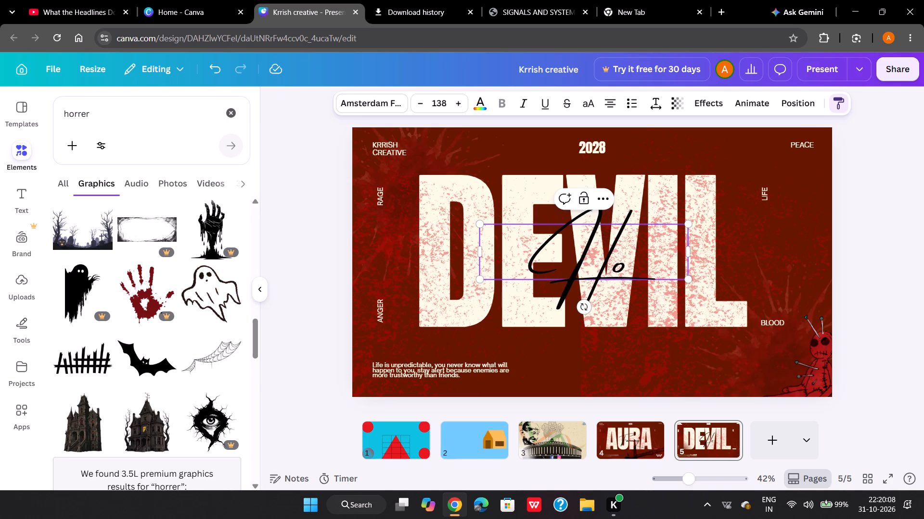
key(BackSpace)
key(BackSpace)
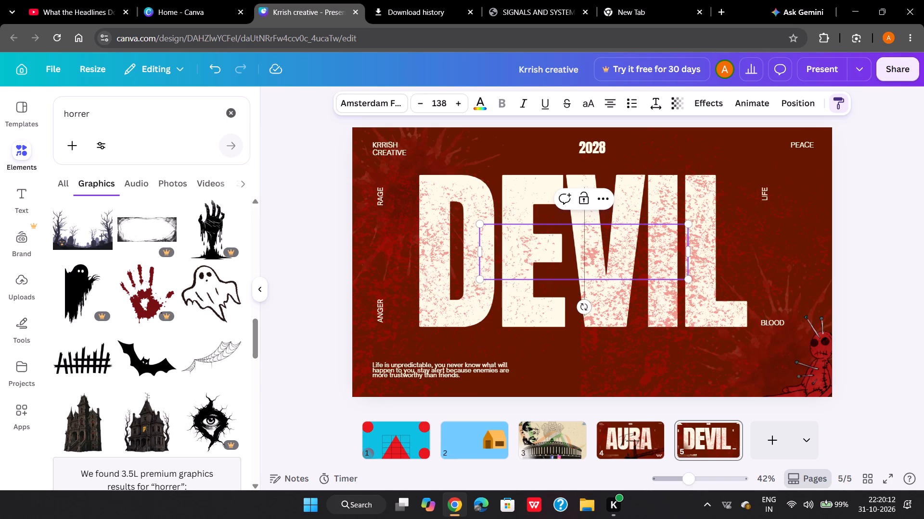
Enter Watching as the script text over page five's DEVIL title.
key(w)
key(BackSpace)
key(w)
text(hi)
key(BackSpace)
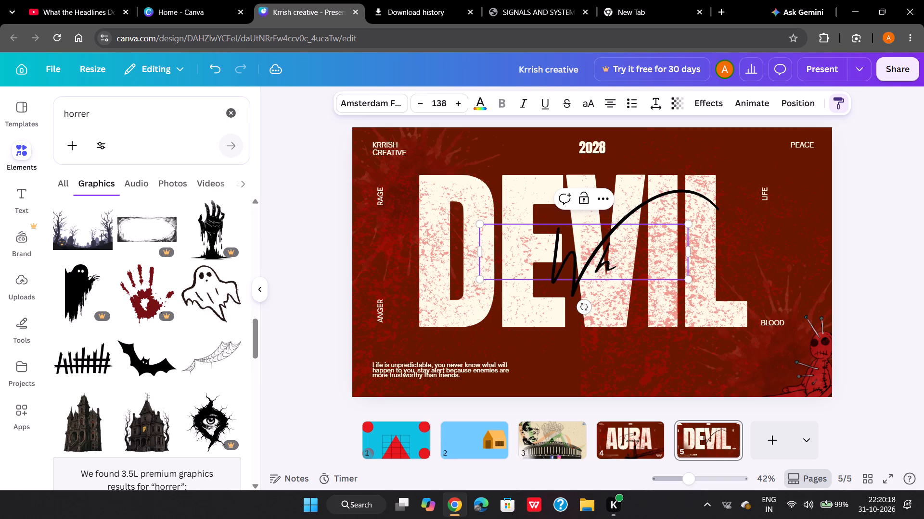
key(BackSpace)
text(atv)
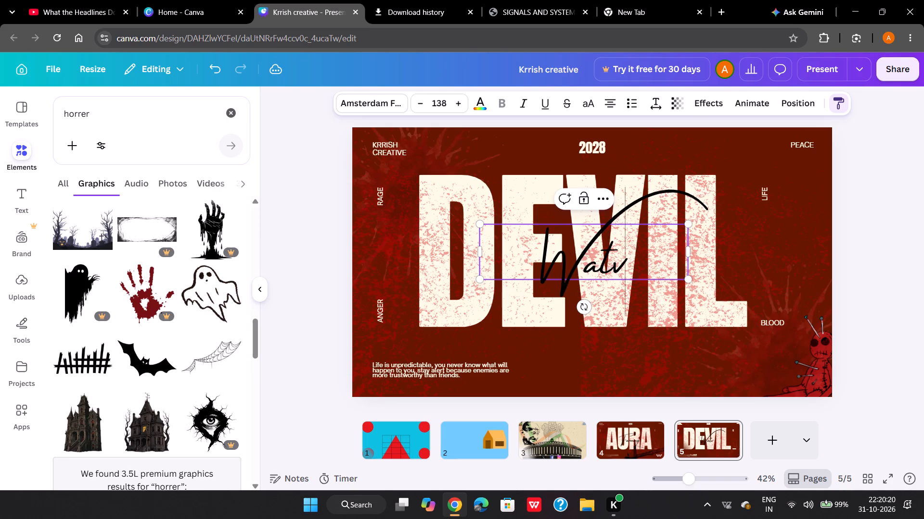
key(BackSpace)
text(ching)
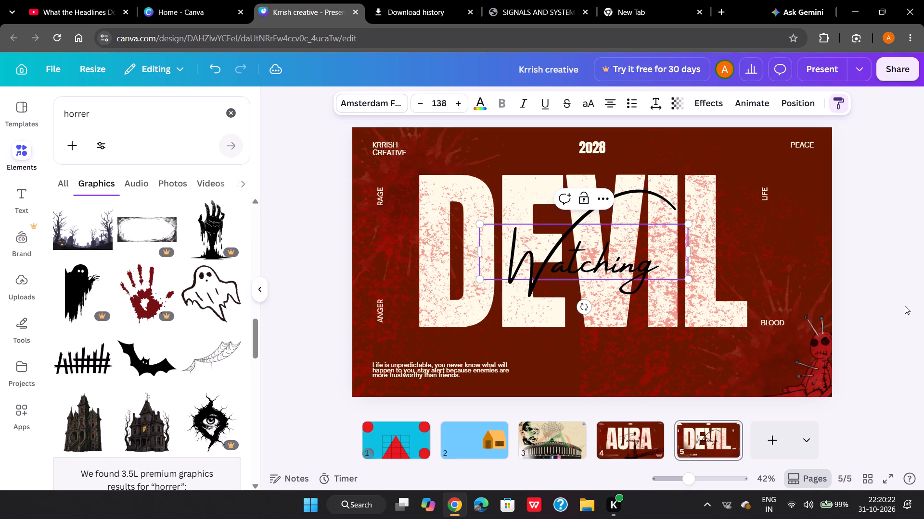
click(852, 234)
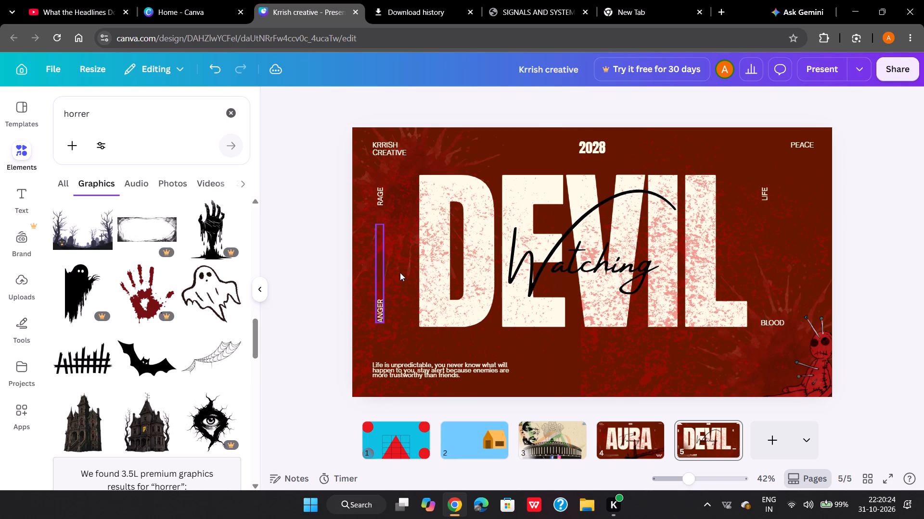
Shift the red splatter graphic on page five's left half slightly right, keeping it aligned with the page's top and bottom edges.
click(447, 319)
drag(473, 338, 484, 336)
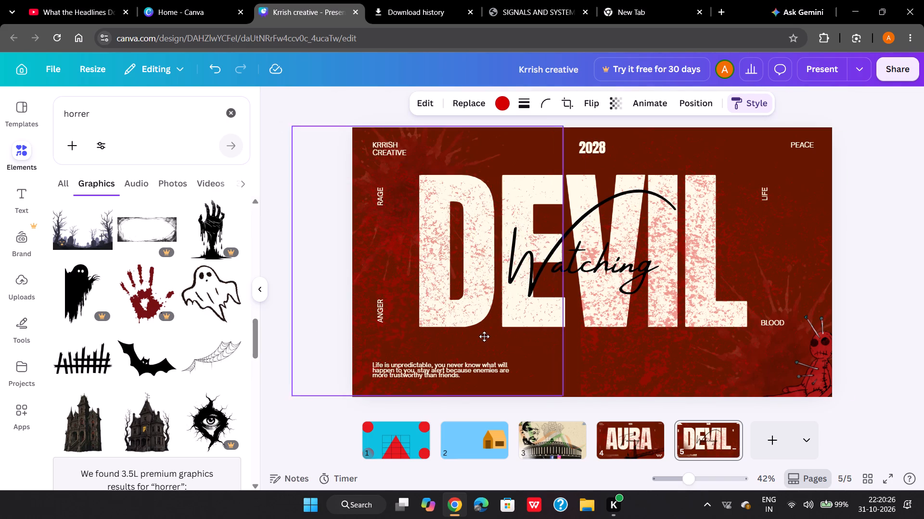
drag(484, 336, 499, 337)
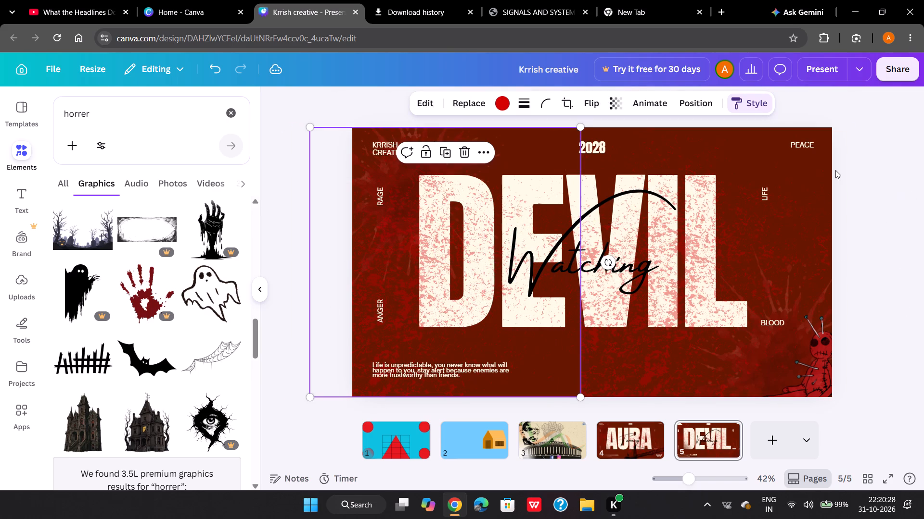
click(835, 170)
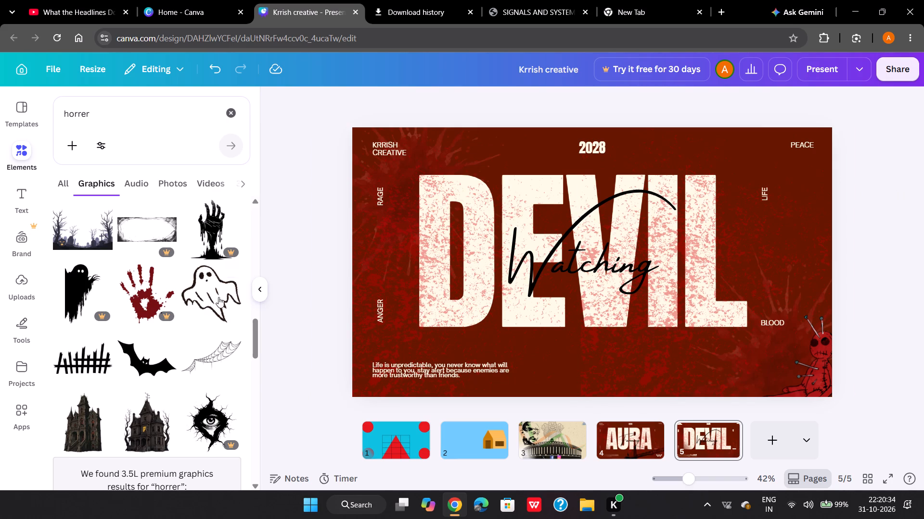
Look through the horror graphics search results for another element to add to page five.
scroll(135, 340, down, 3)
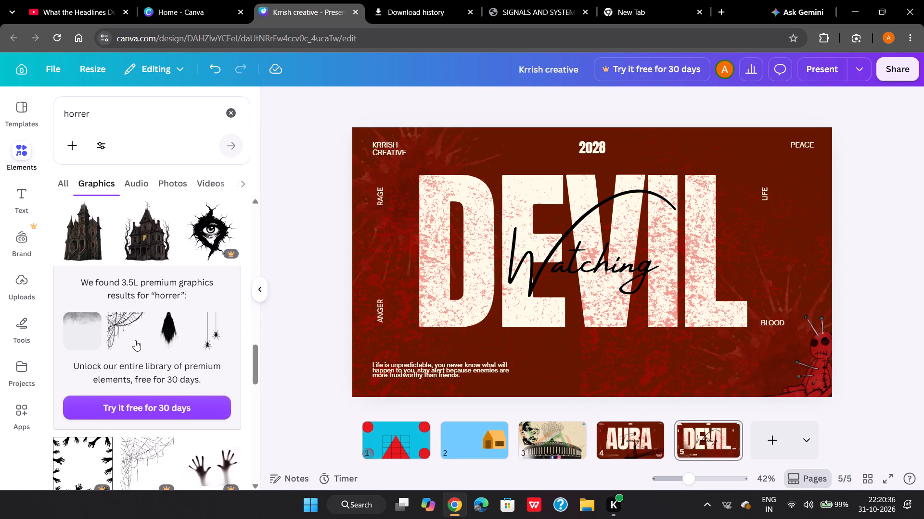
scroll(135, 340, down, 1)
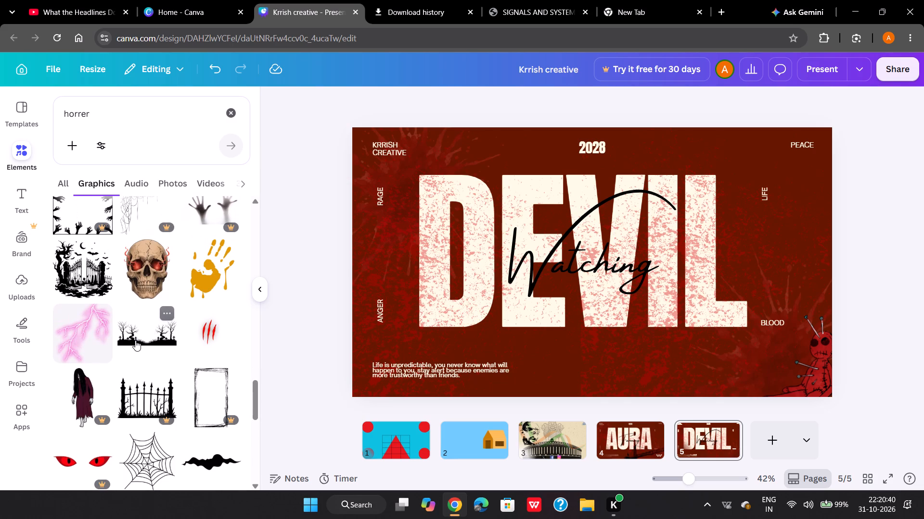
scroll(139, 321, down, 1)
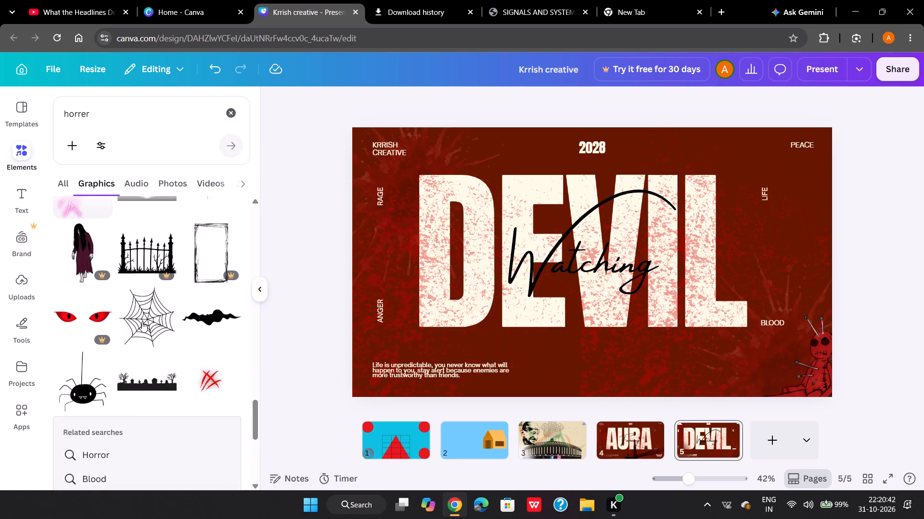
scroll(142, 321, down, 3)
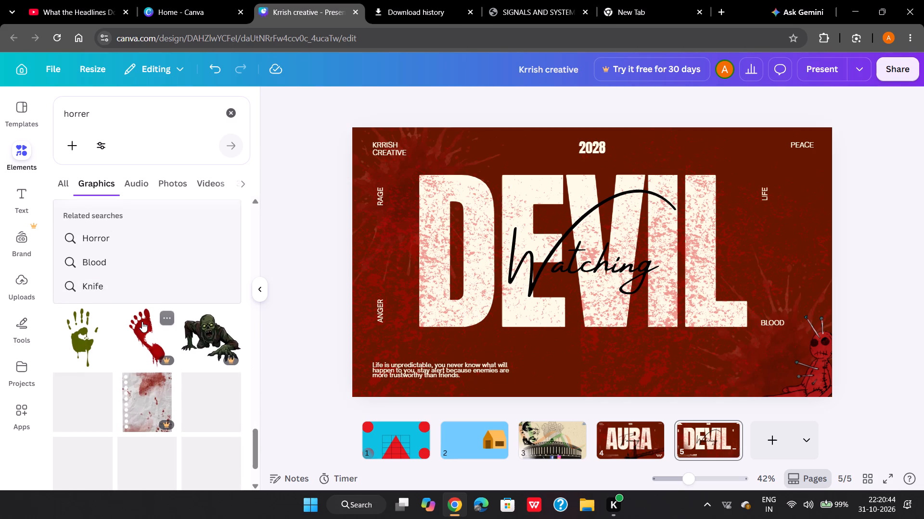
scroll(139, 321, down, 2)
scroll(139, 321, up, 7)
scroll(139, 321, down, 3)
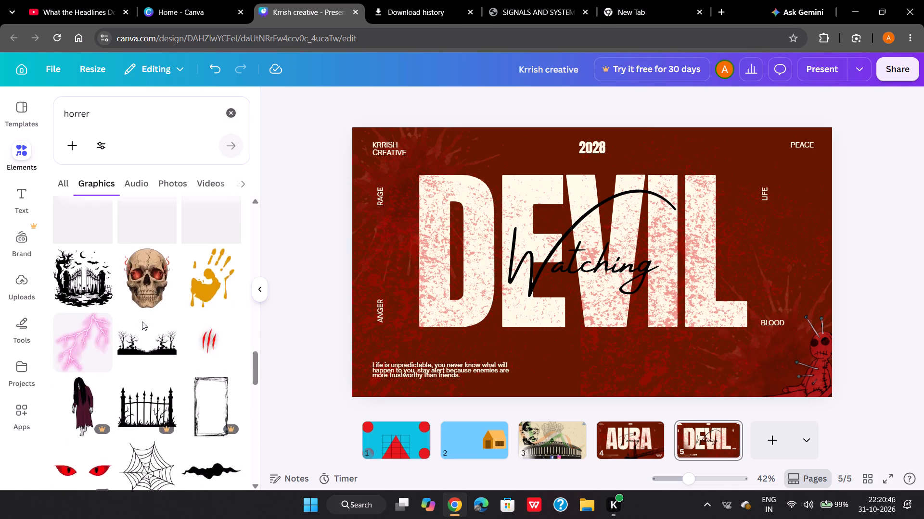
scroll(142, 321, down, 5)
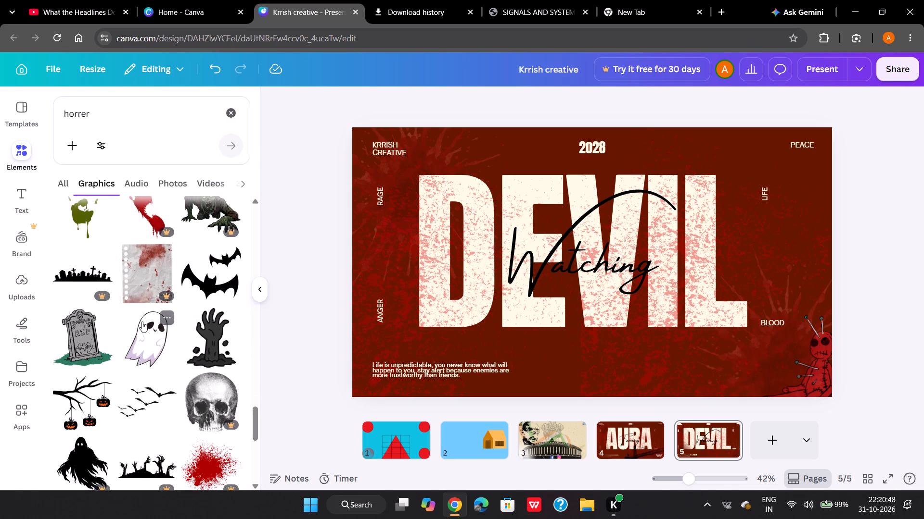
scroll(139, 321, down, 1)
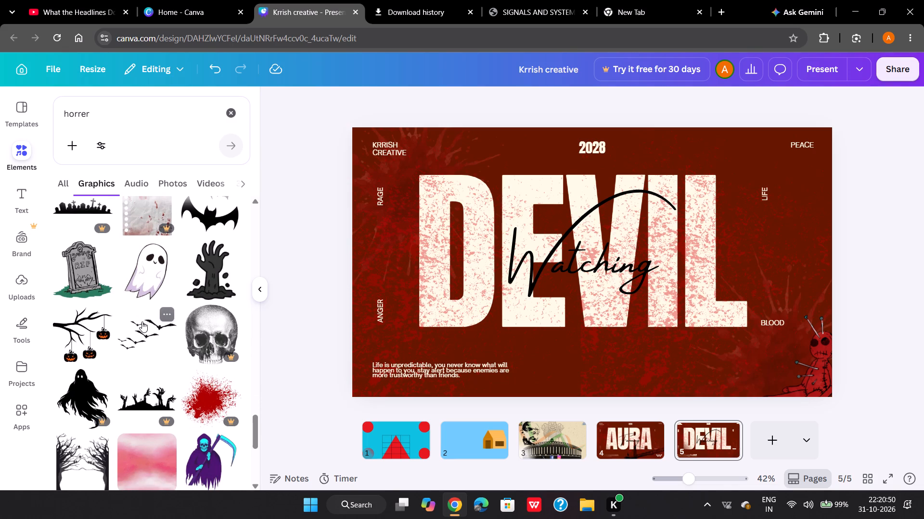
click(286, 324)
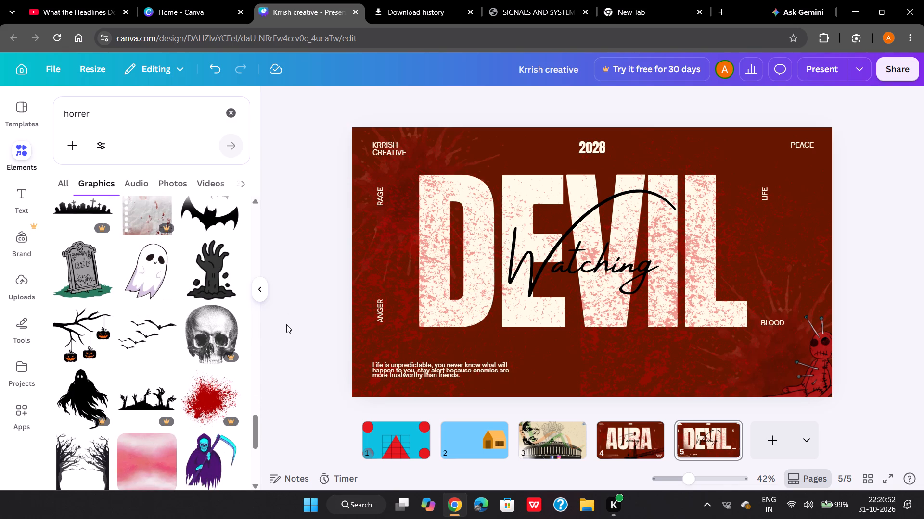
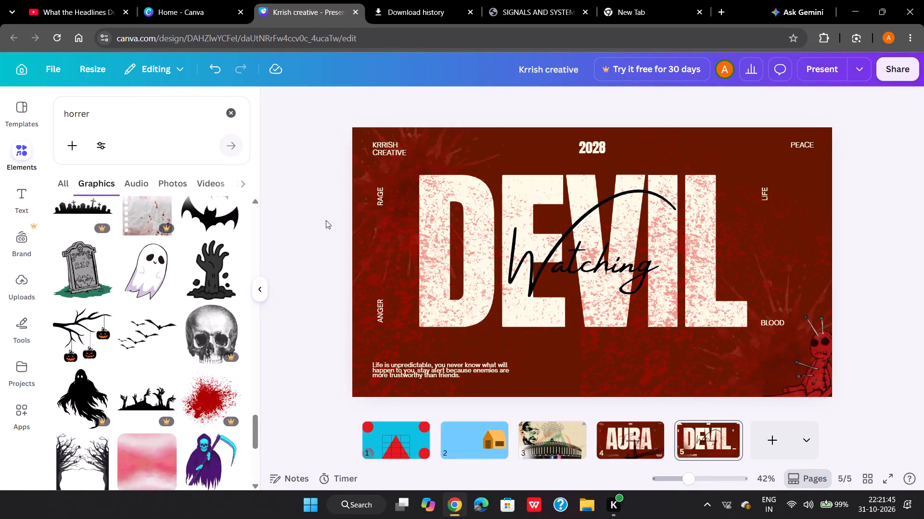
Open page 2 of the presentation, the light-blue slide with the orange house.
click(482, 443)
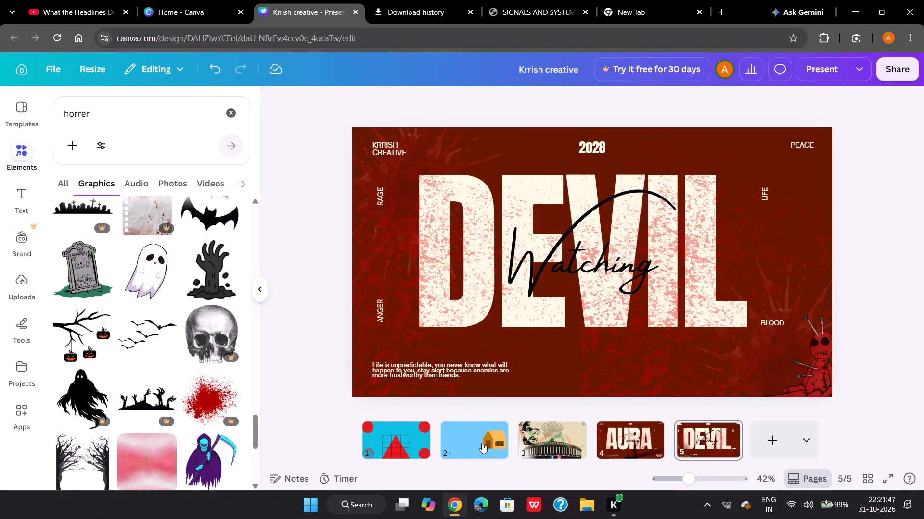